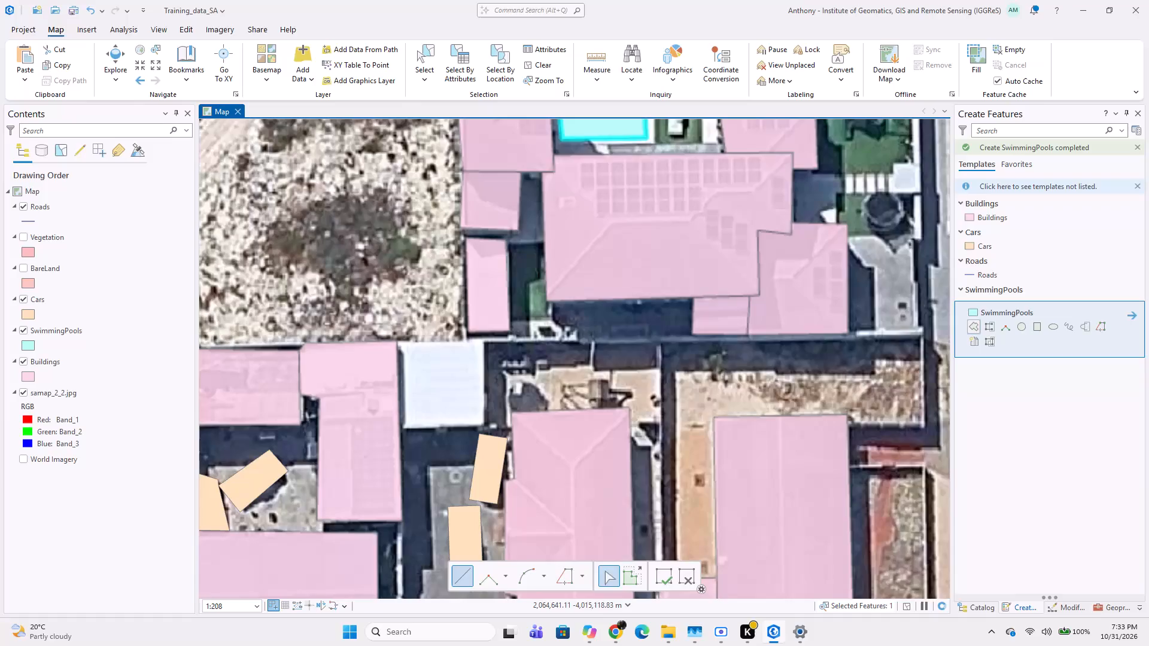
Digitize the square white roof directly east of the already mapped L-shaped building as a Buildings polygon.
left_click(396, 337)
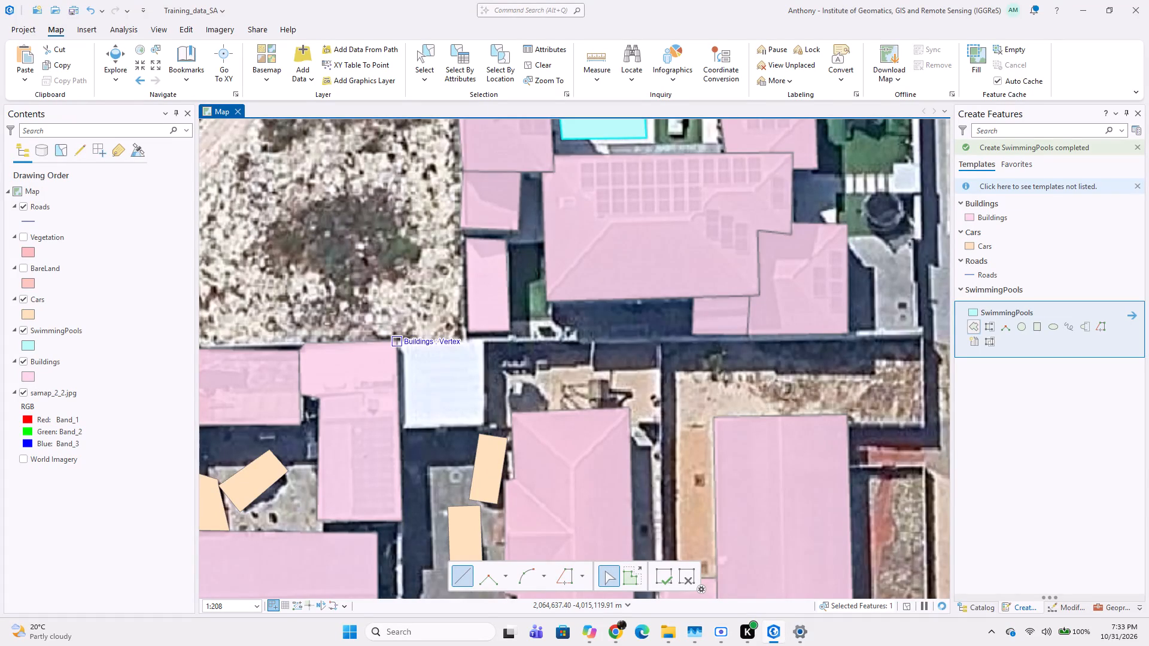
left_click(486, 338)
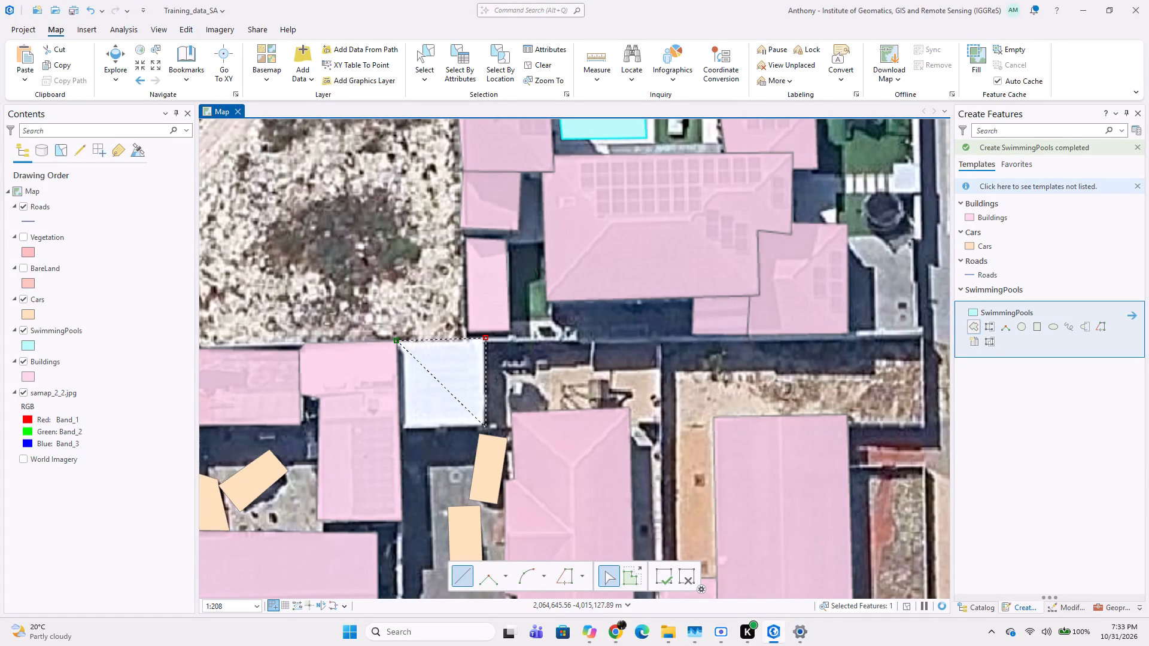
left_click(486, 428)
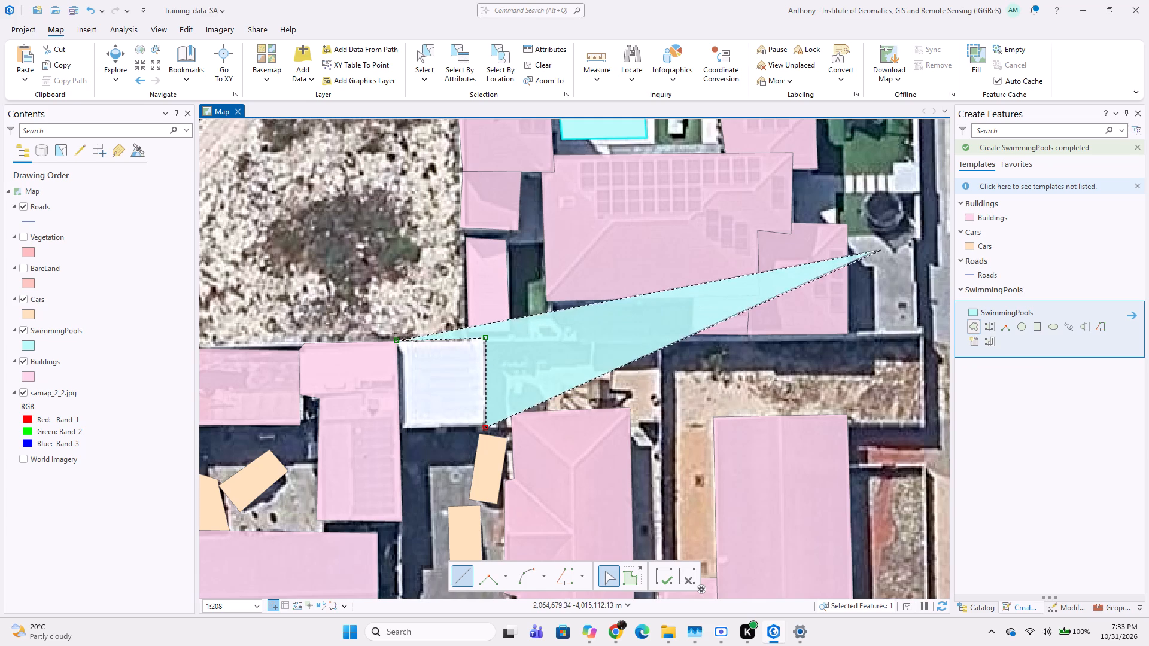
left_click(974, 218)
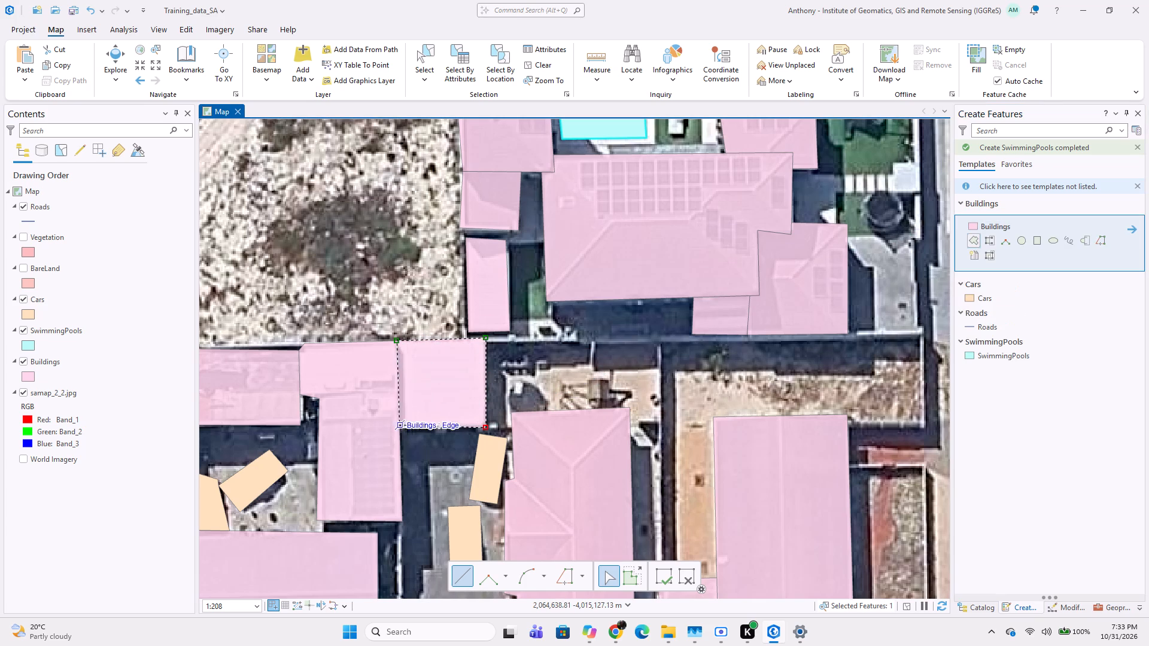
double_click(400, 428)
scroll(538, 438, "down", 2)
key("Return")
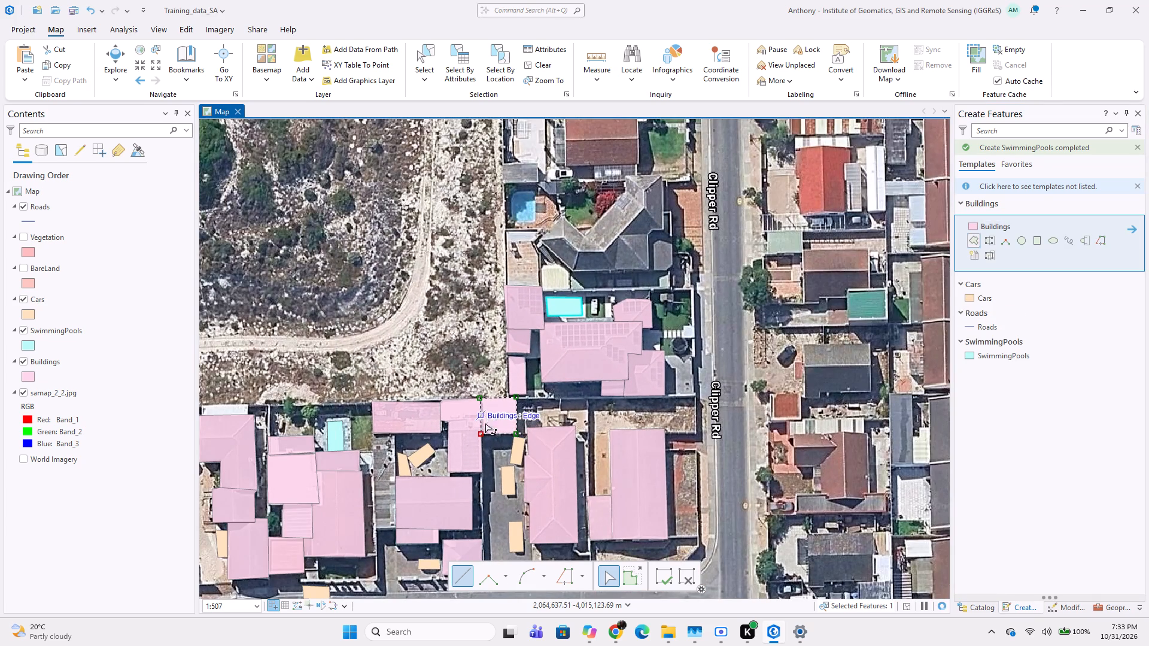
scroll(509, 417, "down", 1)
scroll(484, 421, "up", 3)
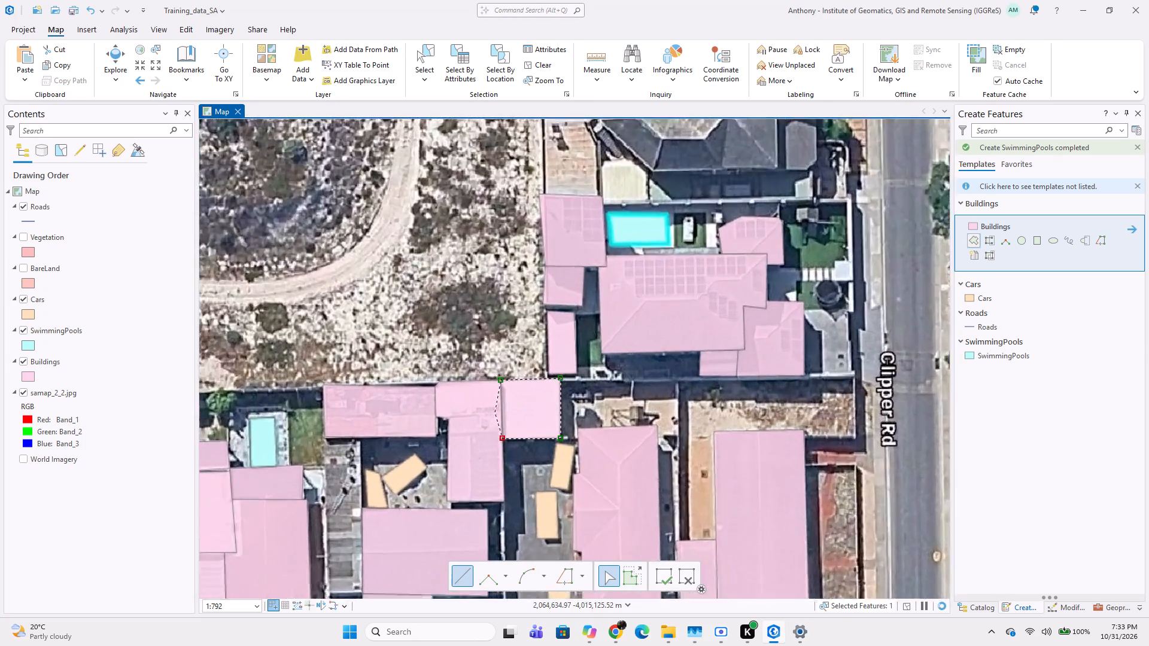
scroll(500, 405, "up", 1)
double_click(511, 336)
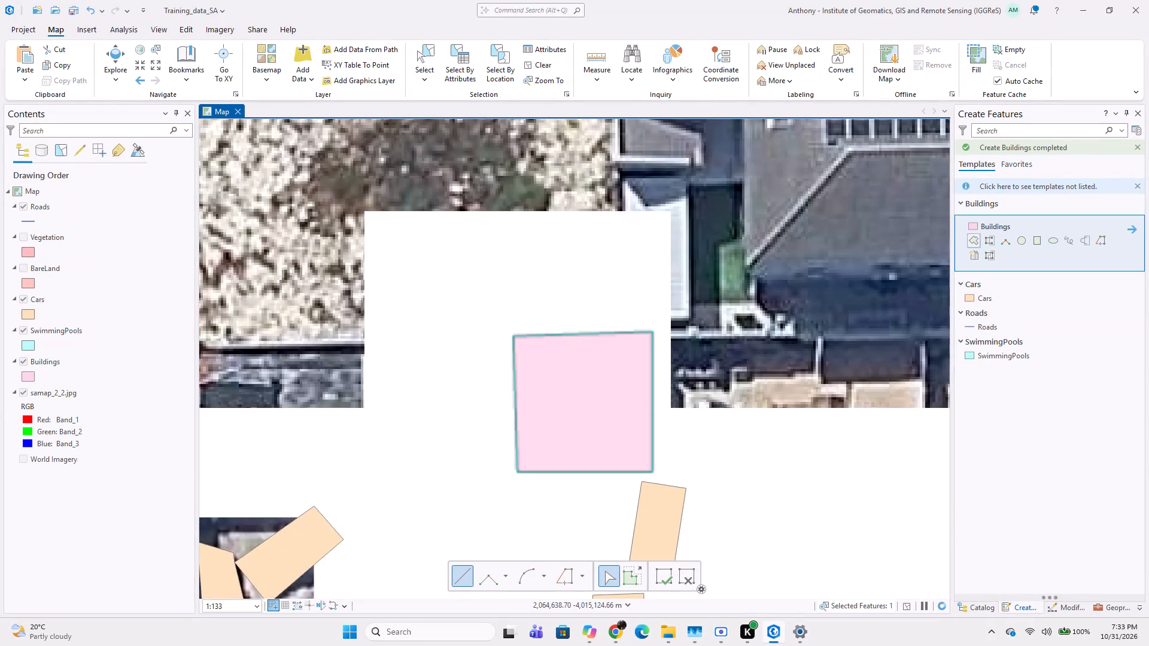
Digitize the narrow outbuilding south of the unmapped blue pool near Clipper Rd as a Buildings polygon, including its notched eastern edge.
scroll(536, 440, "down", 2)
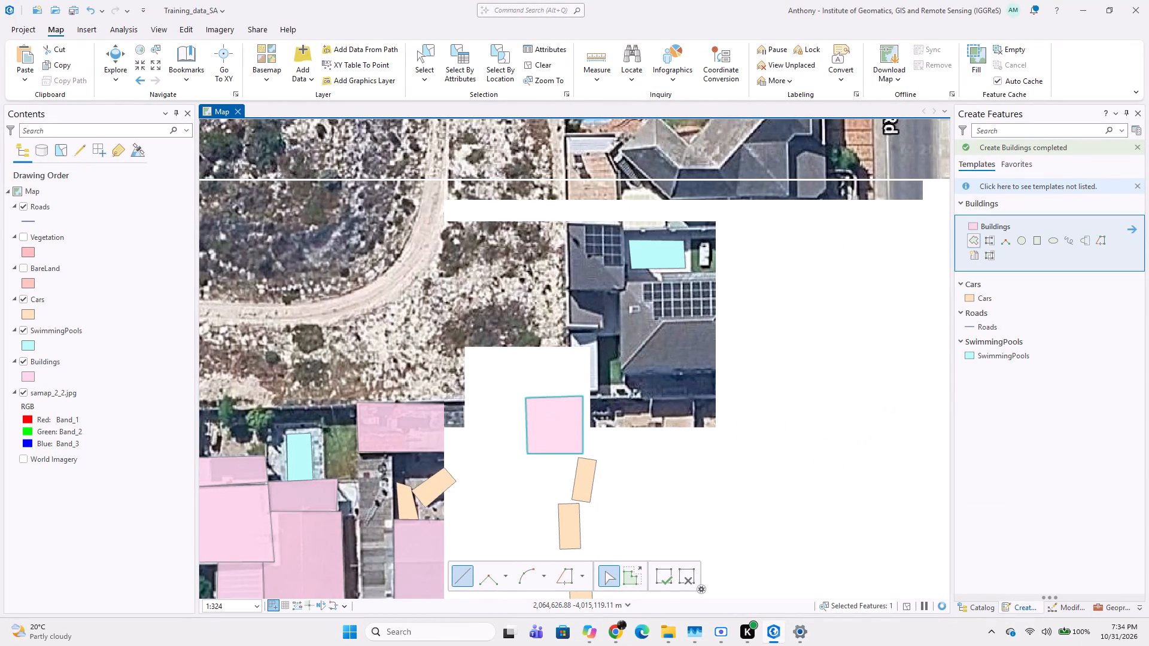
middle_click_drag(615, 415, 540, 351)
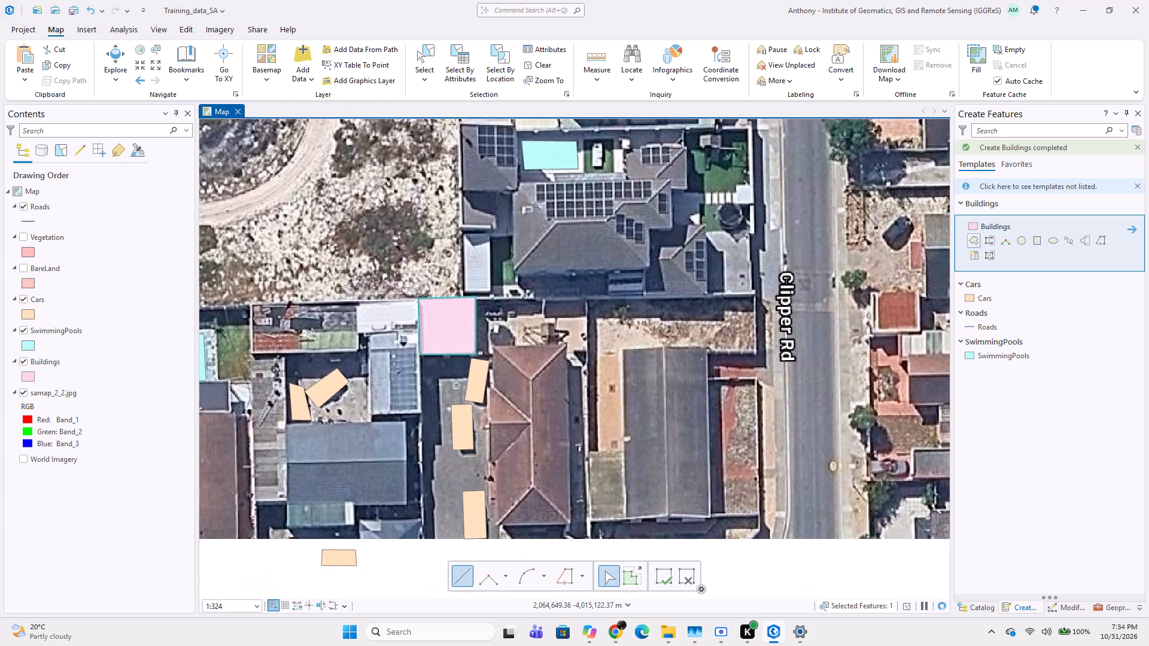
middle_click_drag(538, 383, 567, 340)
scroll(538, 350, "down", 2)
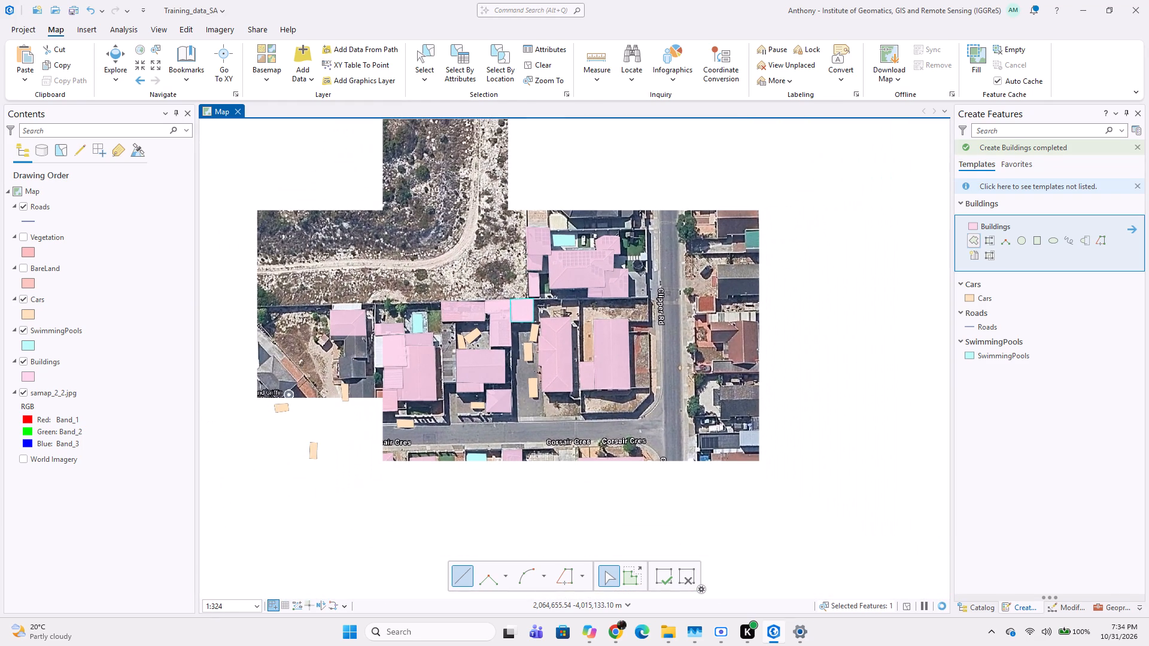
middle_click_drag(519, 409, 444, 382)
middle_click_drag(375, 344, 479, 356)
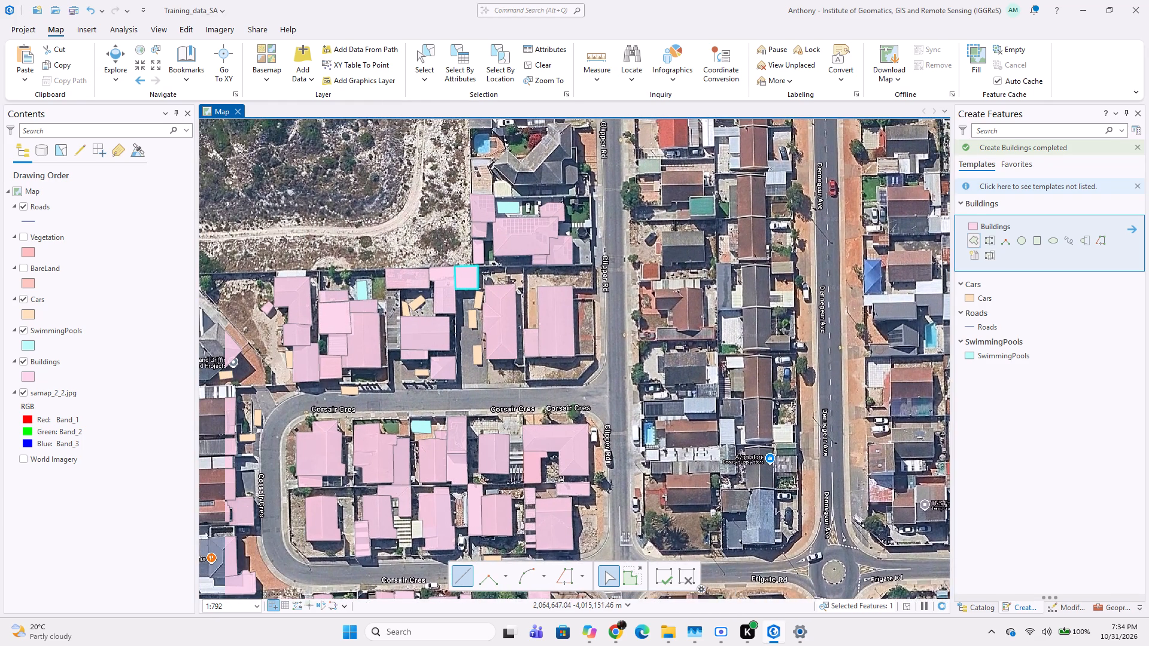
middle_click_drag(509, 288, 503, 375)
scroll(542, 256, "up", 1)
middle_click_drag(494, 248, 515, 329)
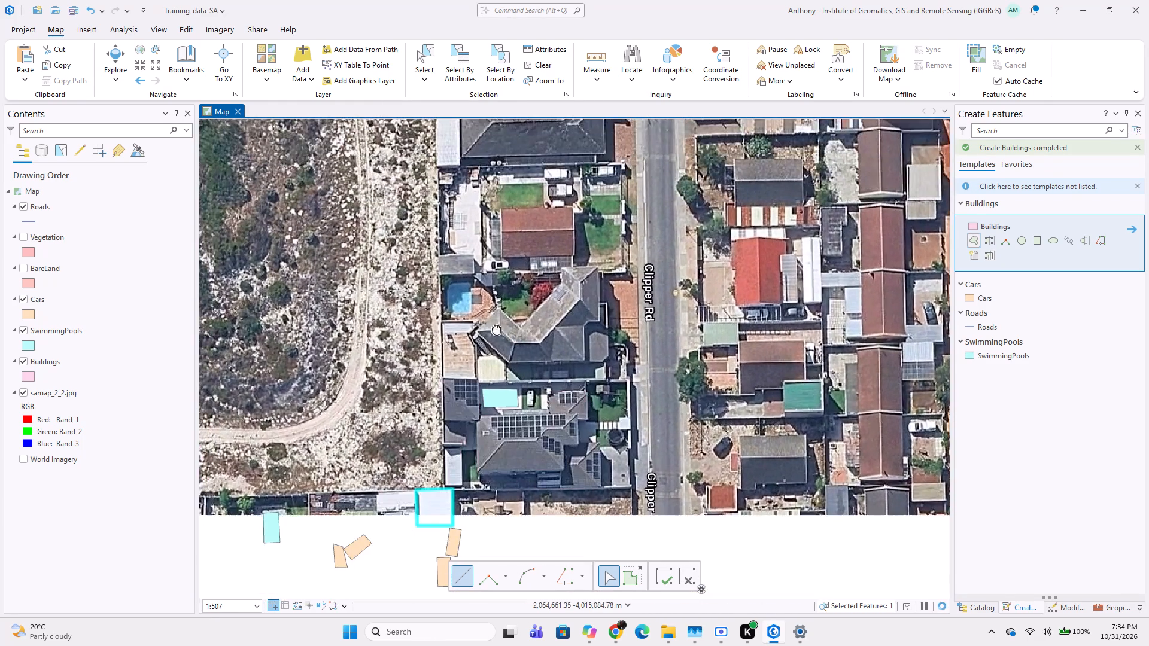
scroll(473, 319, "up", 2)
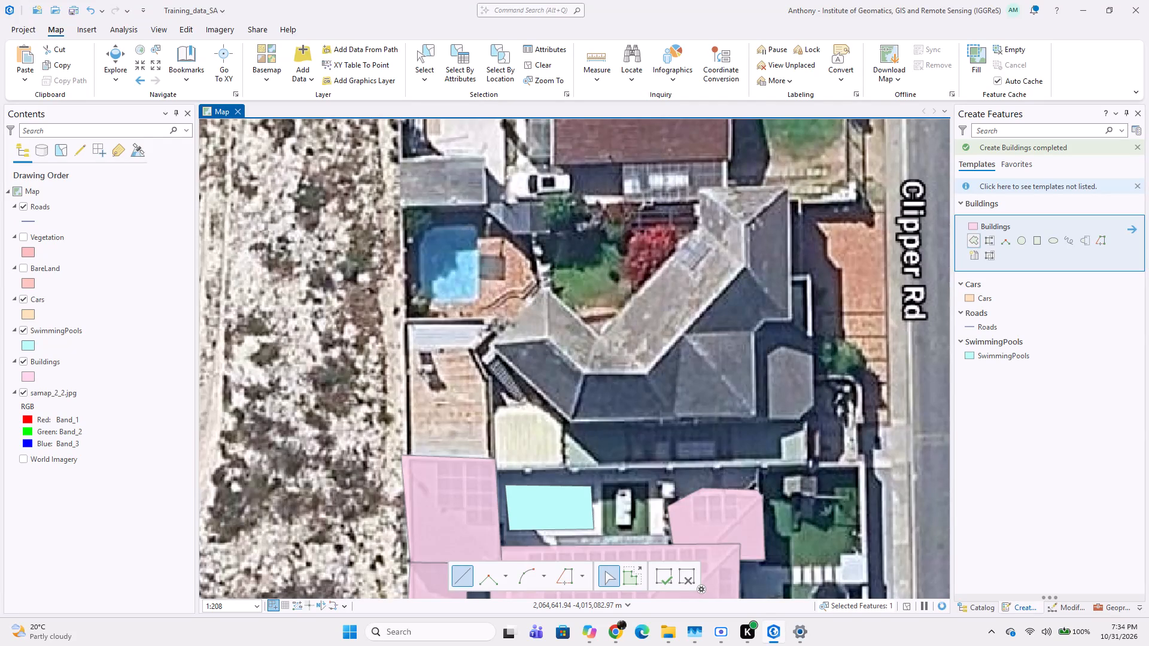
left_click(404, 316)
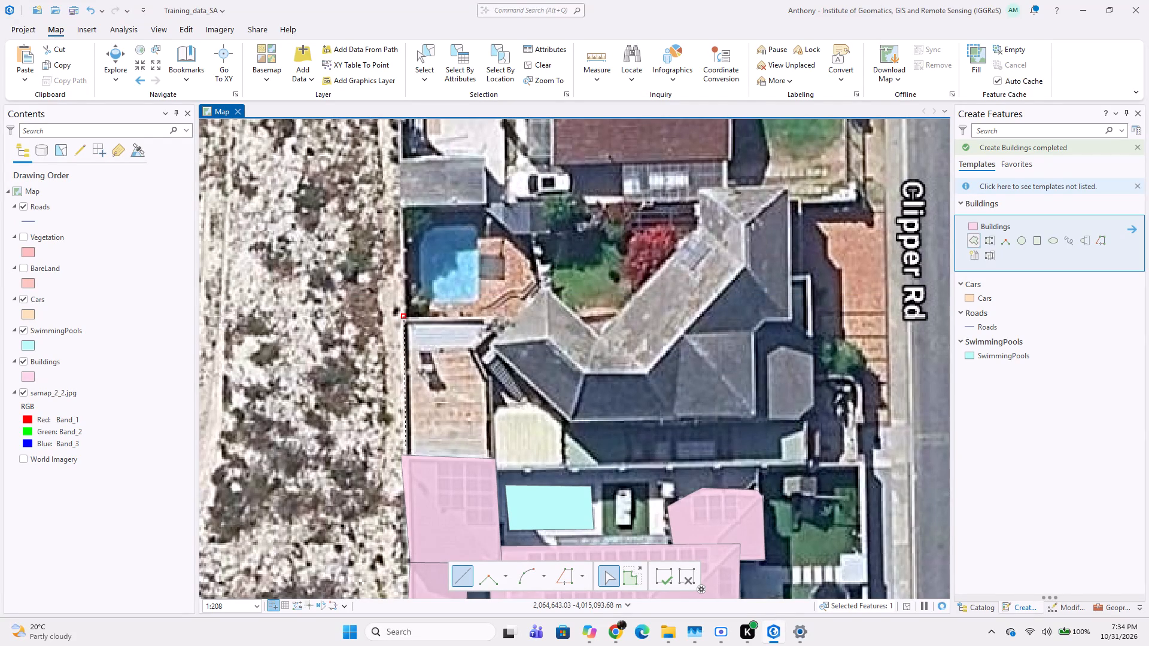
left_click(411, 455)
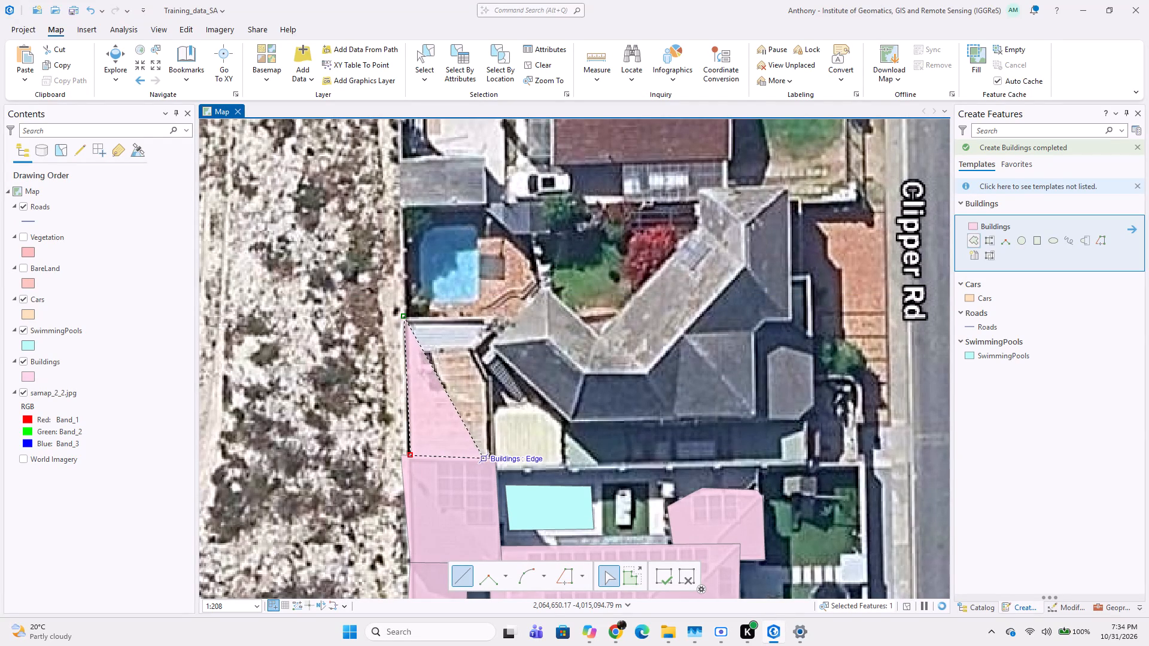
left_click(492, 455)
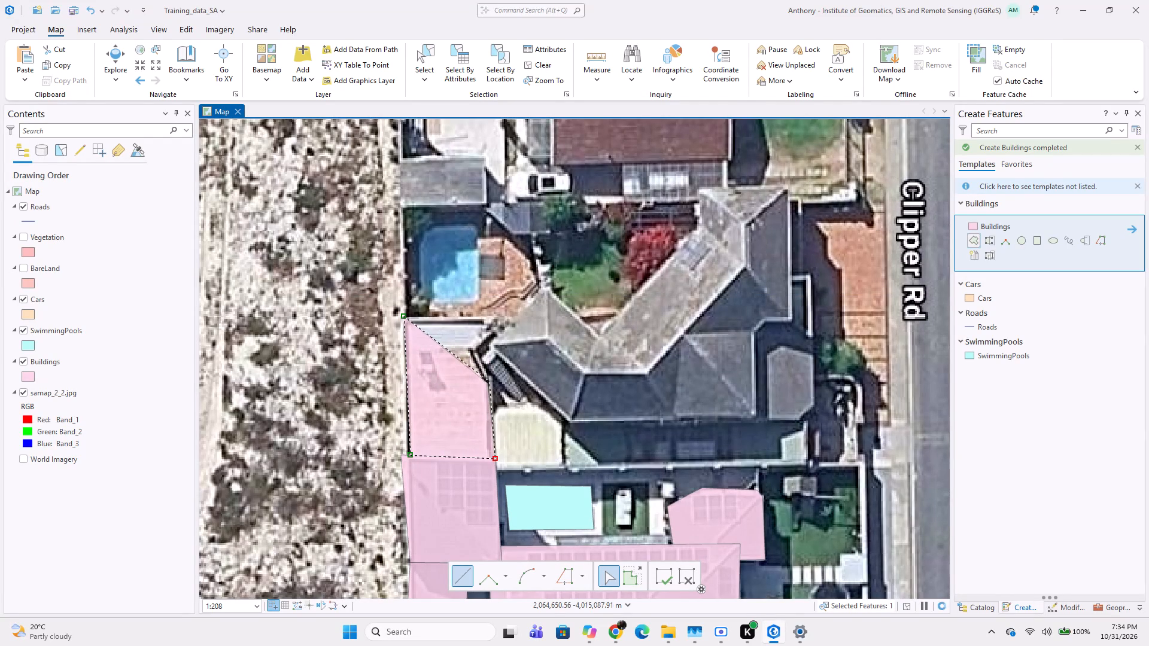
left_click(490, 380)
left_click(473, 352)
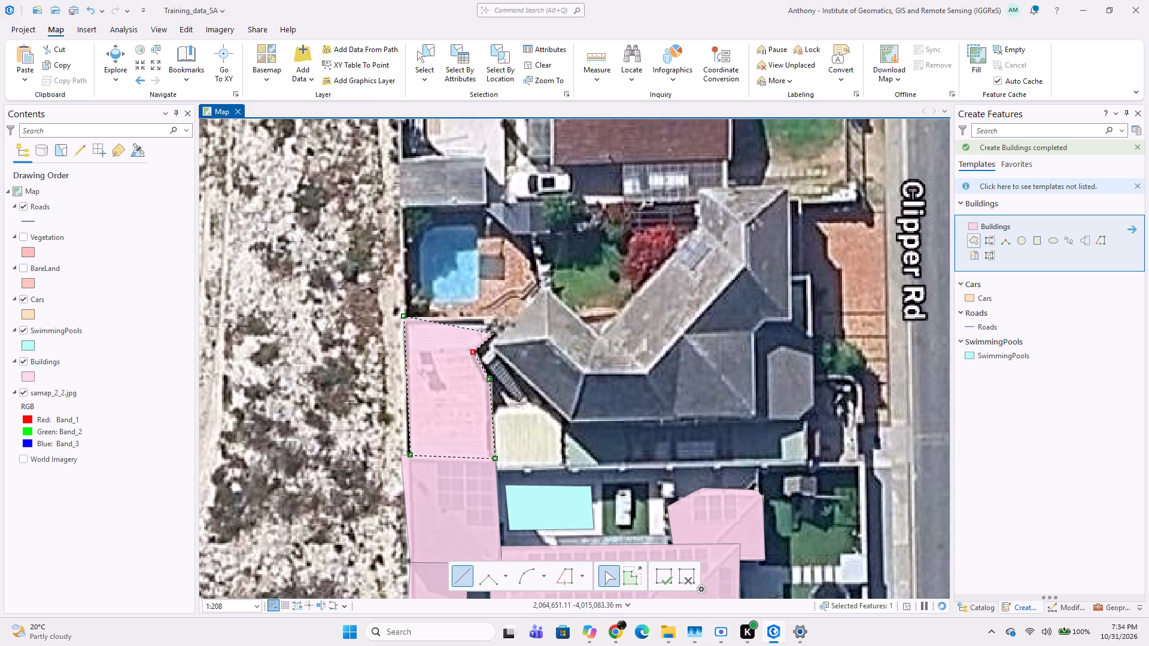
left_click(494, 330)
double_click(492, 317)
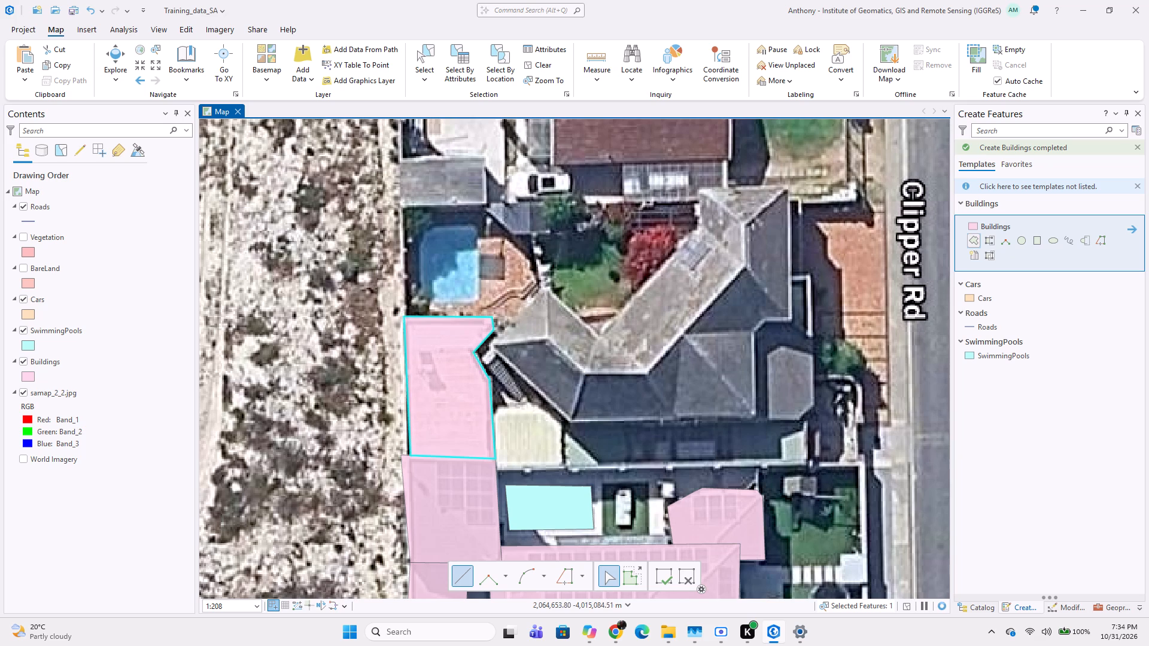
Digitize the large V-shaped grey roof beside the red tree as a Buildings polygon, following its angled wings.
left_click(545, 284)
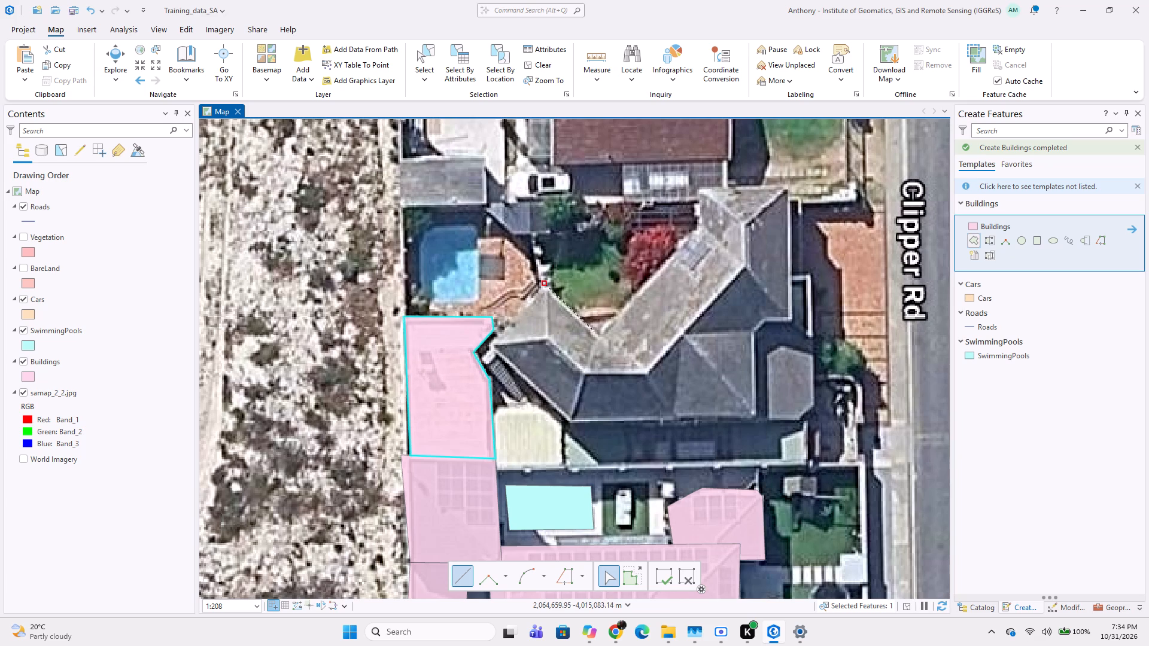
left_click(597, 333)
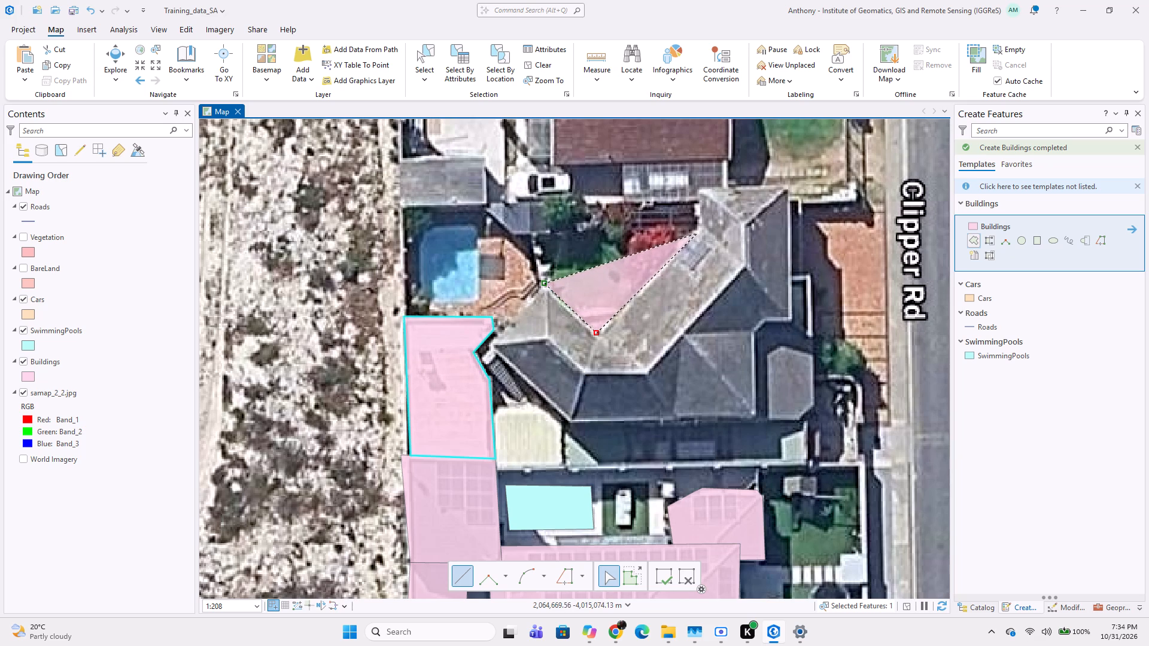
left_click(695, 231)
left_click(697, 193)
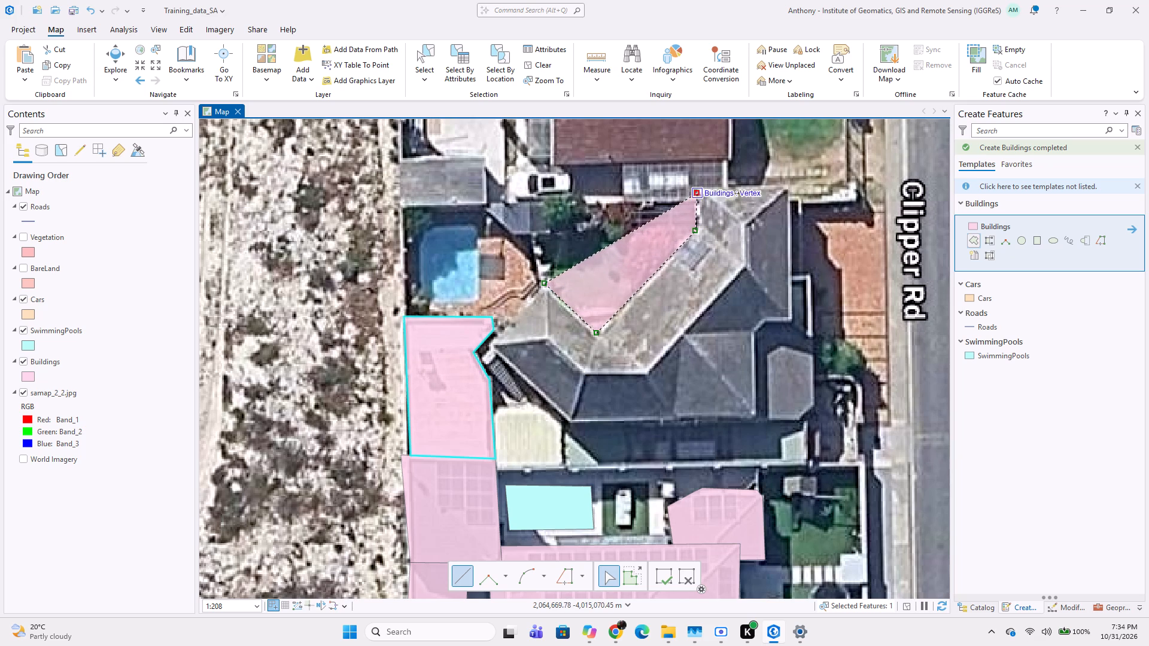
left_click(718, 185)
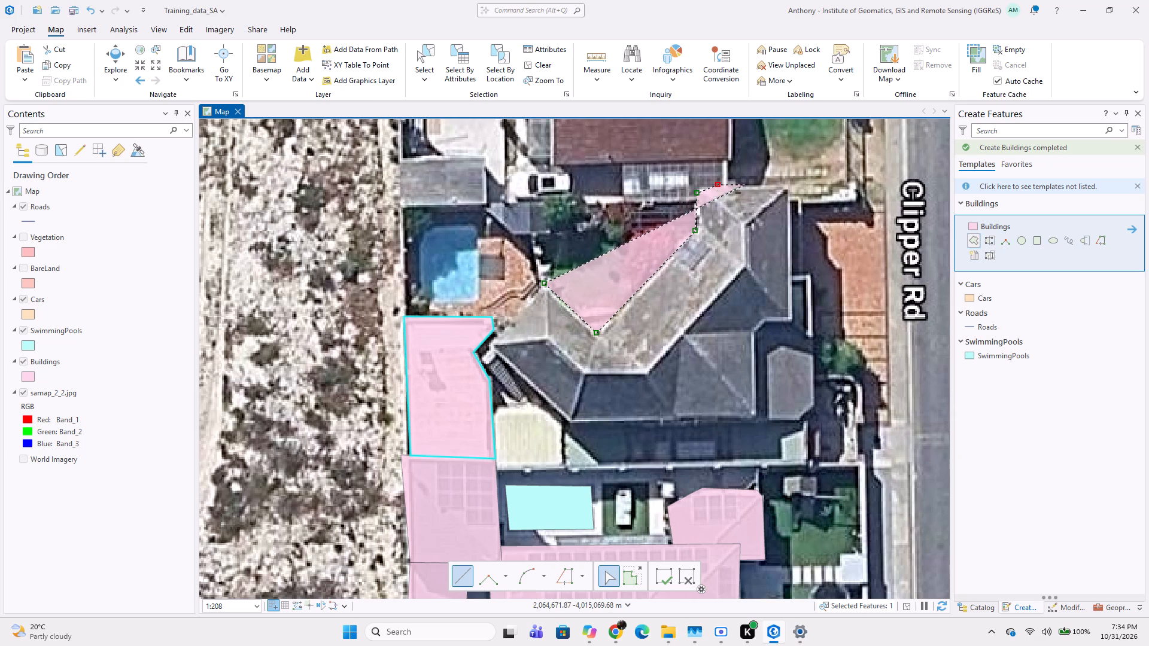
left_click(787, 187)
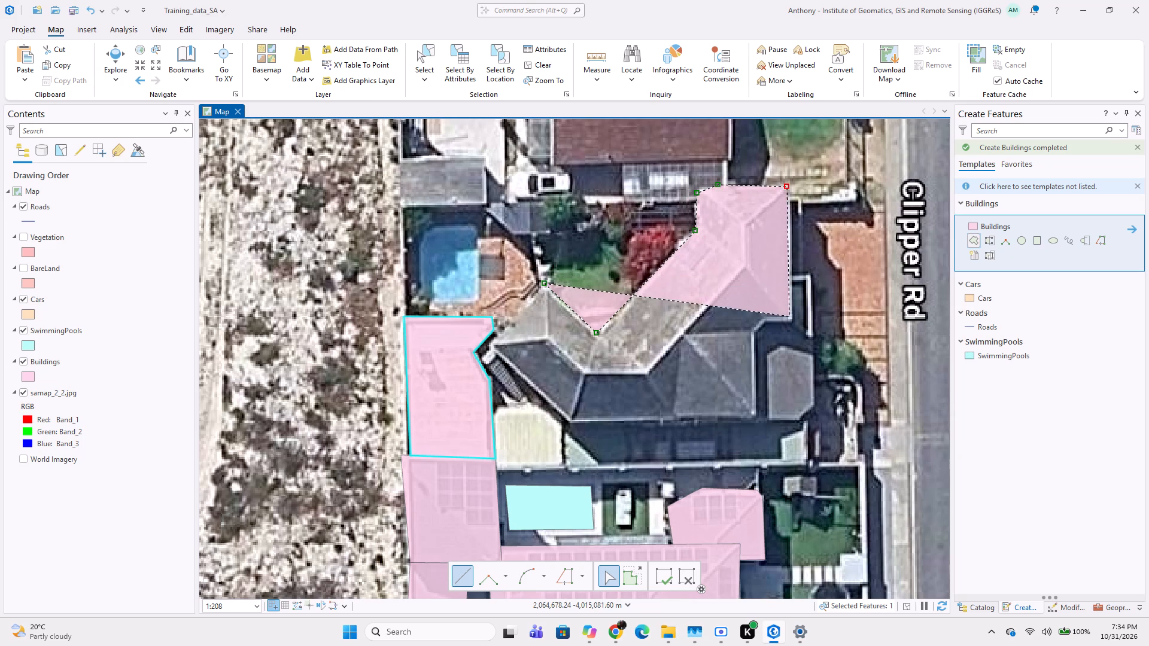
left_click(789, 321)
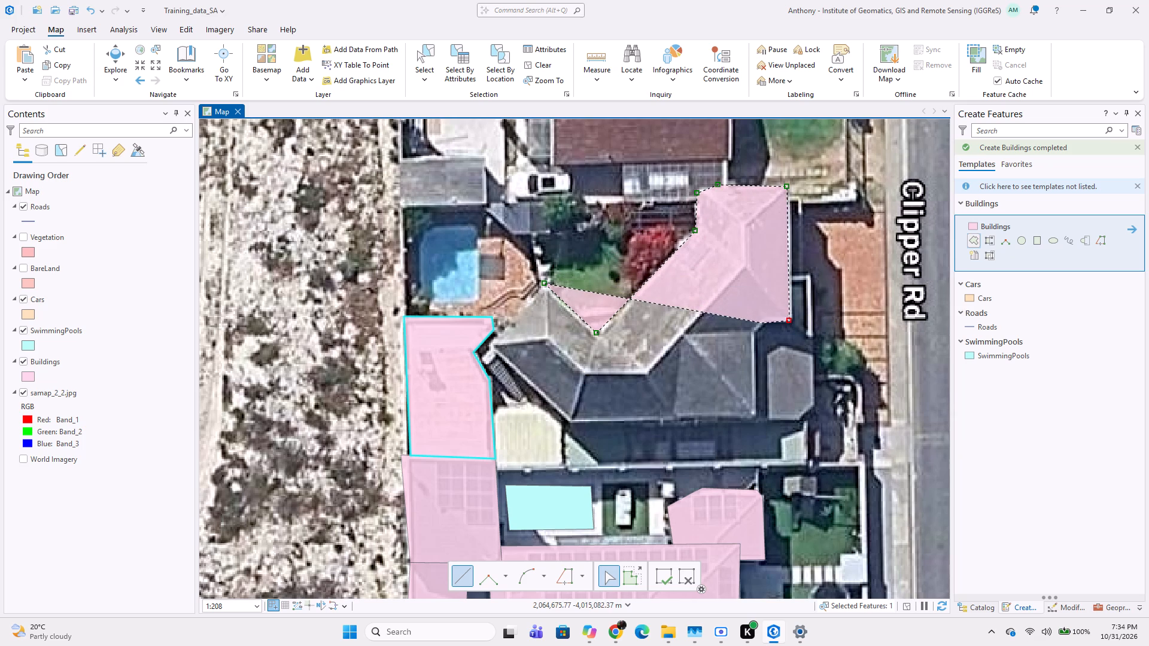
left_click(766, 319)
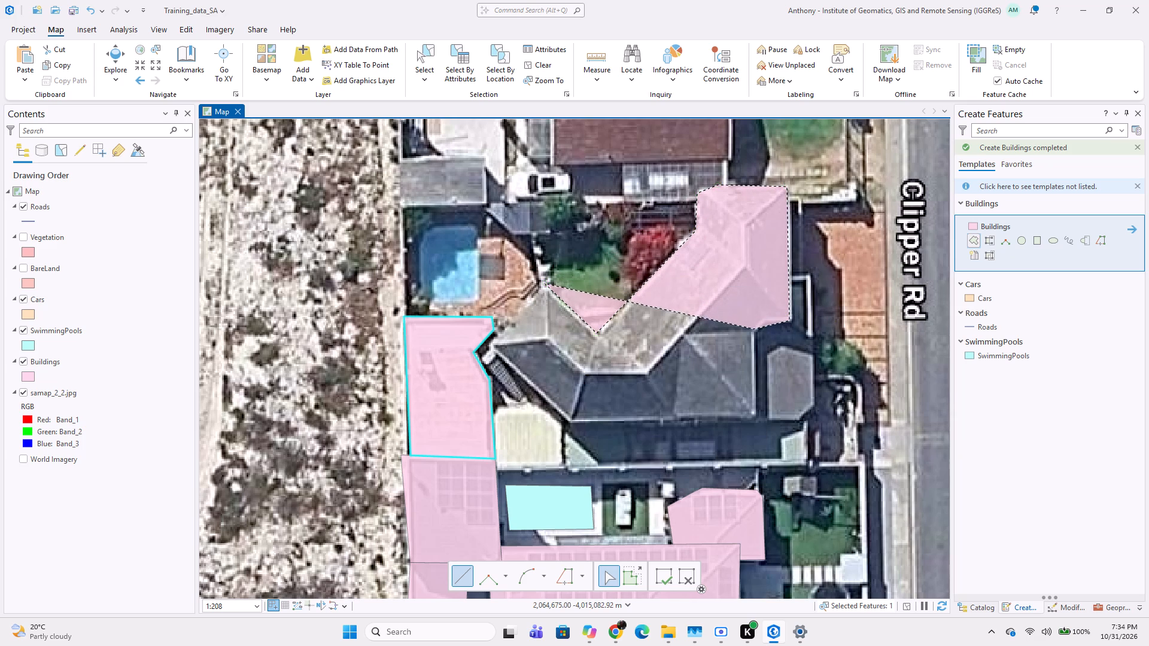
left_click(754, 329)
left_click(760, 419)
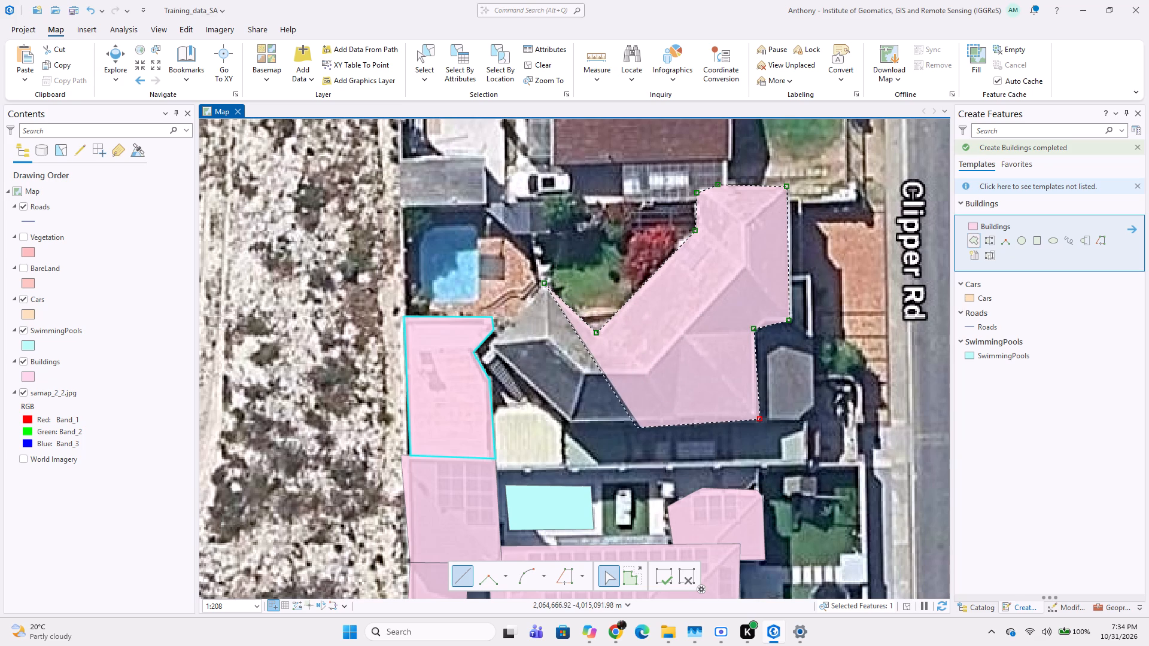
left_click(570, 426)
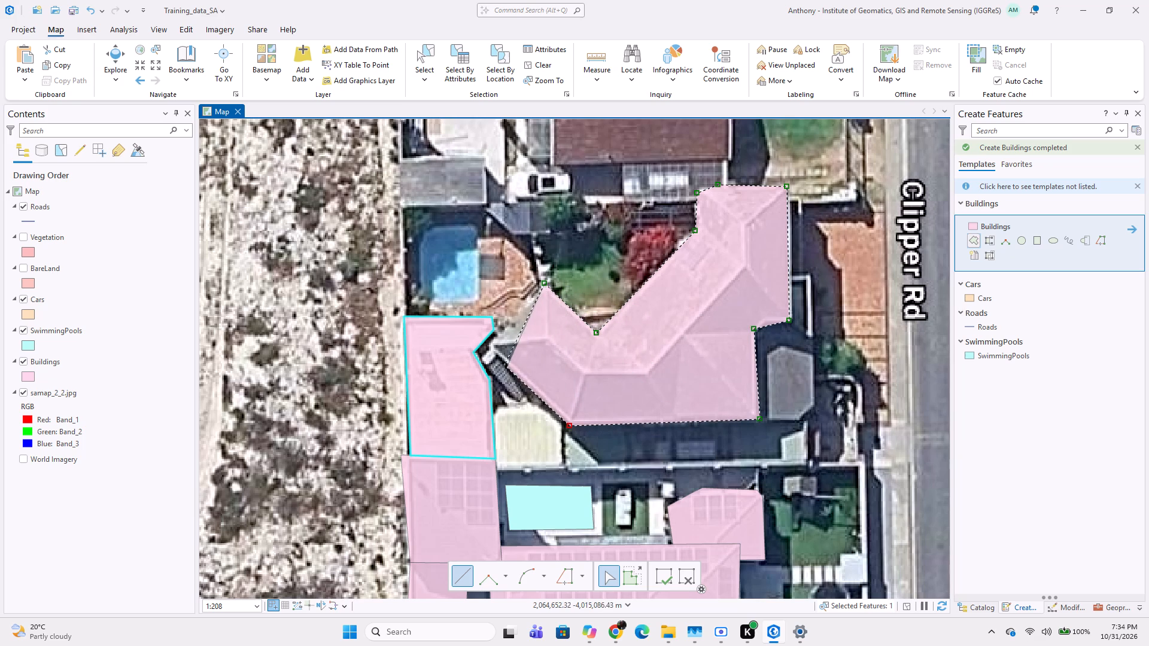
double_click(486, 346)
Digitize the smaller extension along the V-shaped house's eastern side as a Buildings polygon sharing the main roof's edge.
middle_click_drag(695, 336, 693, 336)
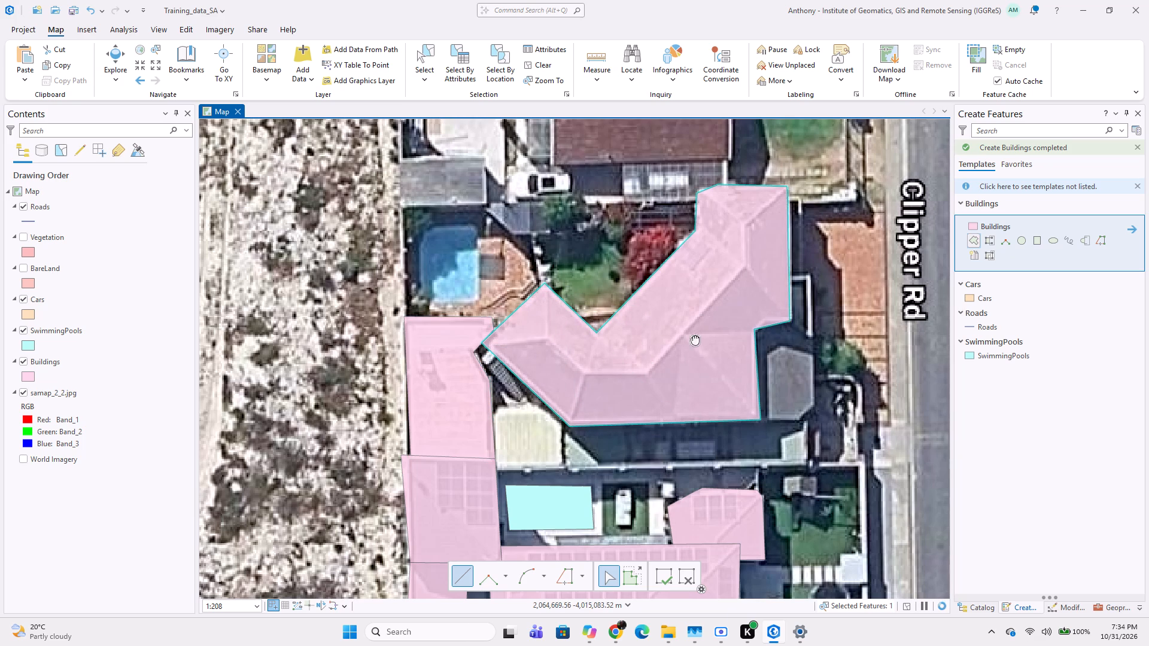
middle_click_drag(693, 336, 603, 336)
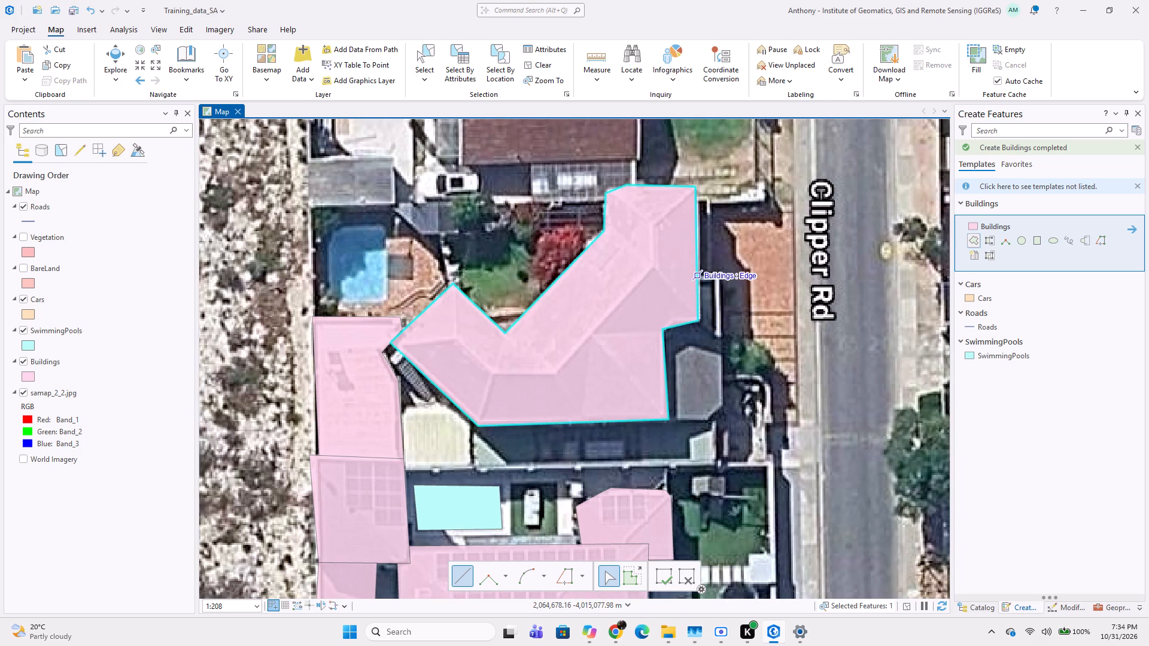
left_click(701, 275)
left_click(721, 275)
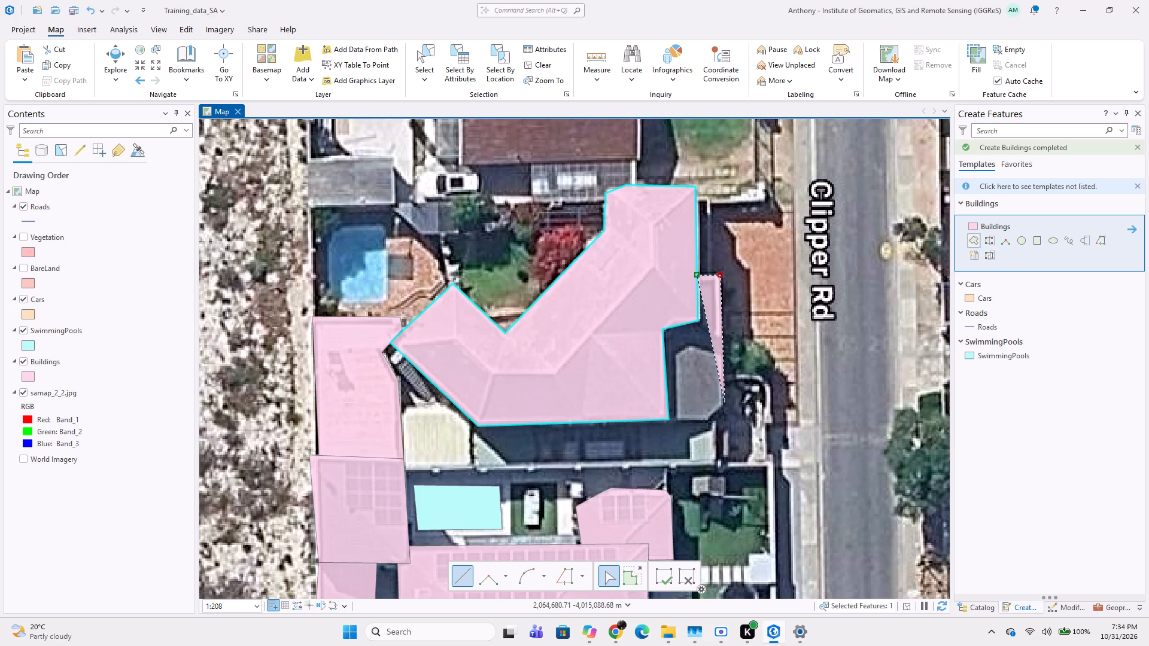
left_click(725, 401)
left_click(710, 419)
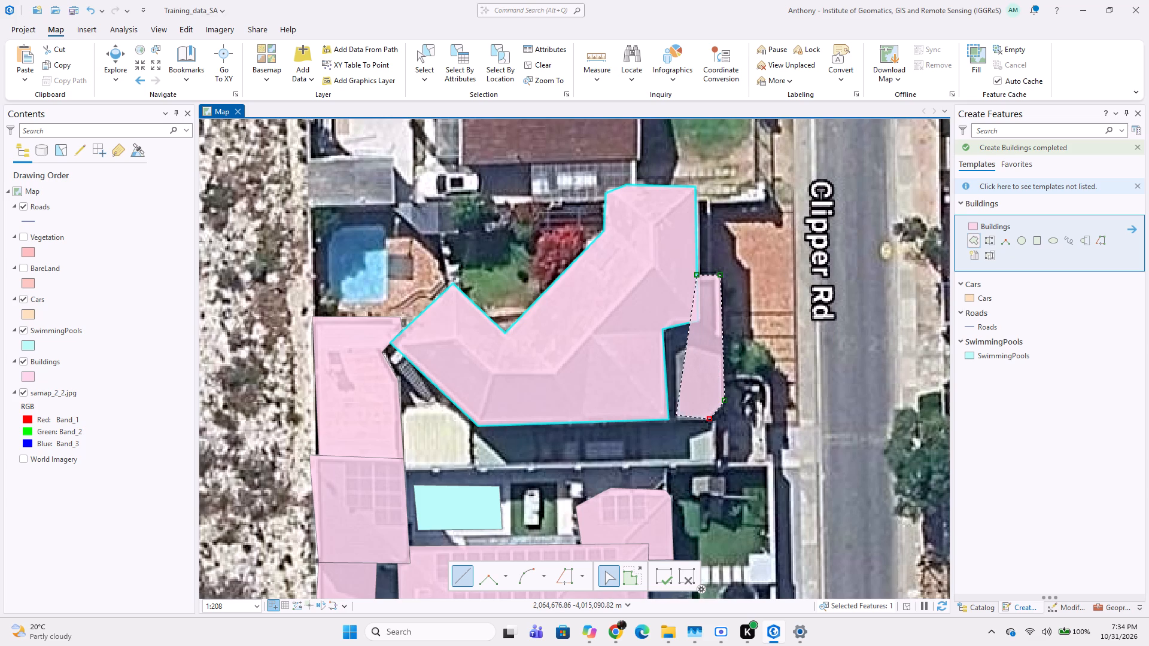
left_click(668, 421)
left_click(661, 325)
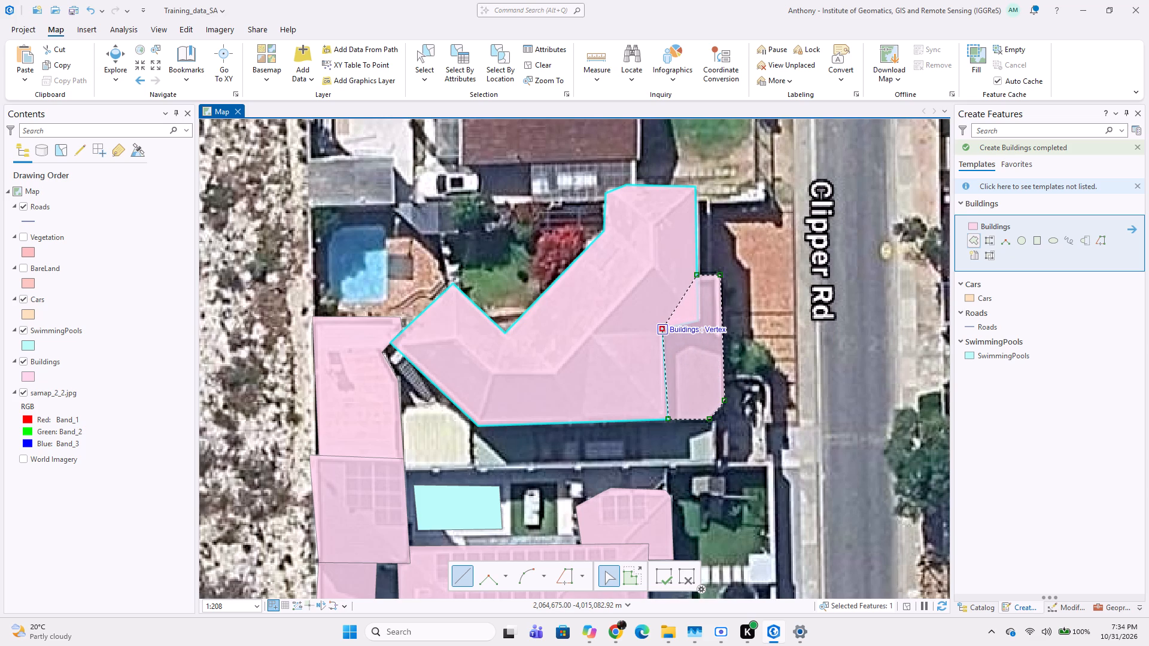
double_click(701, 323)
Digitize the small grey rectangular roof directly north of the unmapped blue pool as a Buildings polygon.
middle_click_drag(603, 405, 720, 404)
scroll(618, 334, "down", 1)
middle_click_drag(563, 290, 594, 340)
scroll(536, 281, "up", 1)
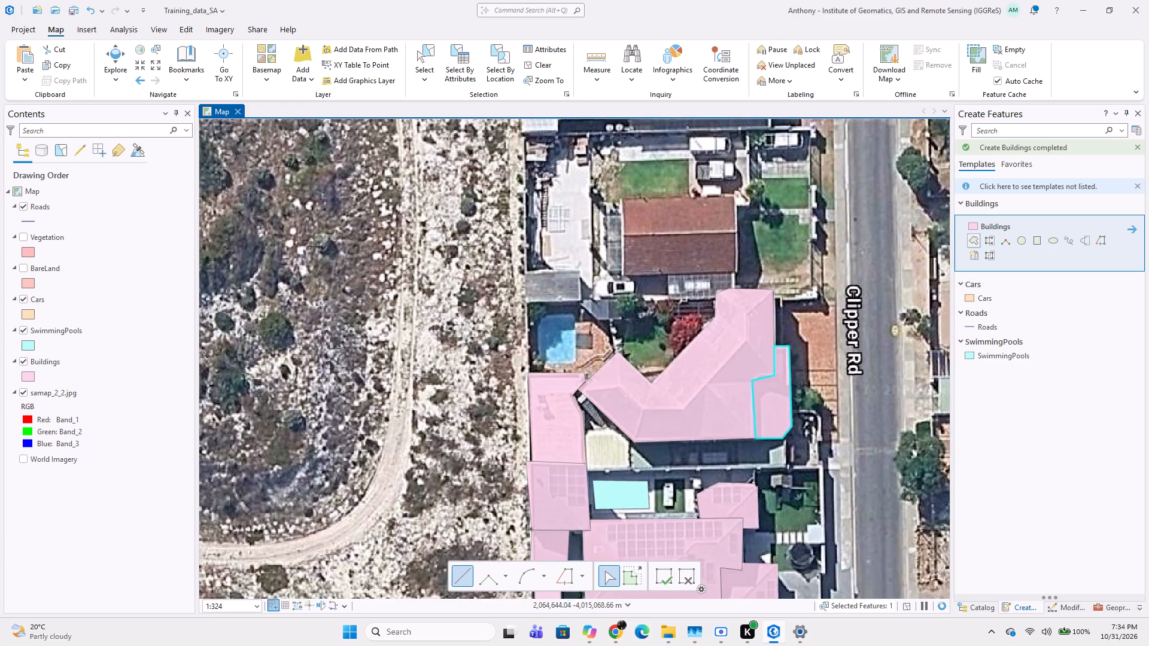
left_click(519, 264)
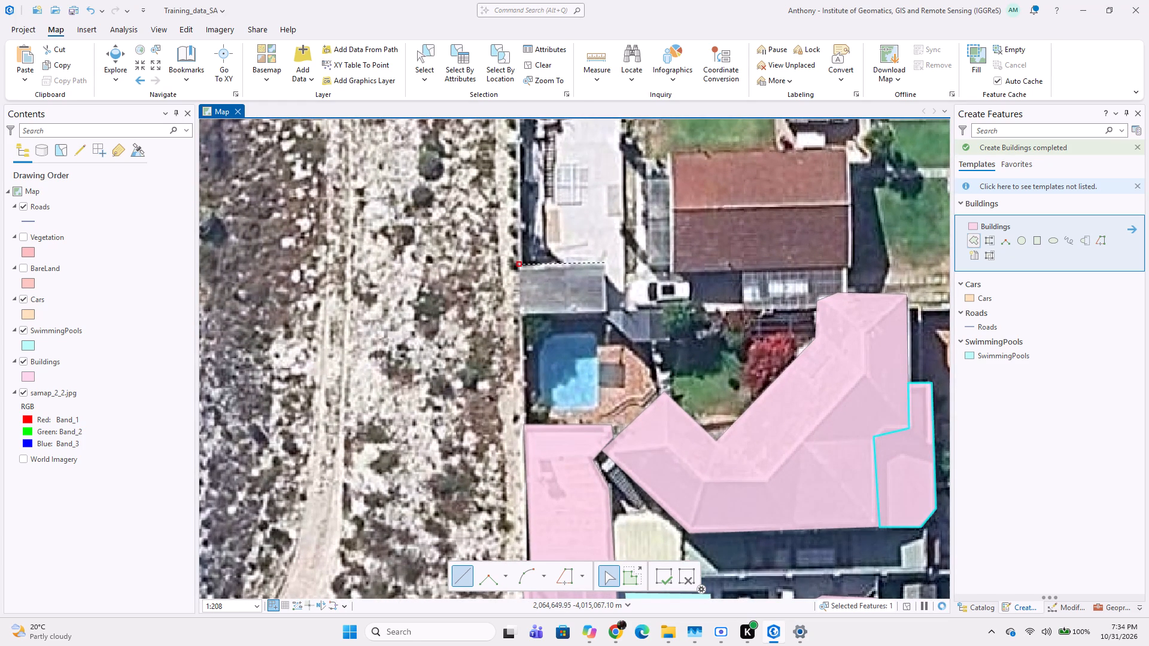
left_click(607, 260)
left_click(607, 310)
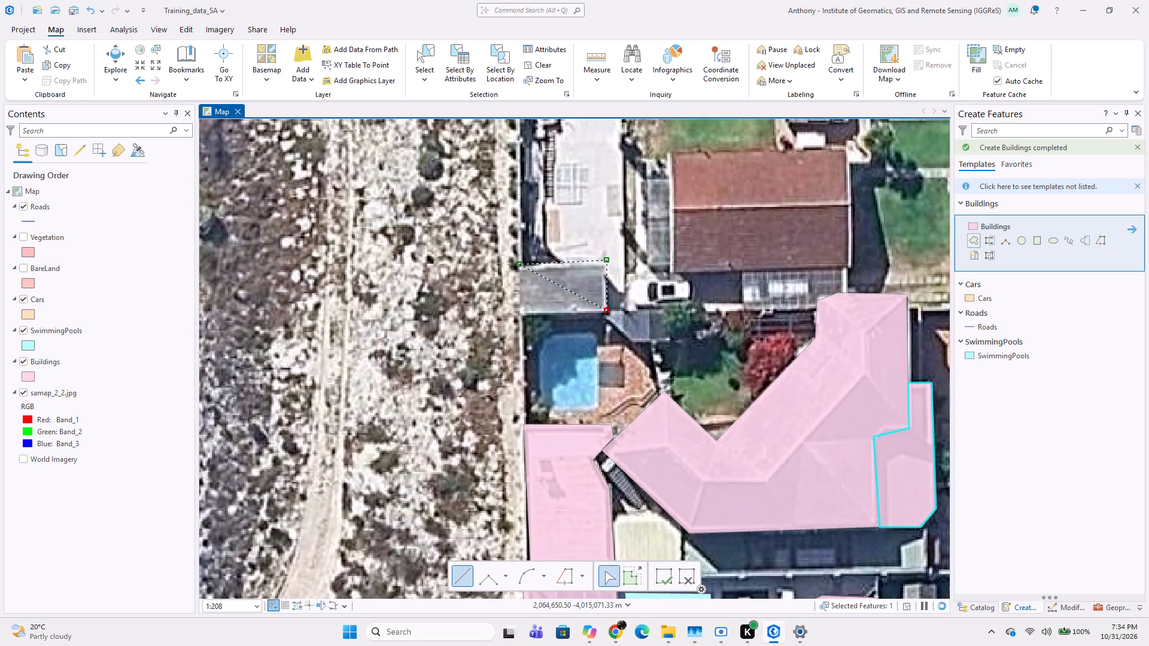
double_click(519, 315)
Digitize the blue pool south of the newly mapped small building as a SwimmingPools polygon, following its cut corners.
scroll(574, 359, "up", 1)
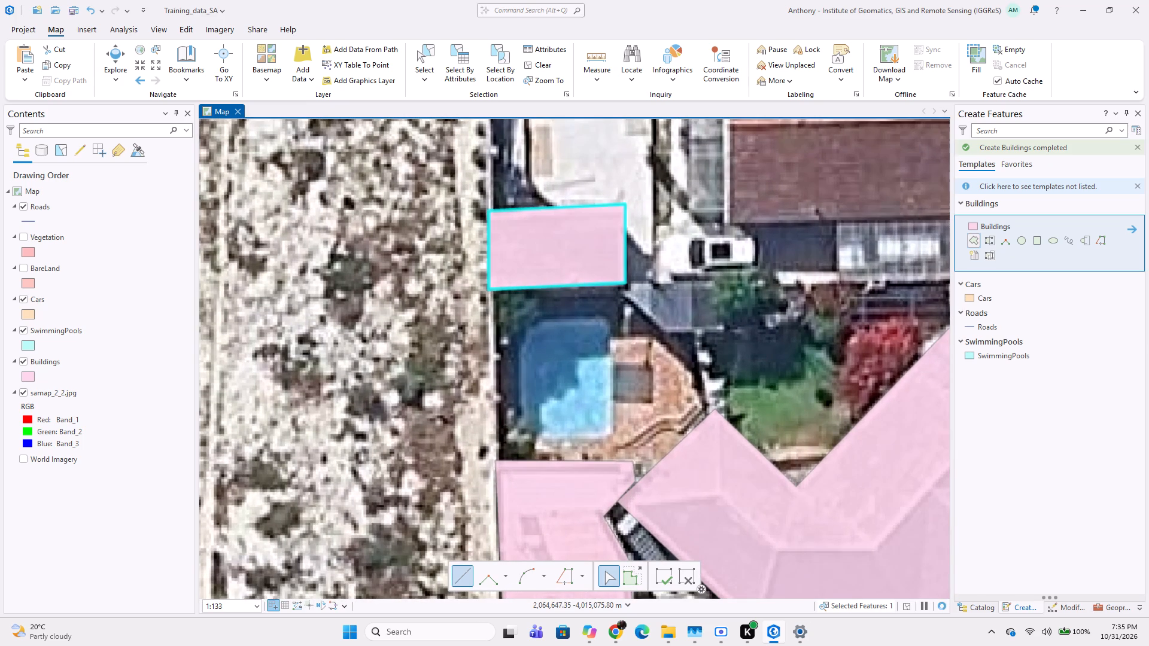
left_click(969, 356)
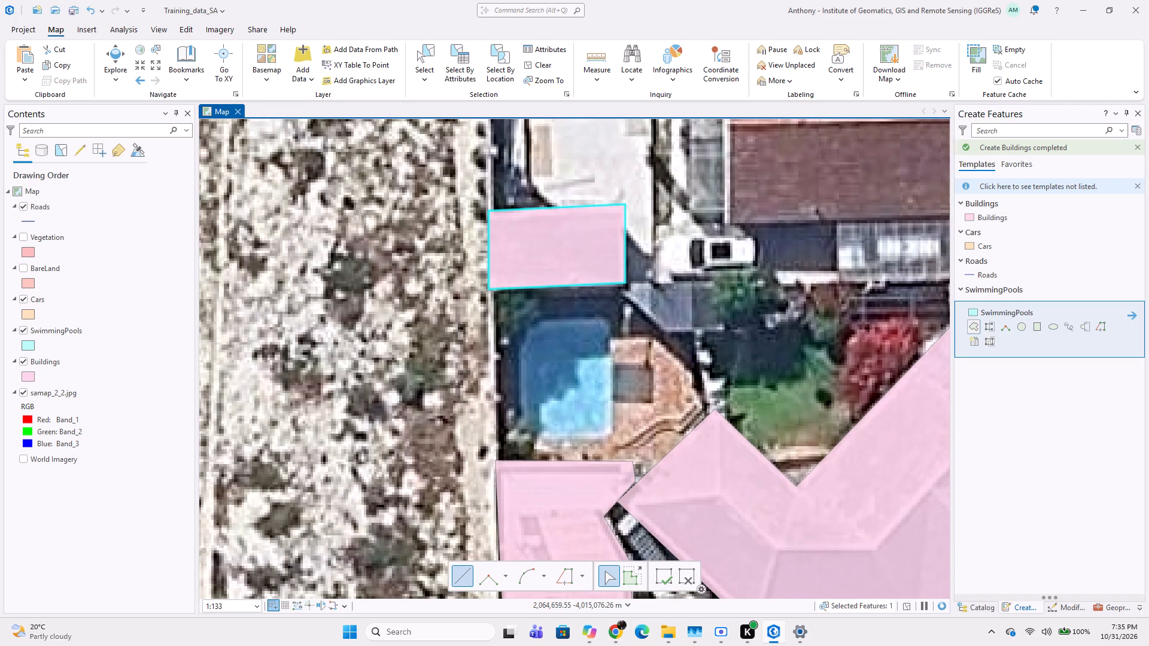
left_click(538, 319)
left_click(519, 344)
left_click(517, 428)
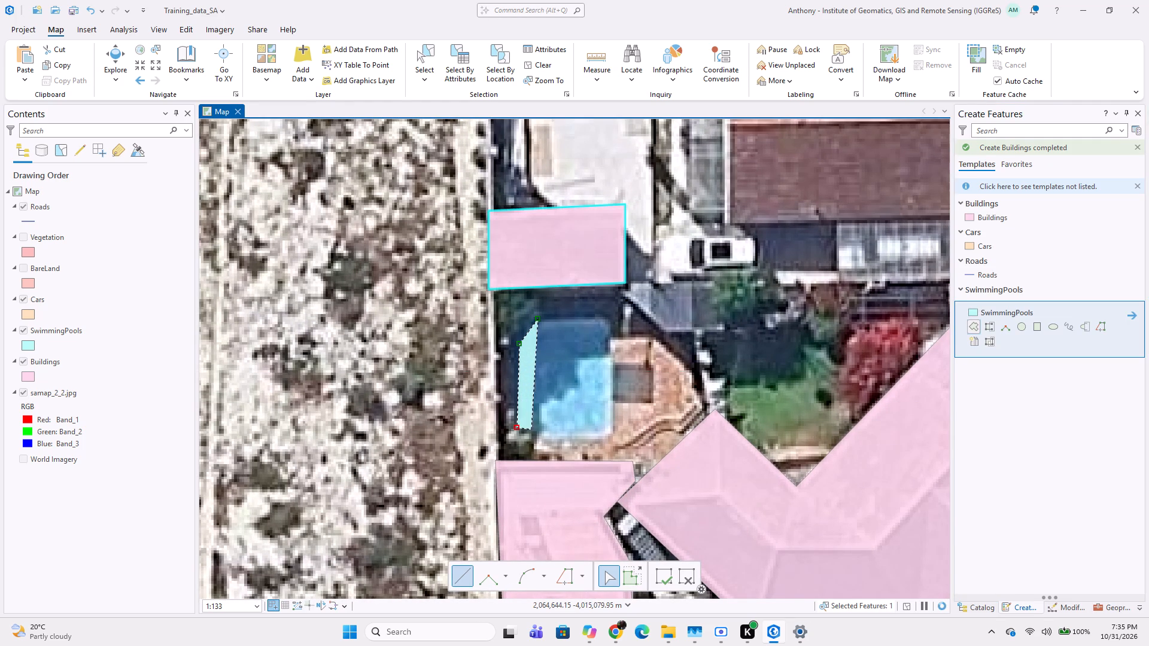
left_click(538, 434)
left_click(603, 436)
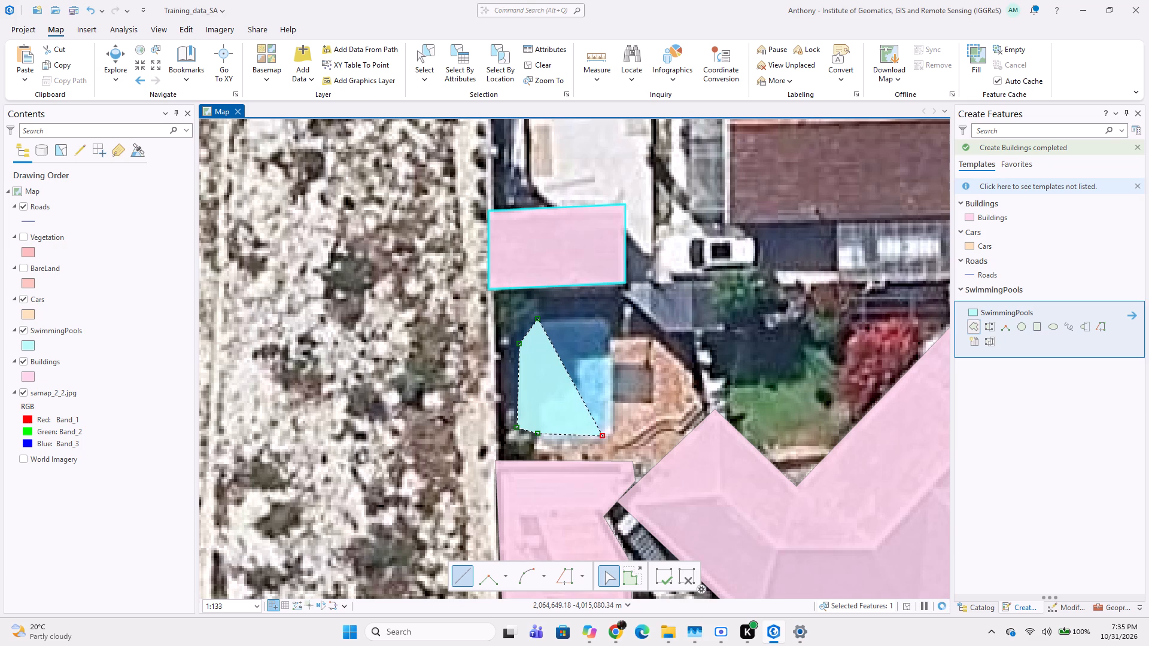
left_click(615, 434)
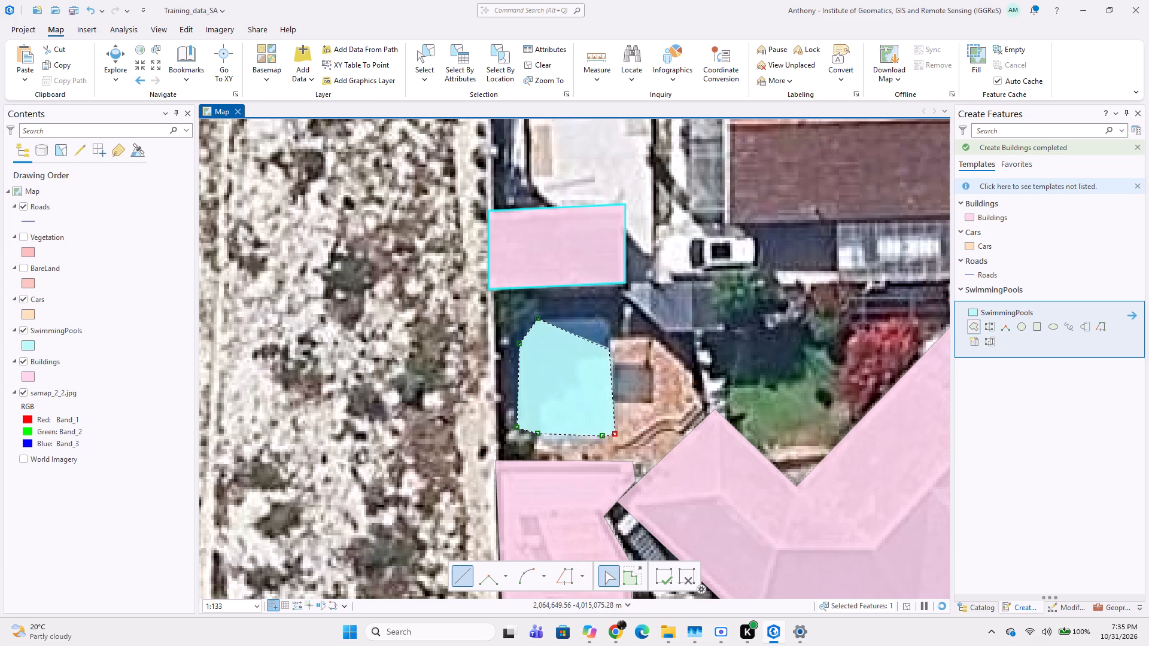
left_click(609, 340)
left_click(611, 330)
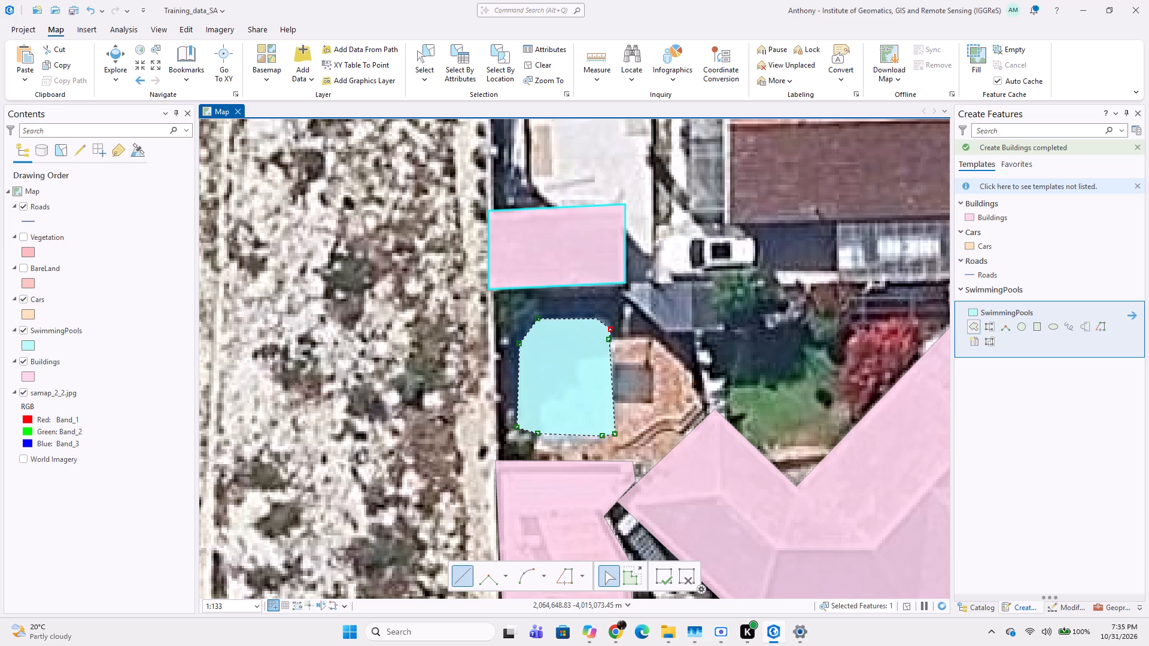
left_click(605, 319)
double_click(578, 319)
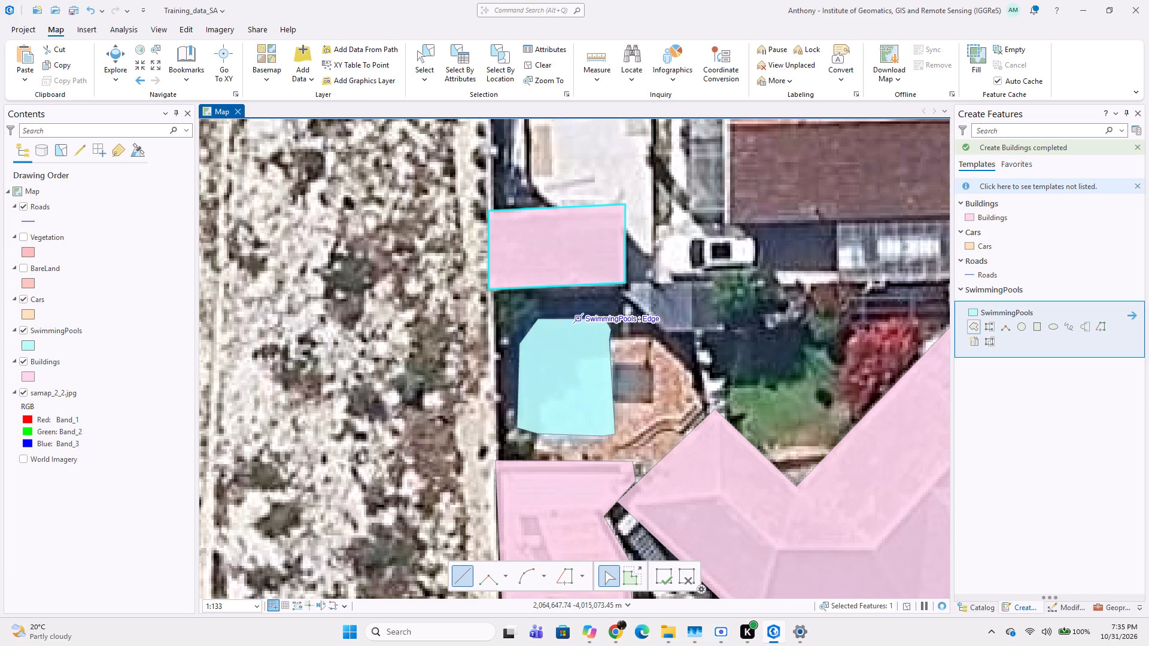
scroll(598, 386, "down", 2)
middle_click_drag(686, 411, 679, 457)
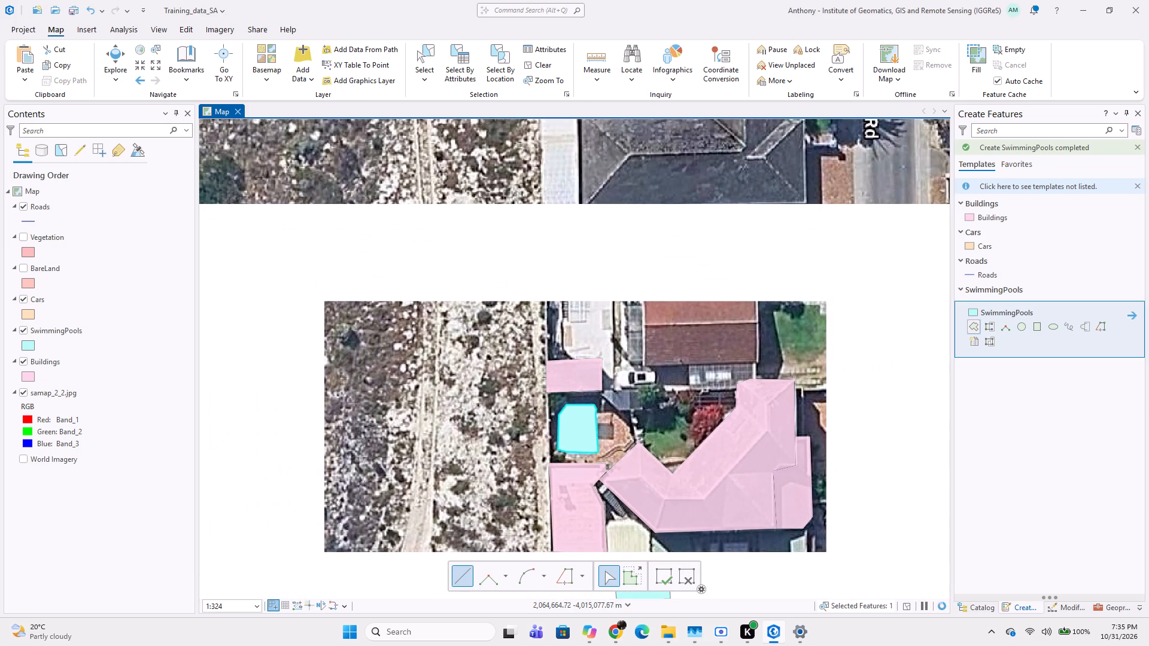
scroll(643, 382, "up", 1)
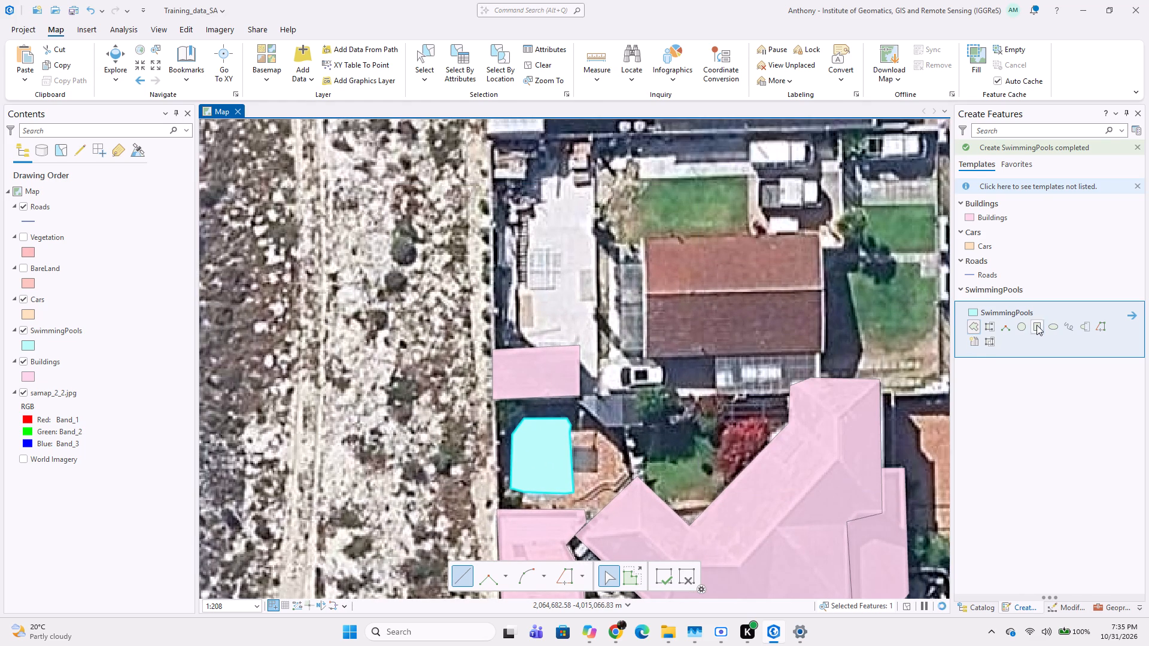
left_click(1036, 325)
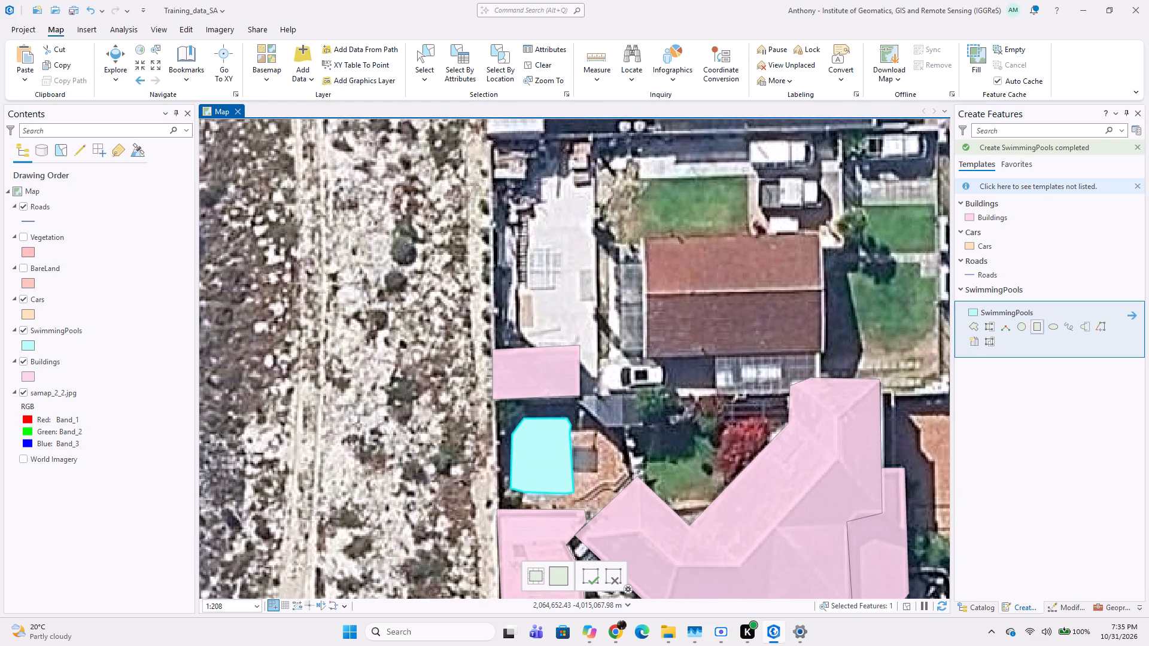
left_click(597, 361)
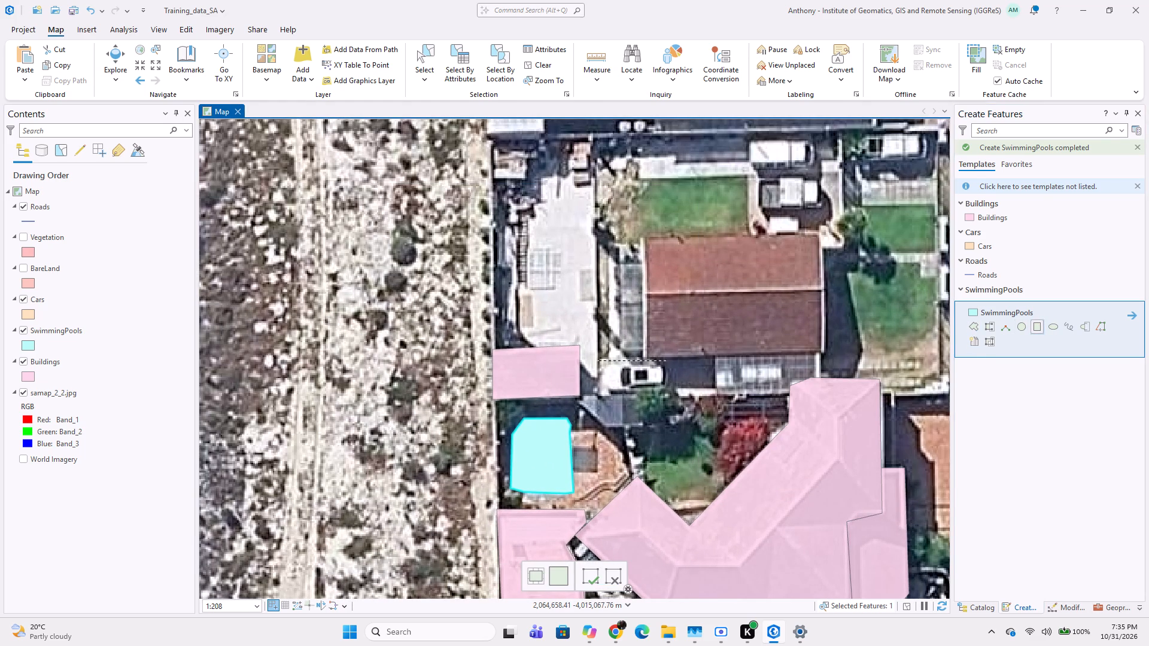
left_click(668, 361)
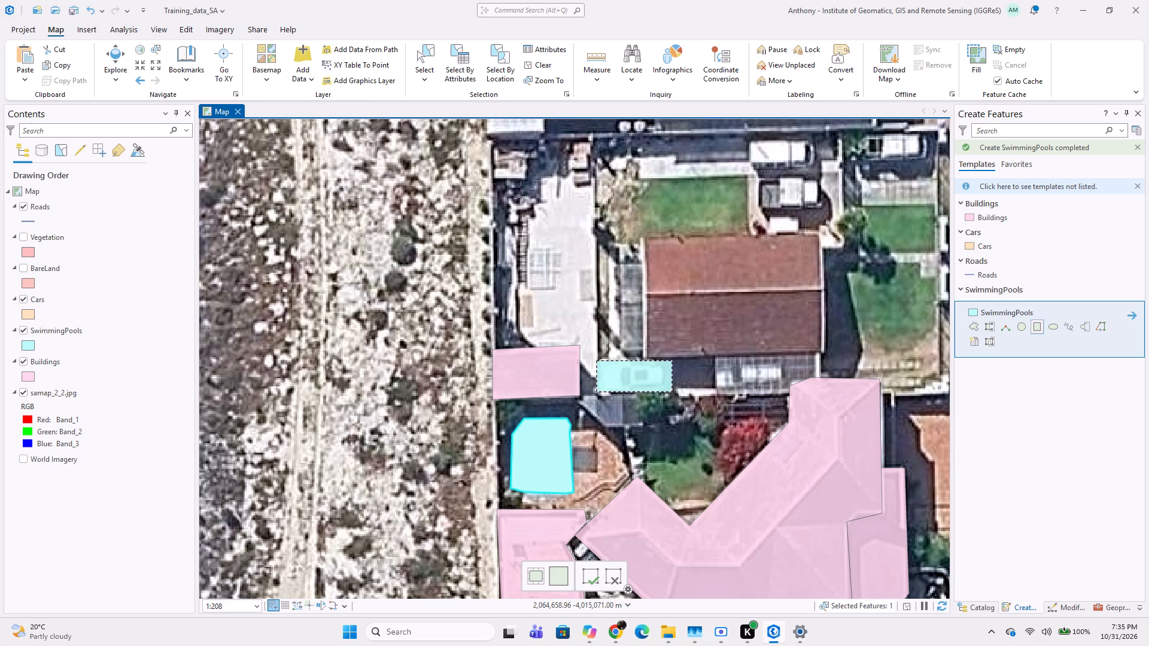
Digitize the white car parked east of the small building north of the pool as a four-sided Cars polygon.
left_click(984, 243)
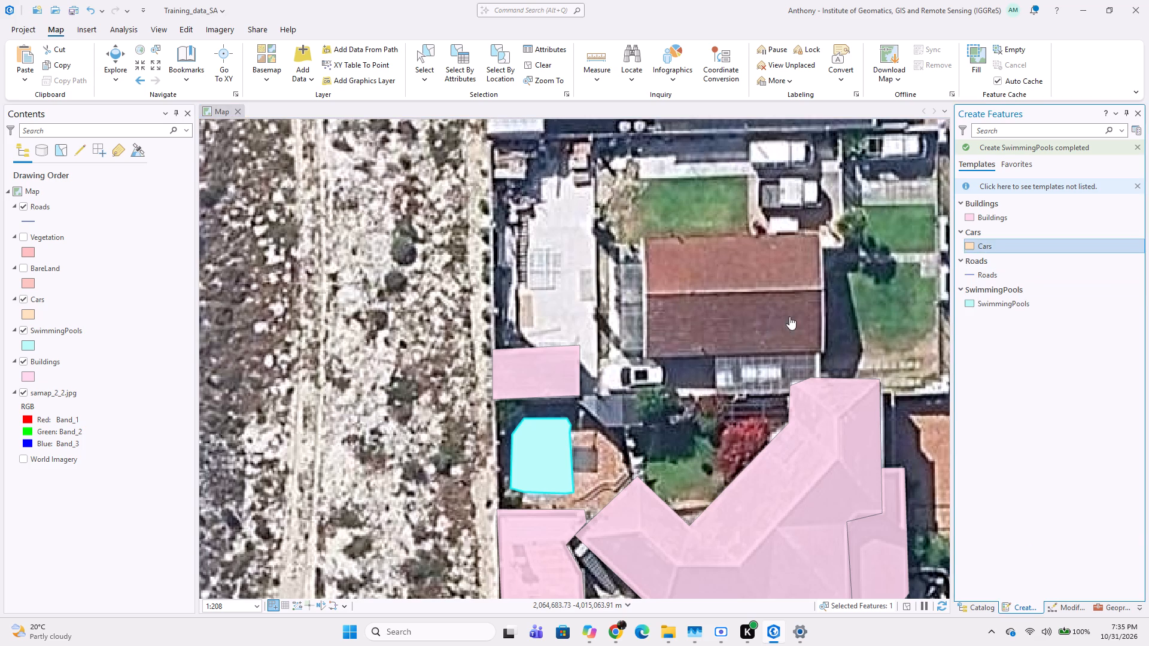
left_click(598, 361)
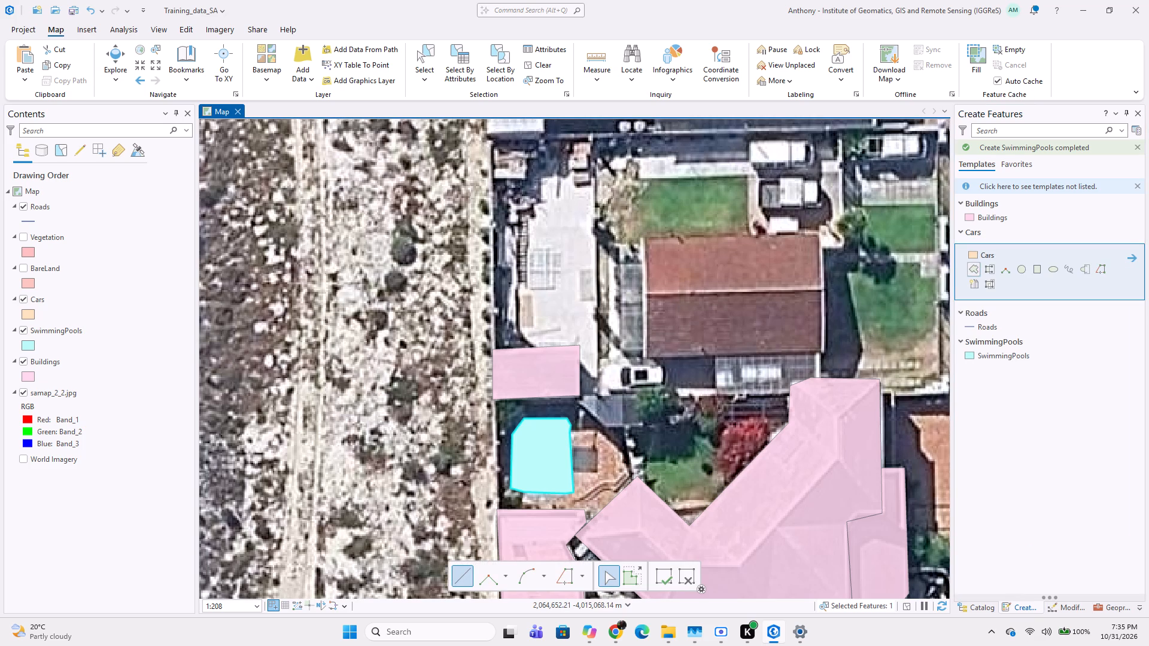
left_click(670, 362)
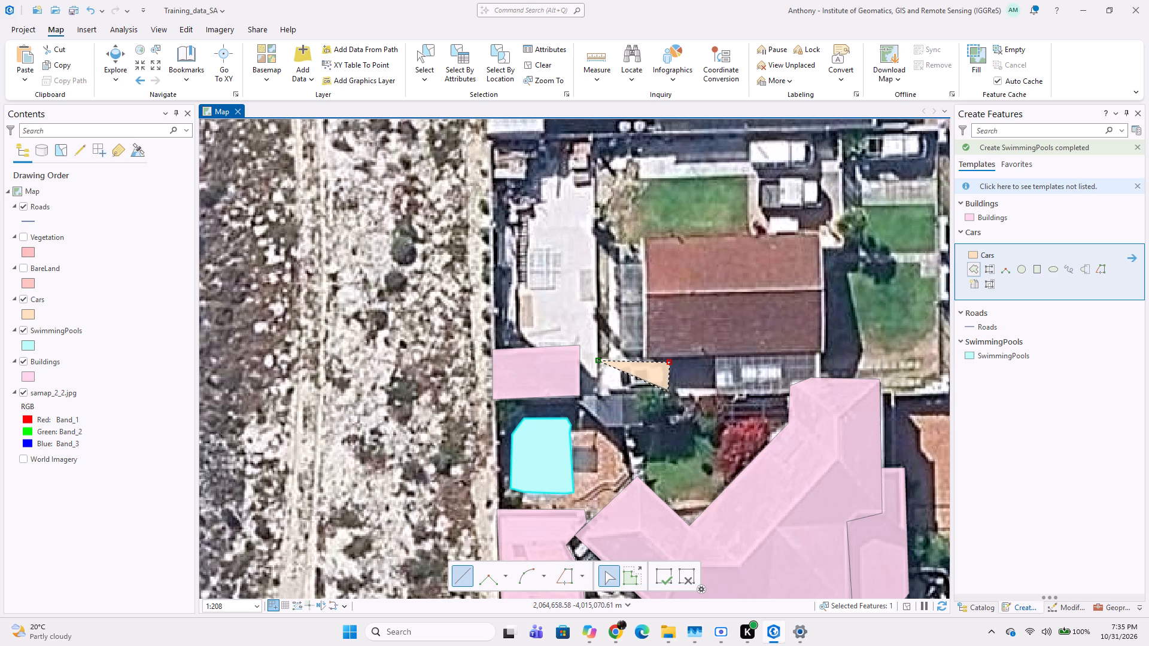
left_click(674, 392)
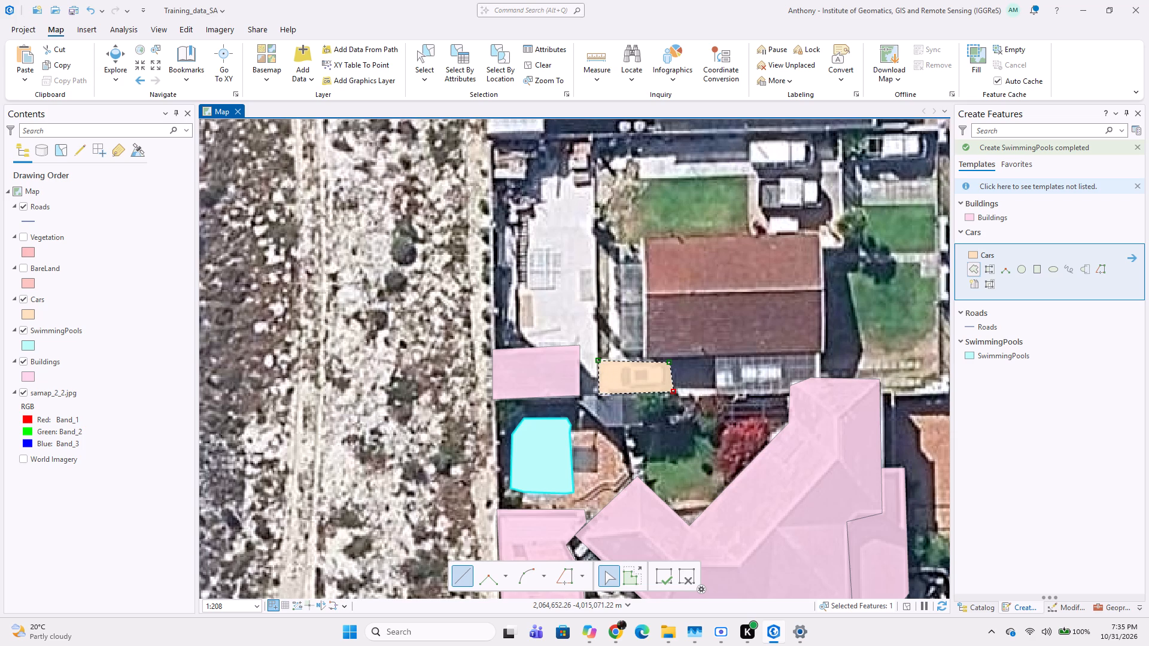
double_click(599, 394)
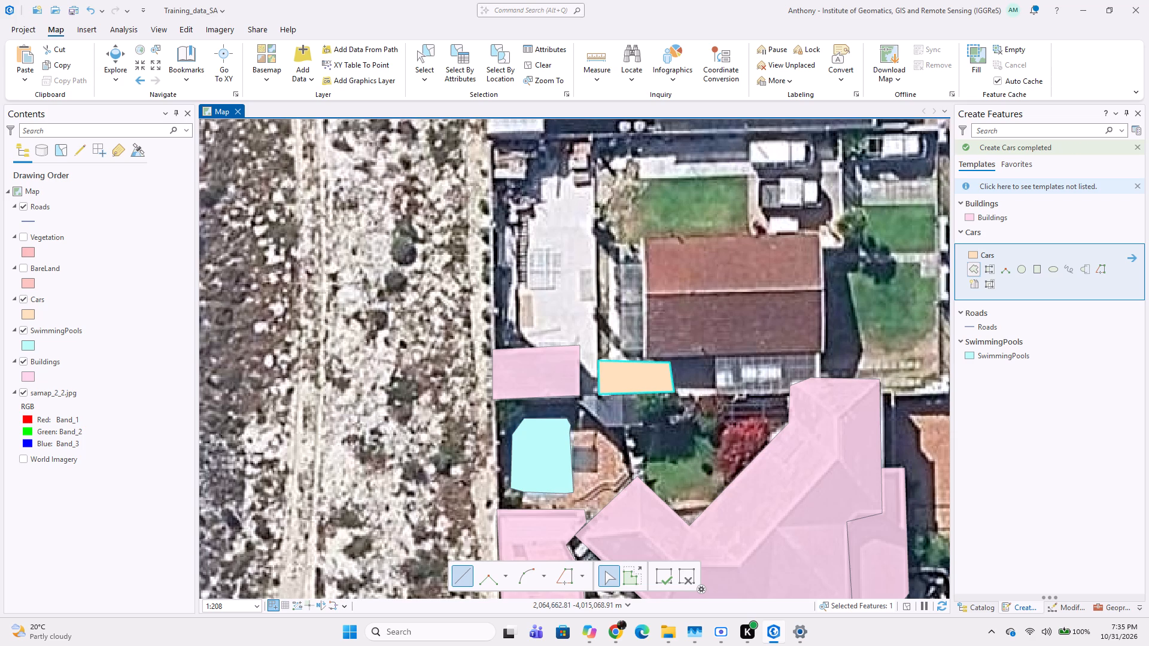
Digitize the white vehicle shape under the slatted cover along the red-brown roof's southern side as a four-sided Cars polygon.
left_click(712, 365)
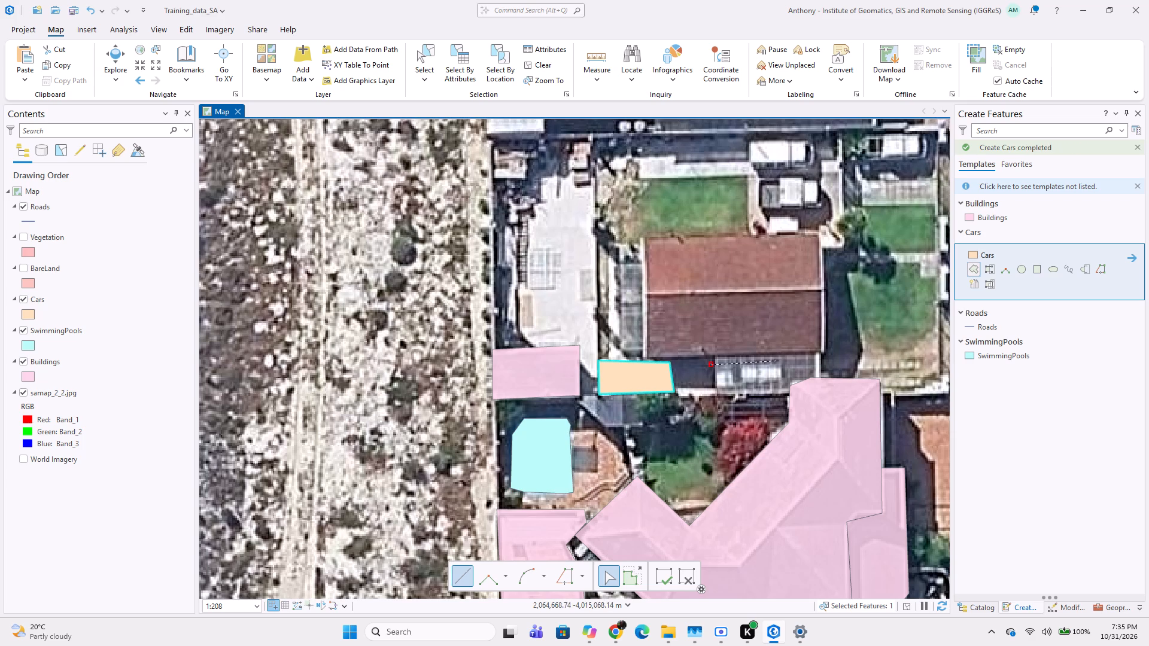
left_click(783, 361)
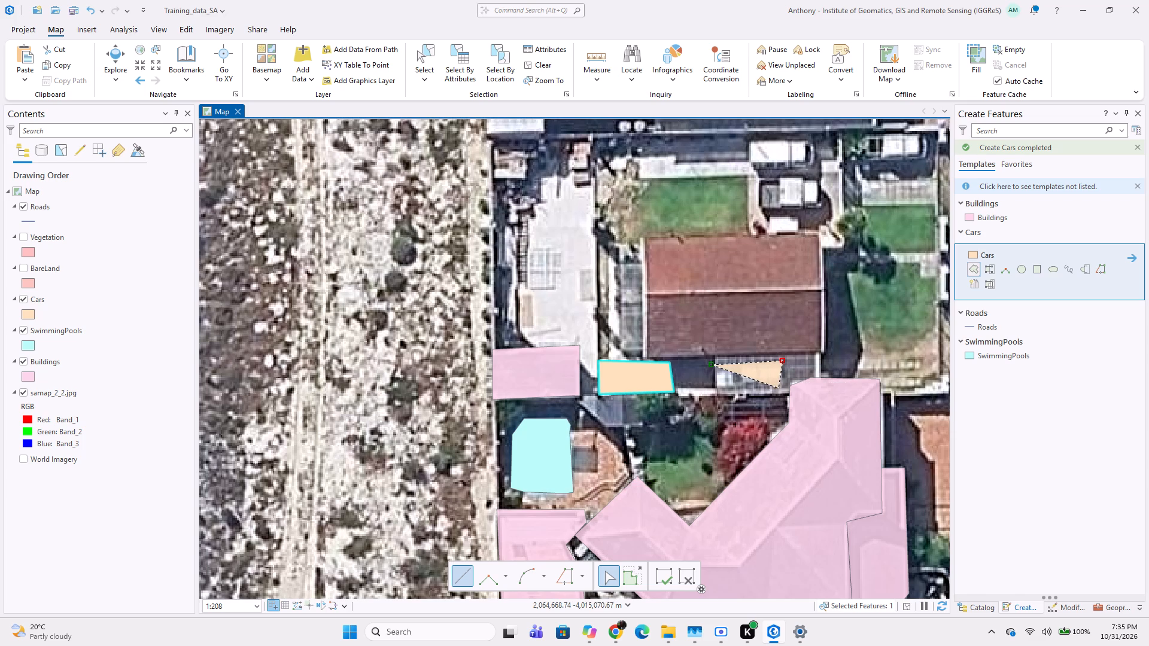
left_click(783, 386)
double_click(714, 390)
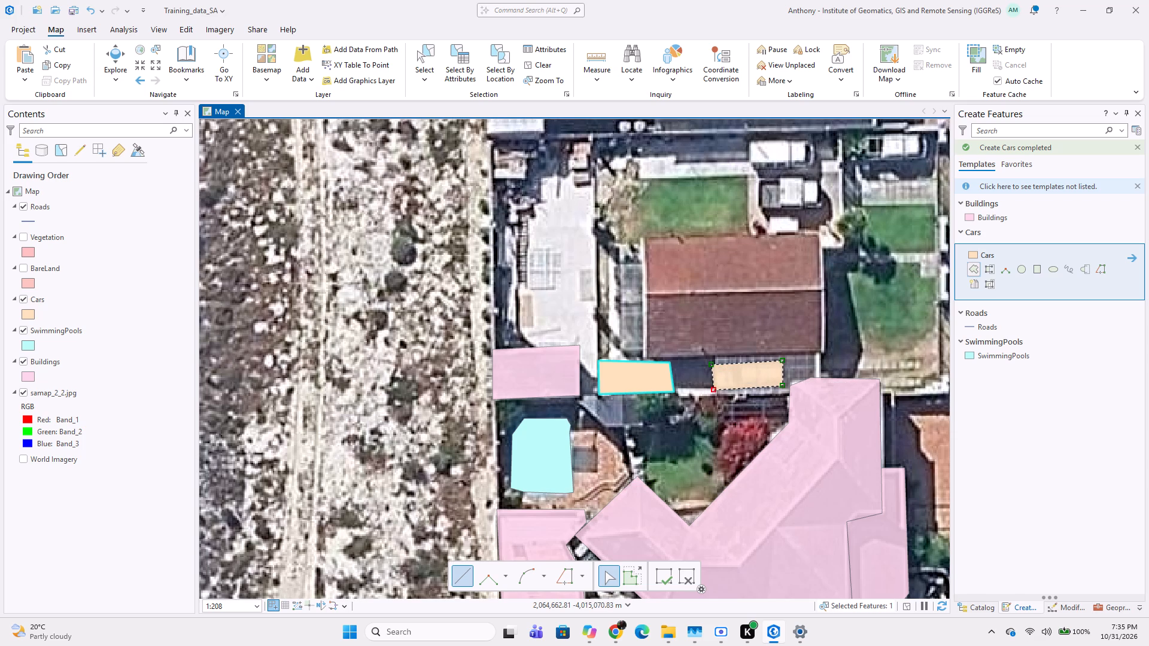
Digitize the rectangular red-brown roof north of the two mapped cars as a four-sided Buildings polygon.
scroll(637, 390, "down", 2)
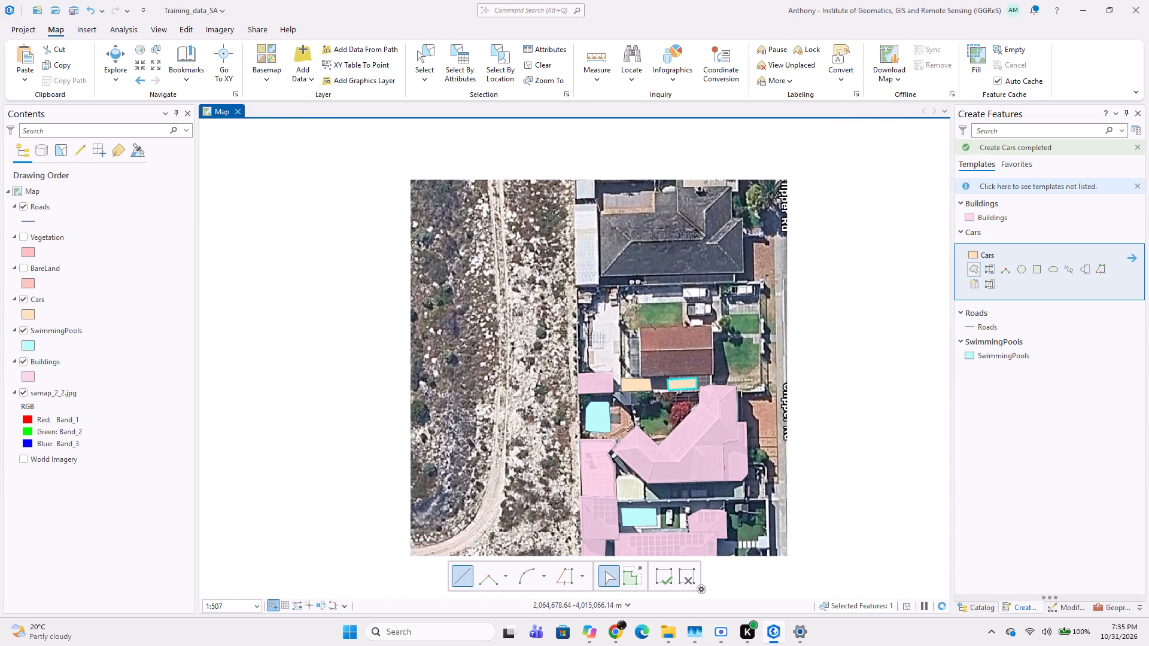
scroll(718, 319, "up", 2)
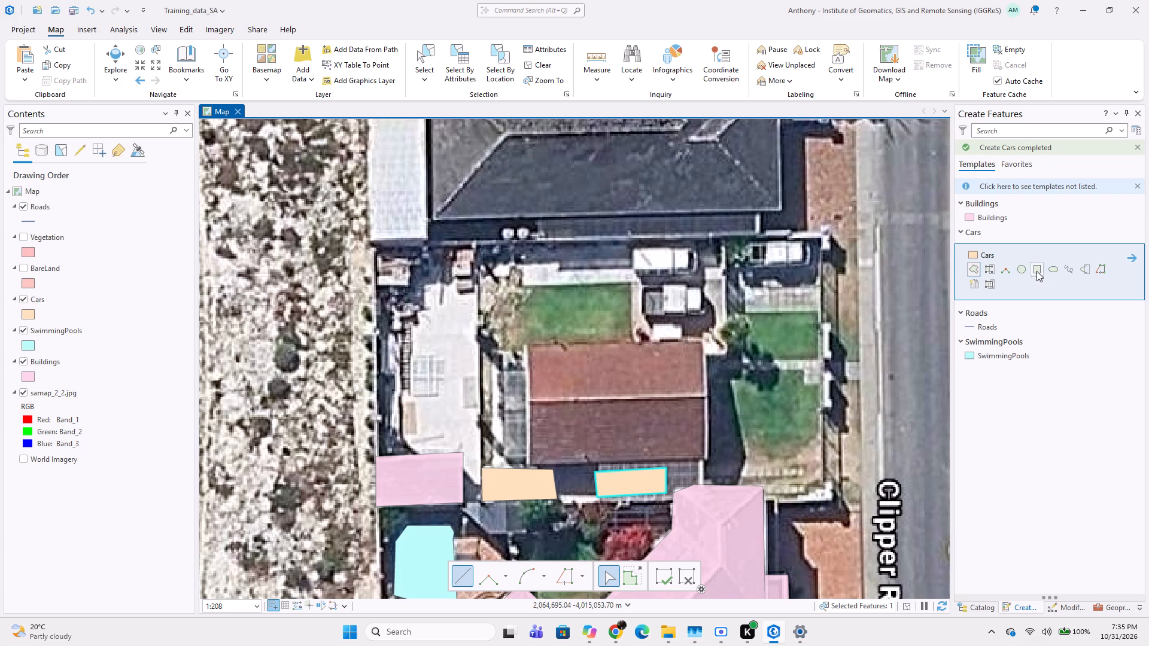
left_click(982, 223)
left_click(984, 217)
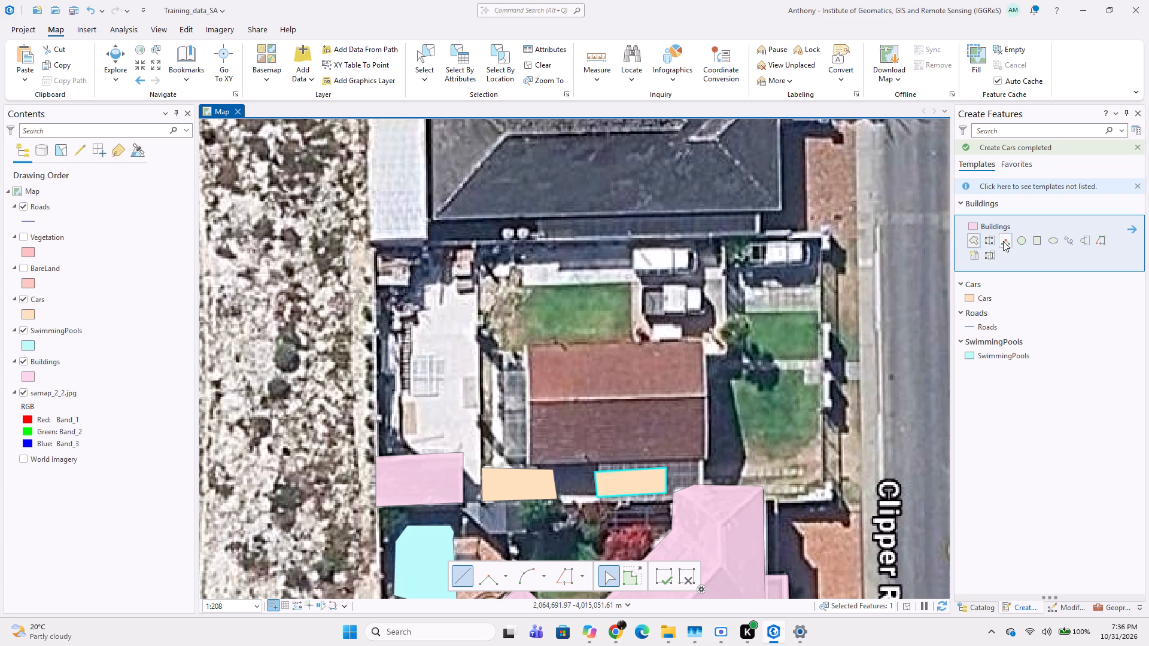
left_click(521, 344)
left_click(703, 336)
left_click(706, 457)
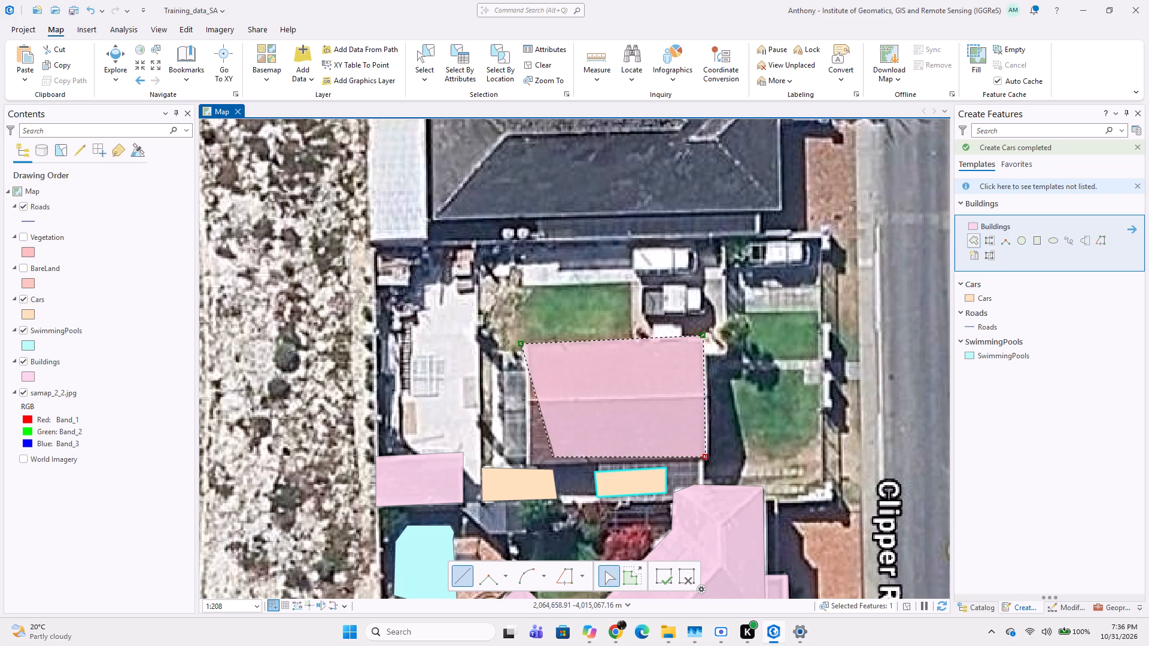
double_click(525, 461)
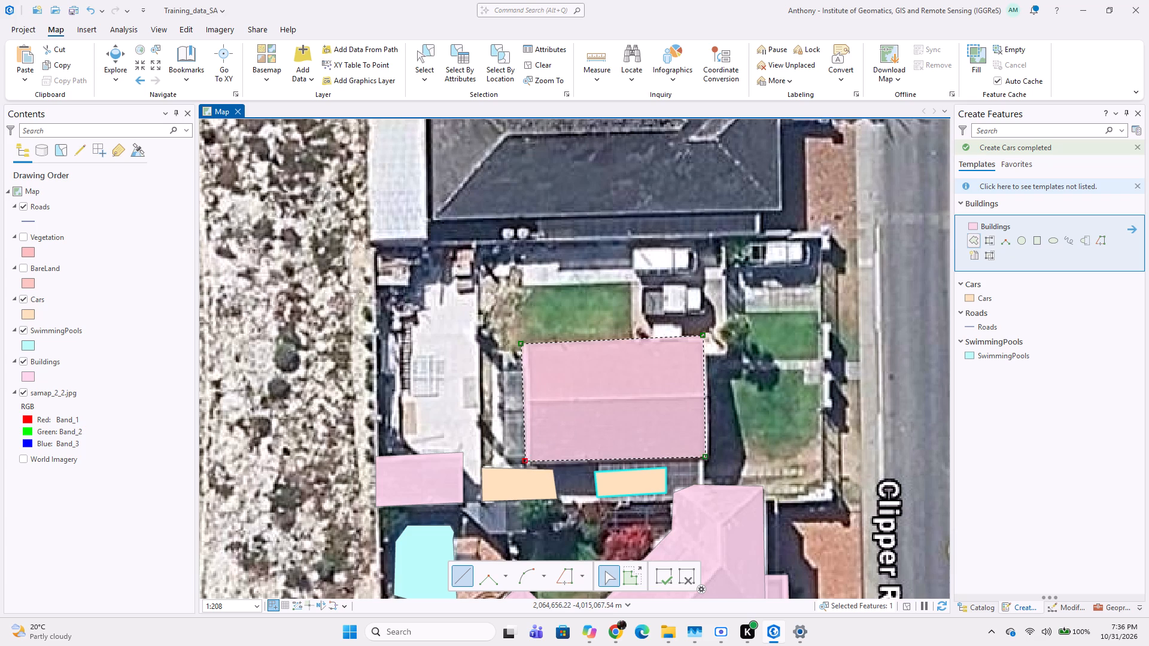
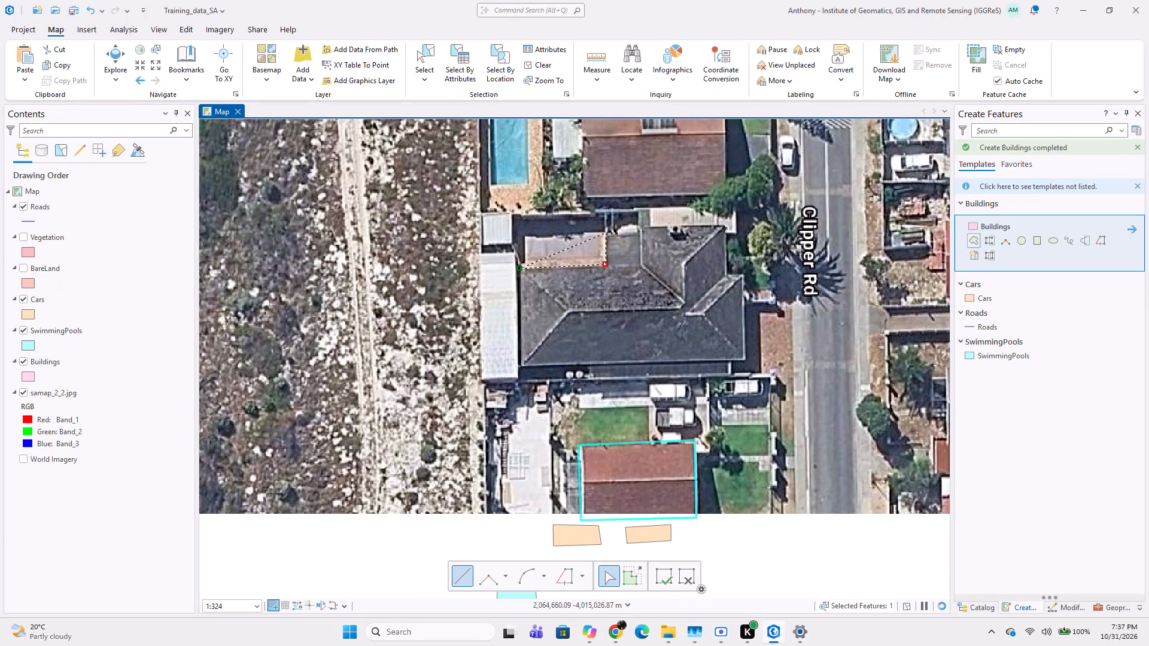
Finish digitizing the large dark hipped roof west of Clipper Rd as an eight-sided Buildings polygon, following its stepped northern and eastern edges.
left_click(604, 231)
left_click(727, 224)
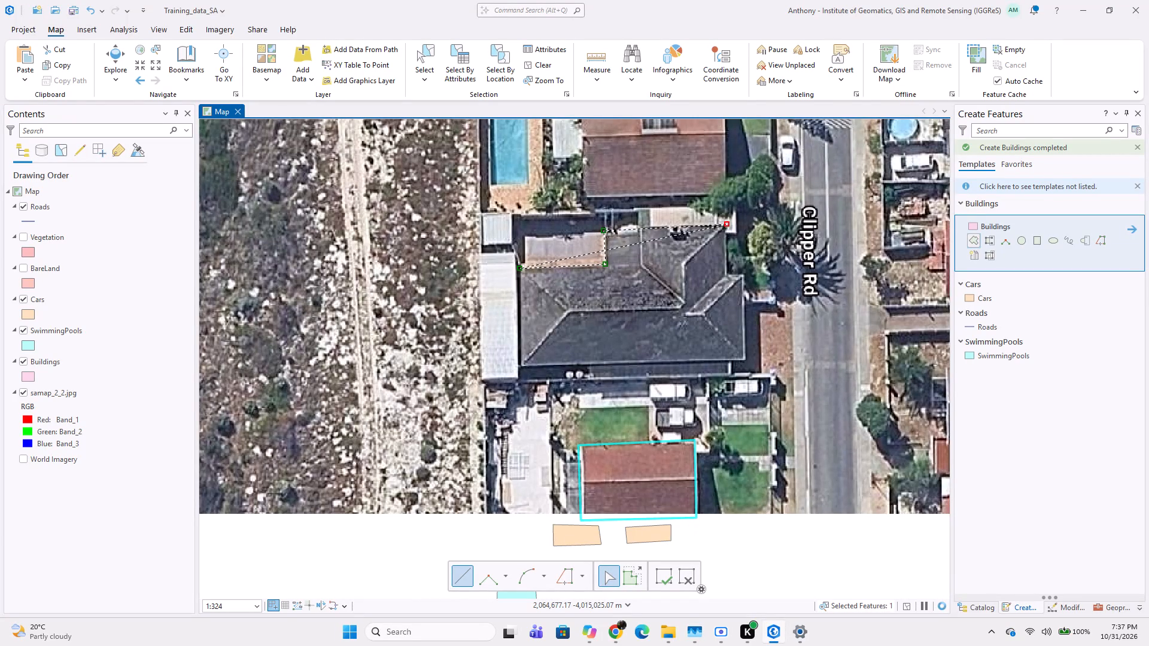
left_click_drag(725, 273, 731, 270)
left_click(746, 275)
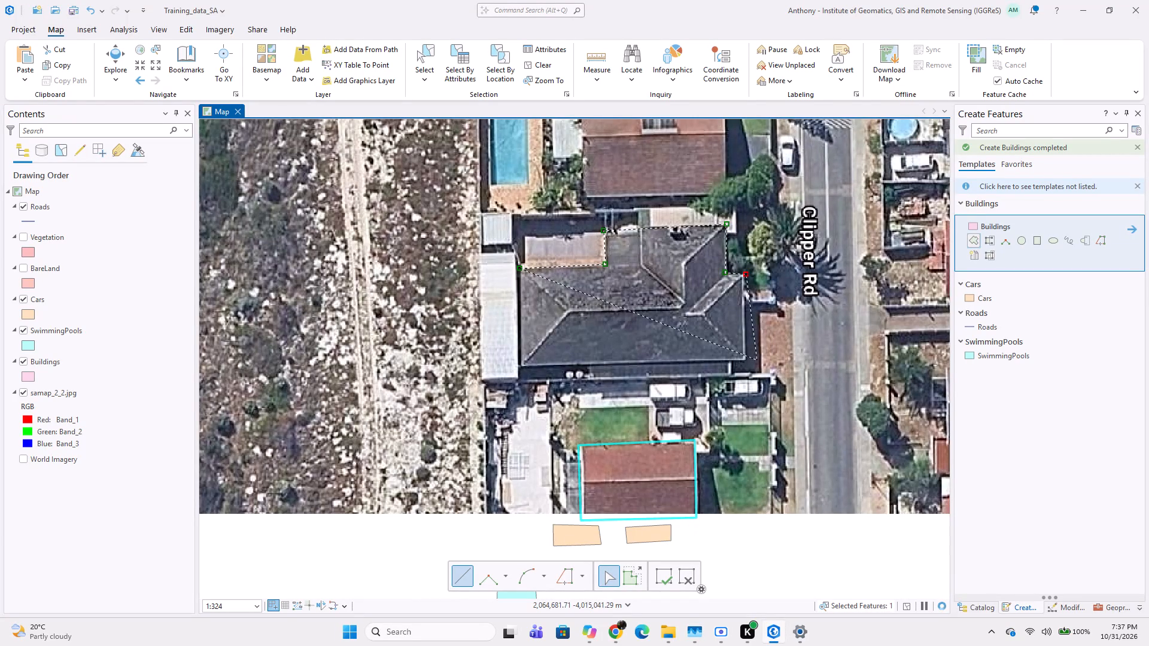
left_click(746, 361)
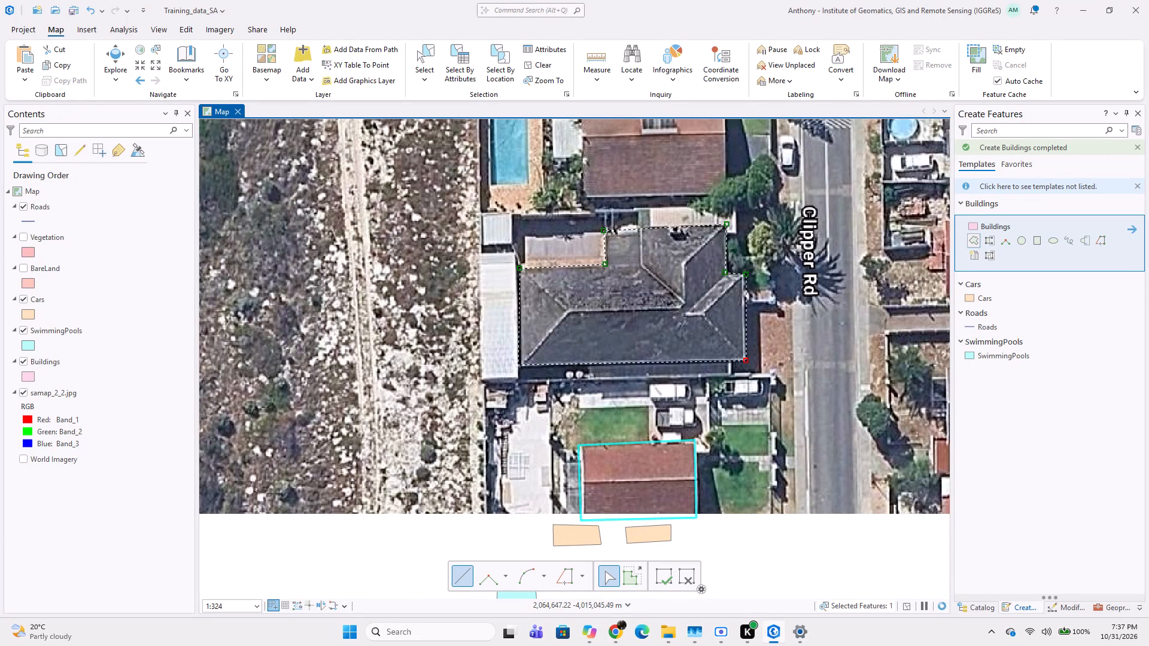
double_click(524, 367)
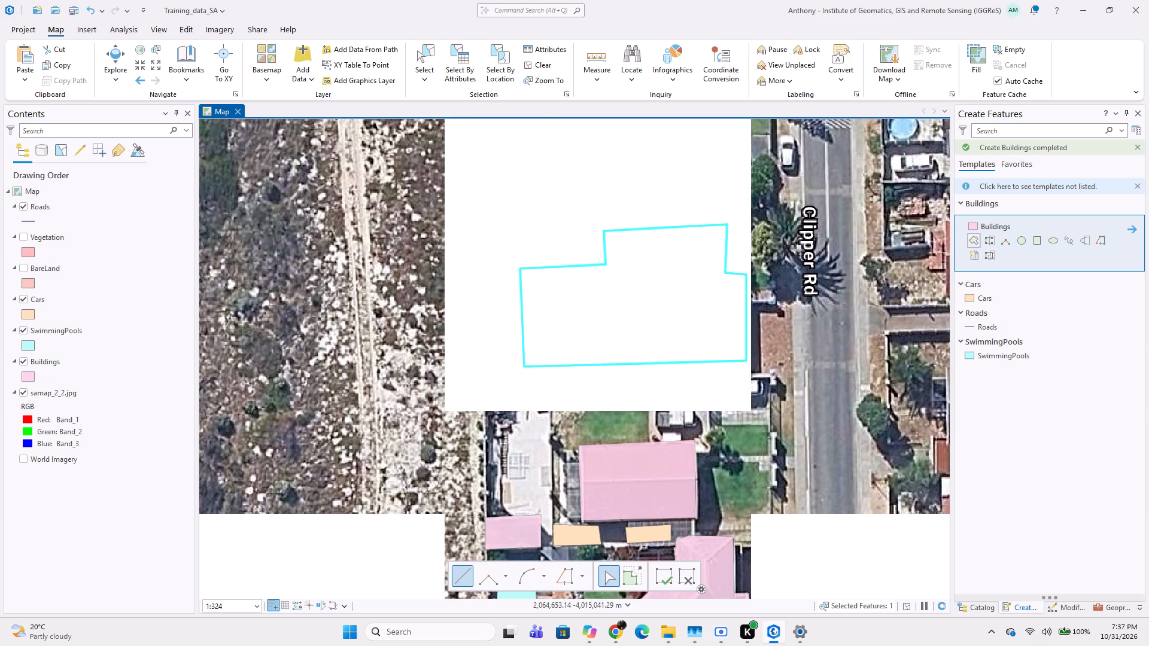
Digitize the long narrow white roof along the large dark-roofed building's west side as a four-sided Buildings polygon.
left_click(476, 252)
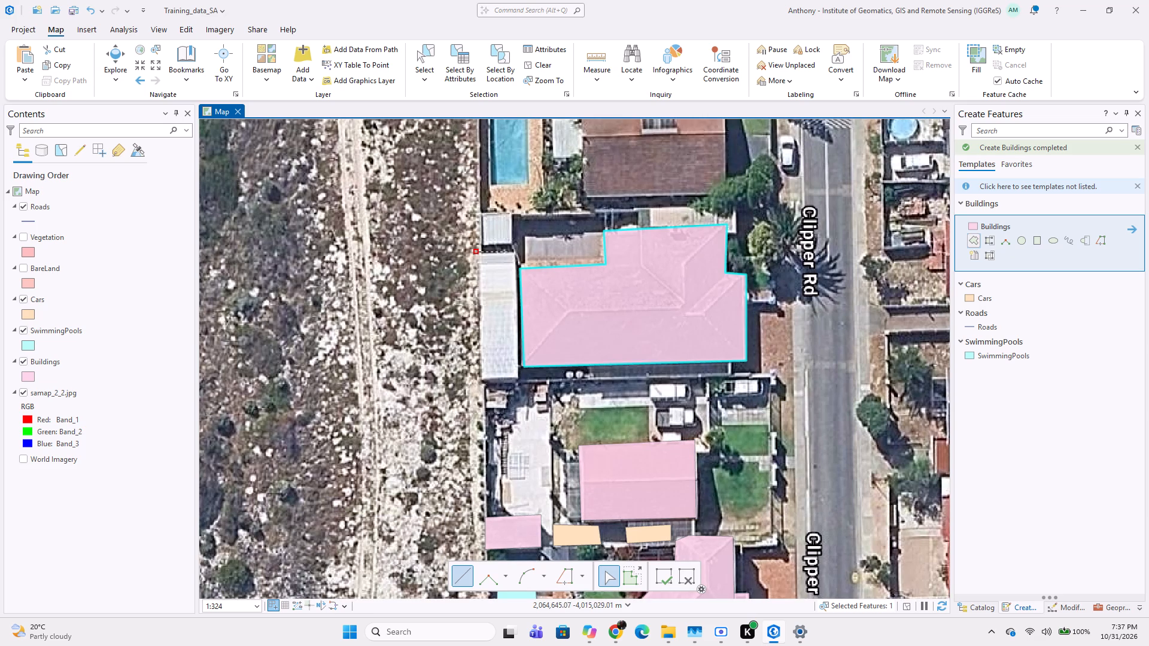
left_click(516, 252)
left_click(520, 379)
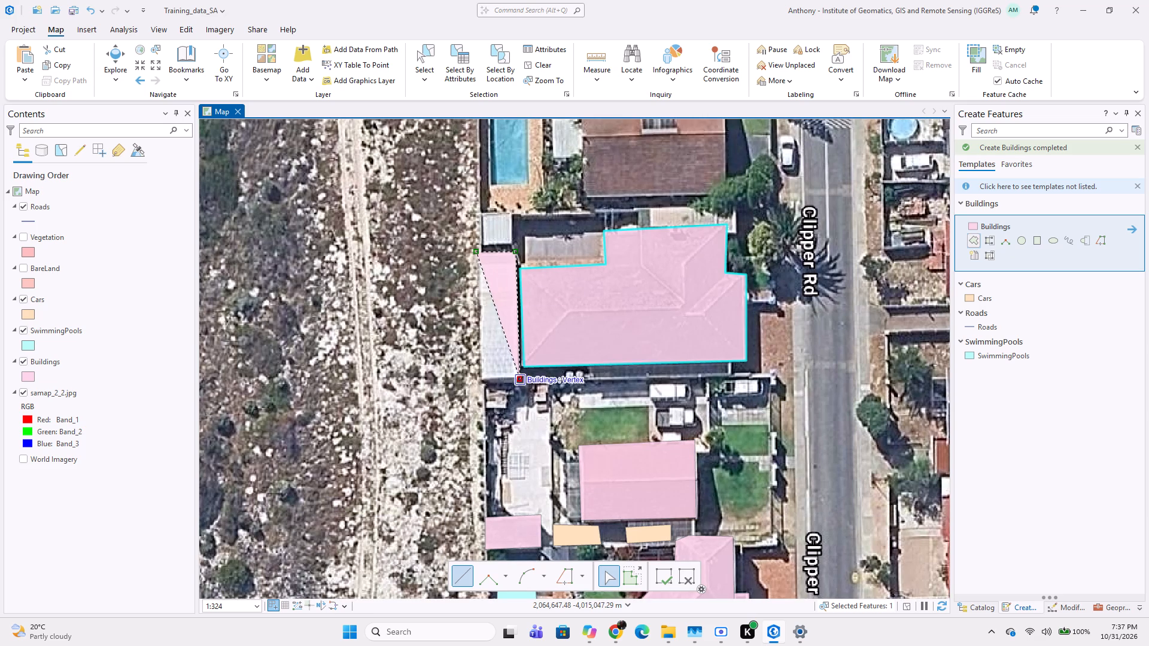
double_click(481, 381)
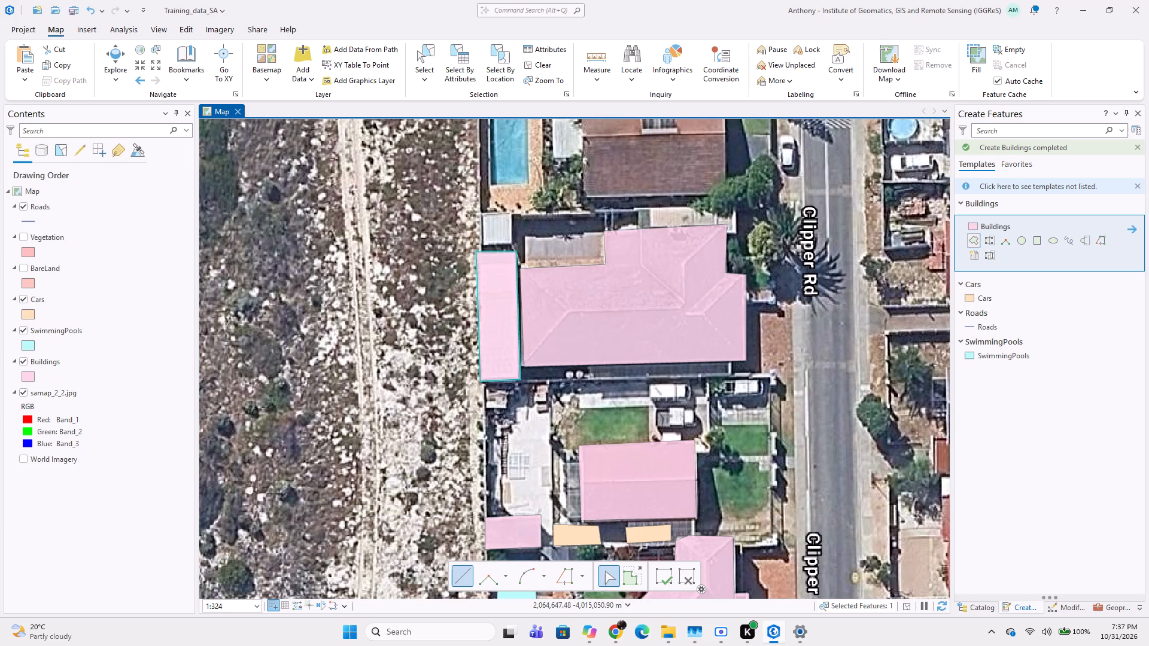
Digitize the white vehicle just south of the large hipped-roof building as a six-sided Cars polygon, following its rounded eastern end.
left_click(987, 291)
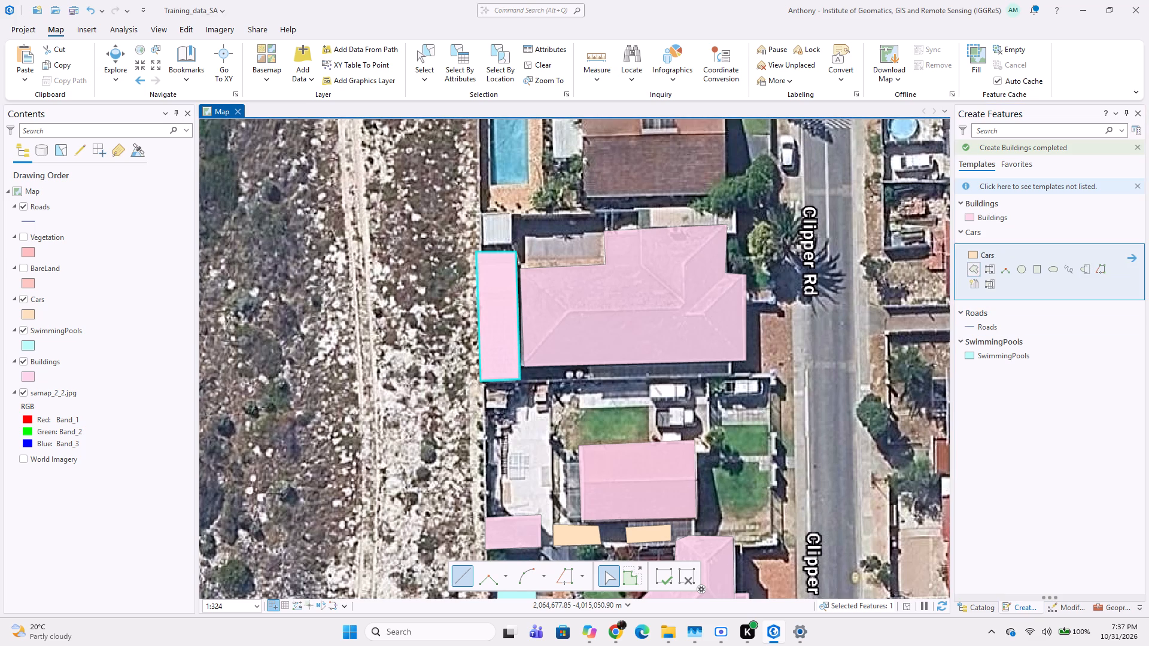
scroll(636, 409, "up", 2)
left_click(667, 346)
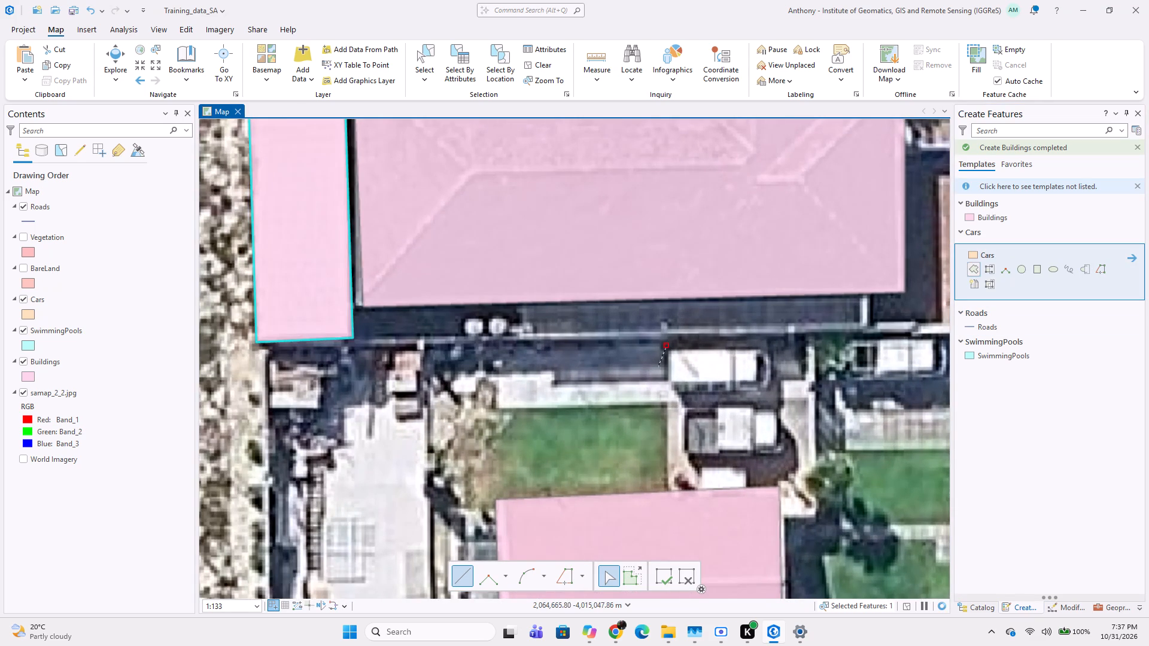
left_click(664, 385)
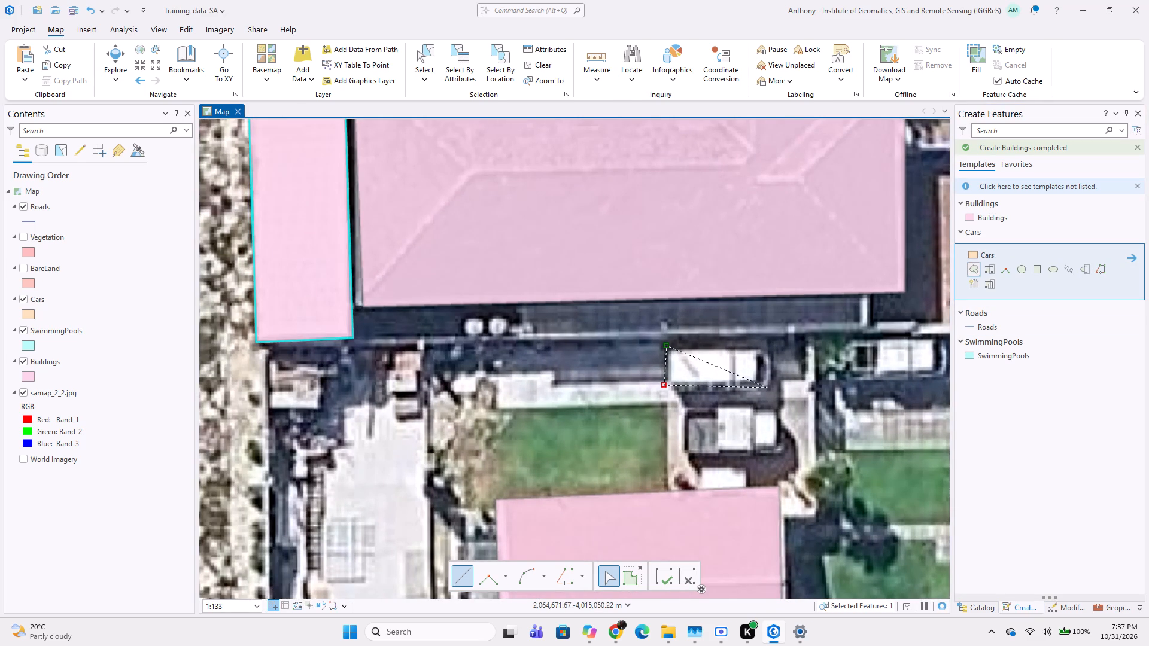
left_click(765, 392)
left_click(771, 386)
left_click_drag(773, 373, 771, 367)
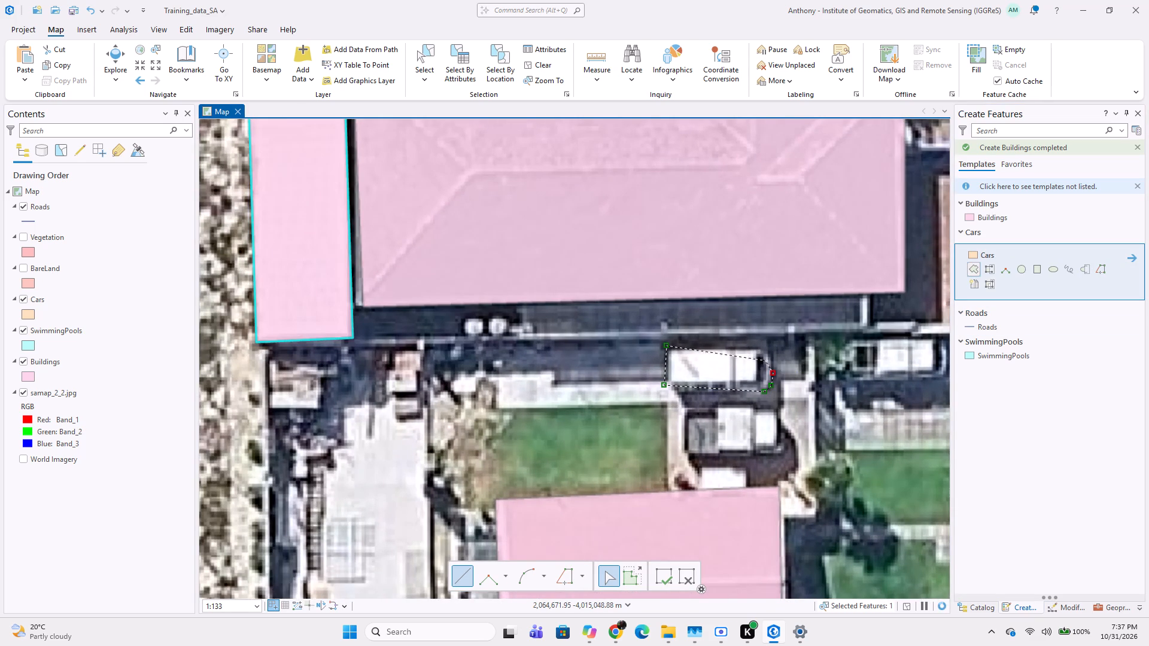
double_click(761, 350)
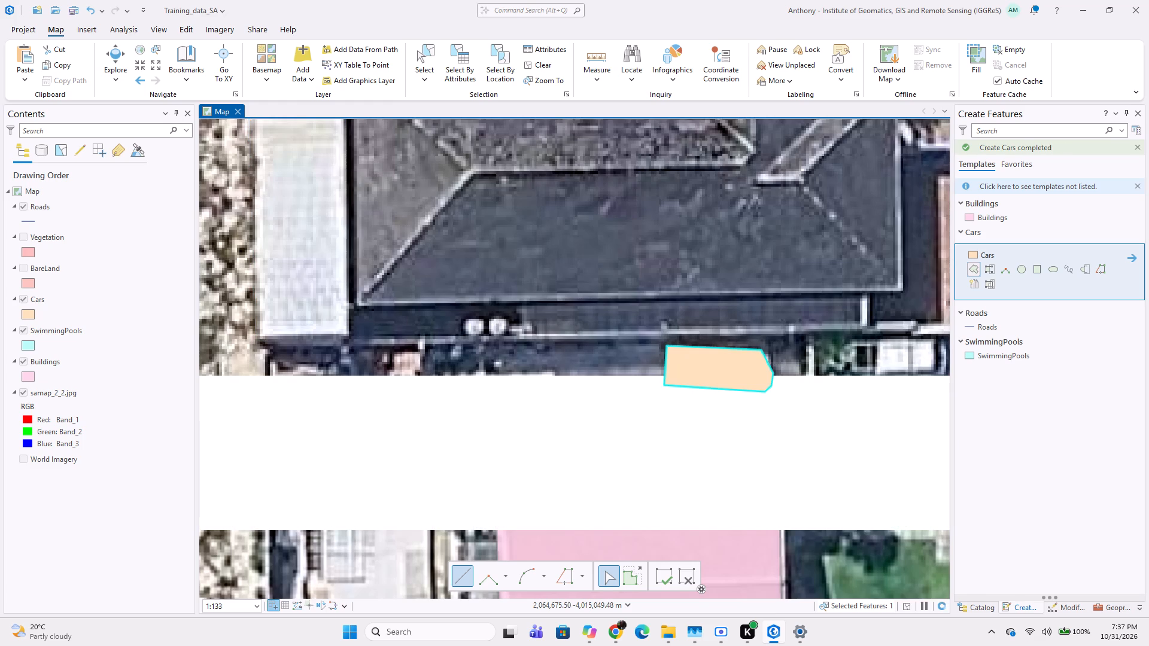
Digitize the white vehicle to the east, nearer Clipper Rd, as an eight-sided Cars polygon with cut corners.
middle_click_drag(853, 342, 707, 337)
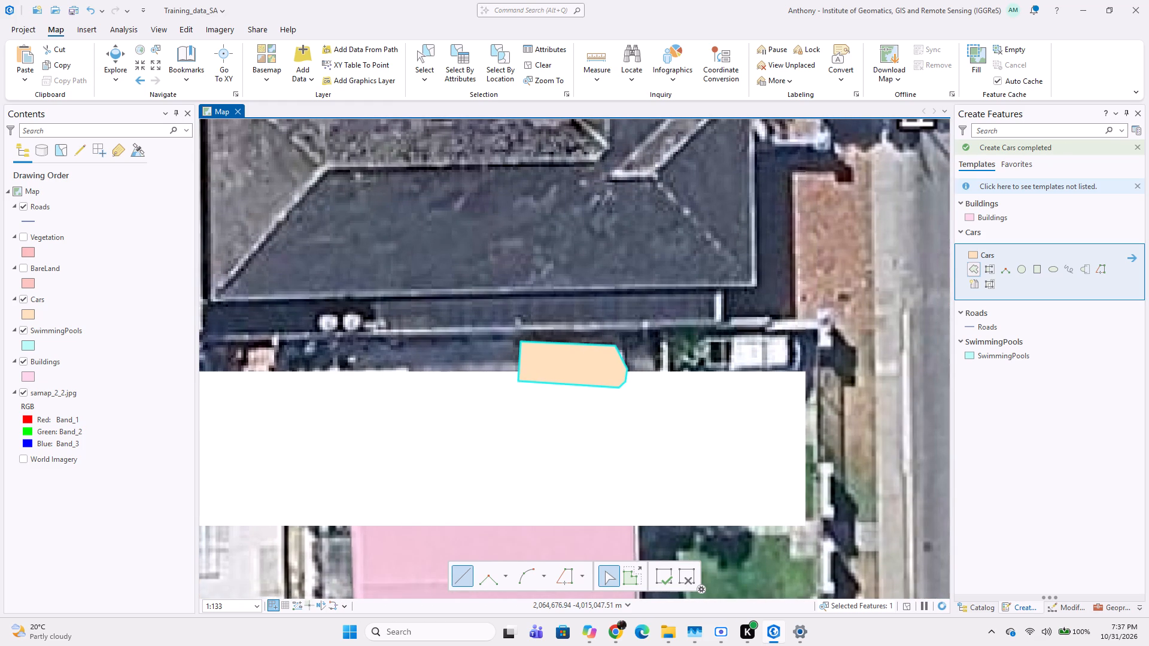
left_click(707, 333)
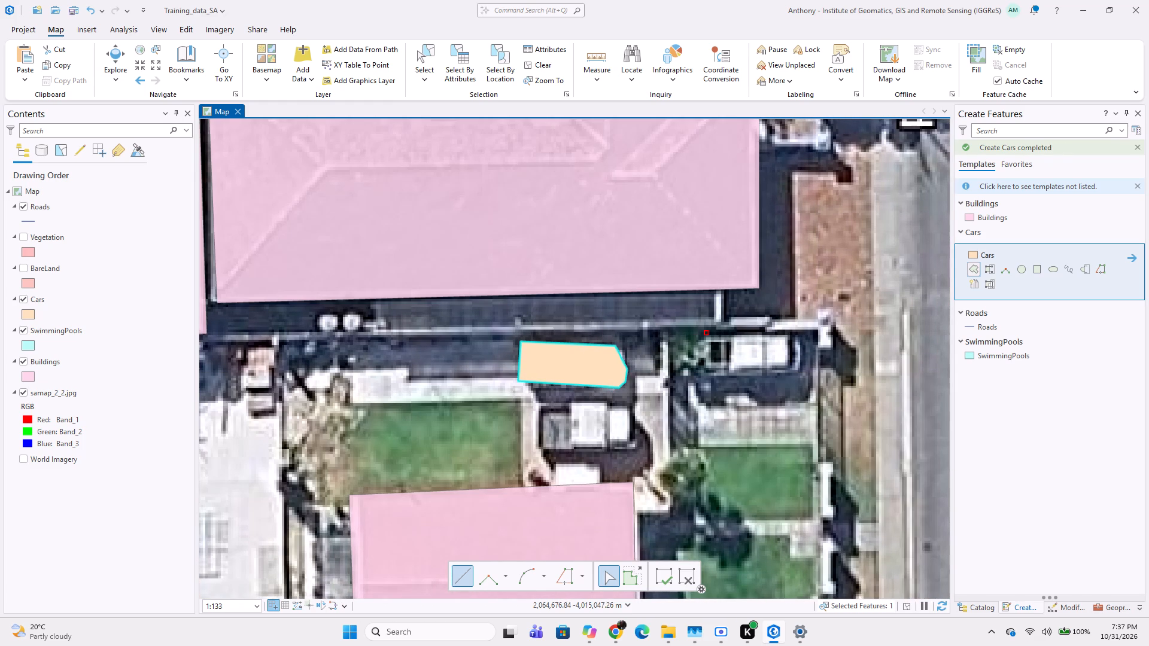
left_click(696, 342)
left_click(698, 368)
left_click(703, 377)
left_click(794, 373)
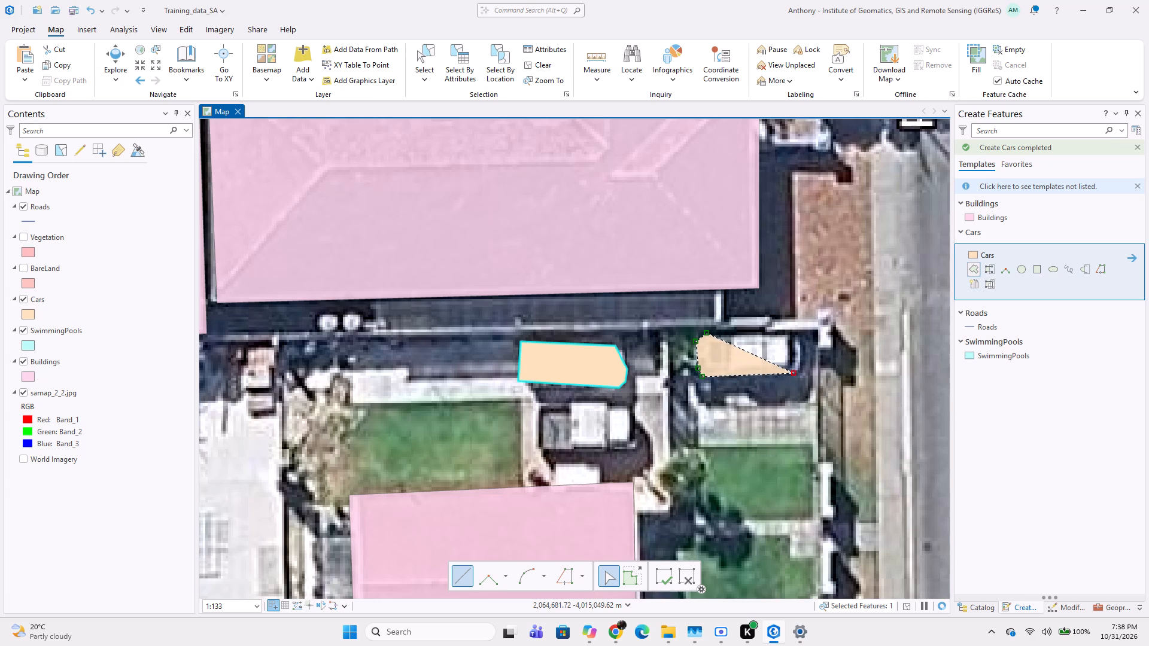
left_click(805, 369)
left_click_drag(807, 354, 807, 346)
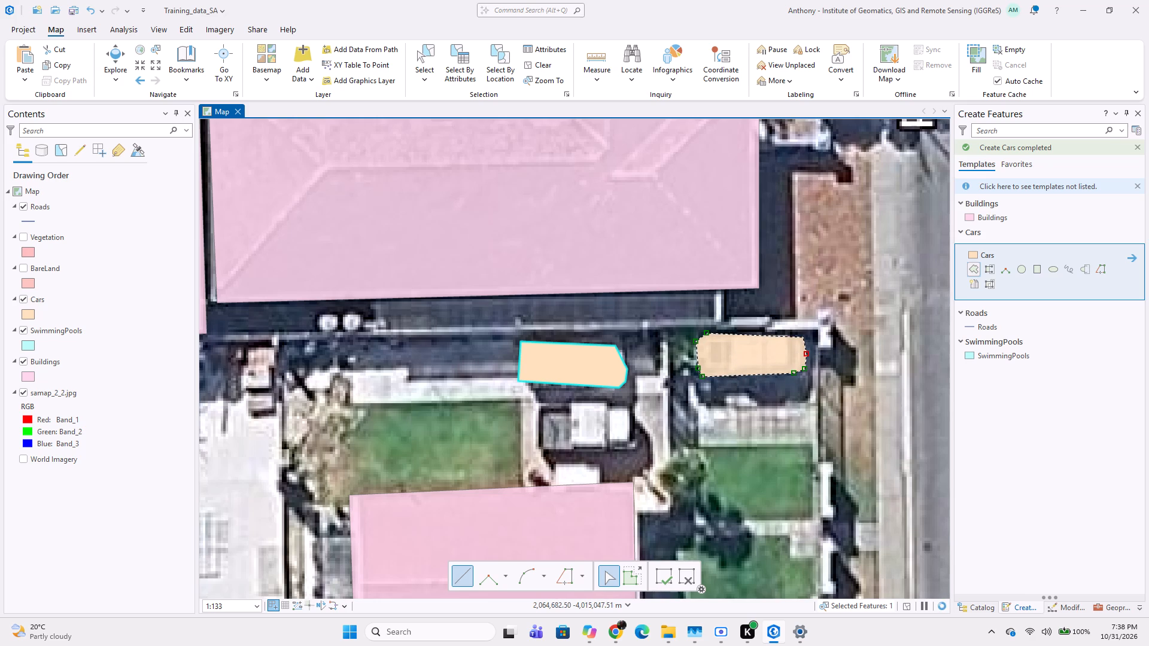
double_click(803, 337)
Digitize the vehicle between the first white vehicle and the mapped red-brown roof to its south as a seven-sided Cars polygon.
scroll(692, 362, "down", 2)
scroll(625, 402, "up", 2)
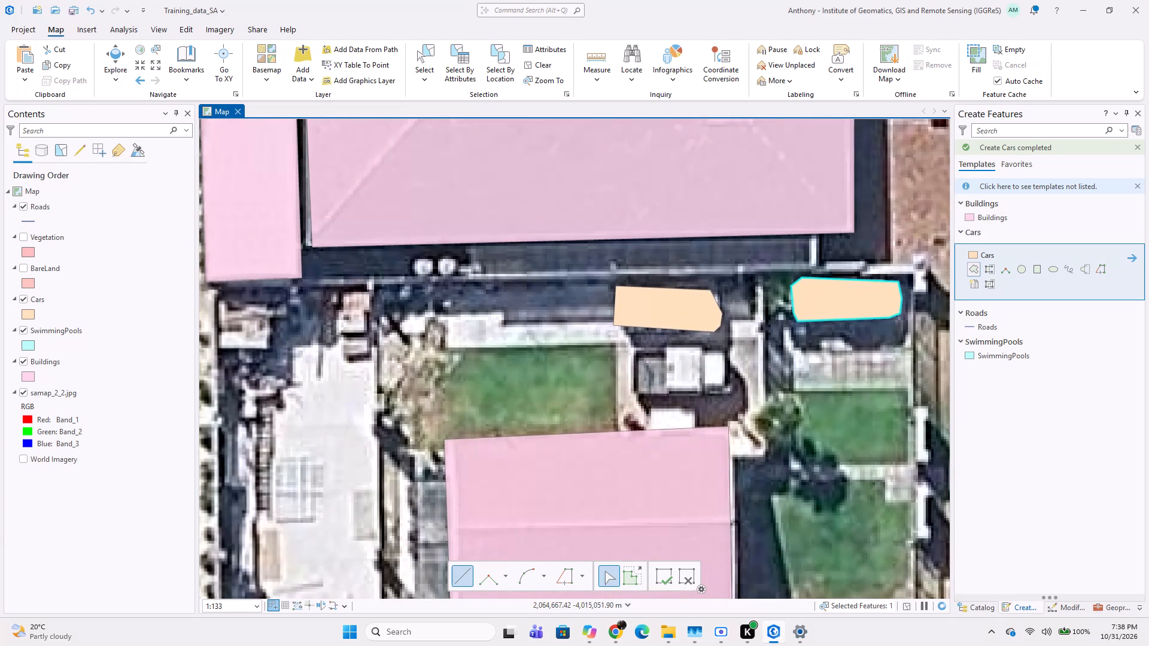
left_click(629, 340)
left_click(629, 389)
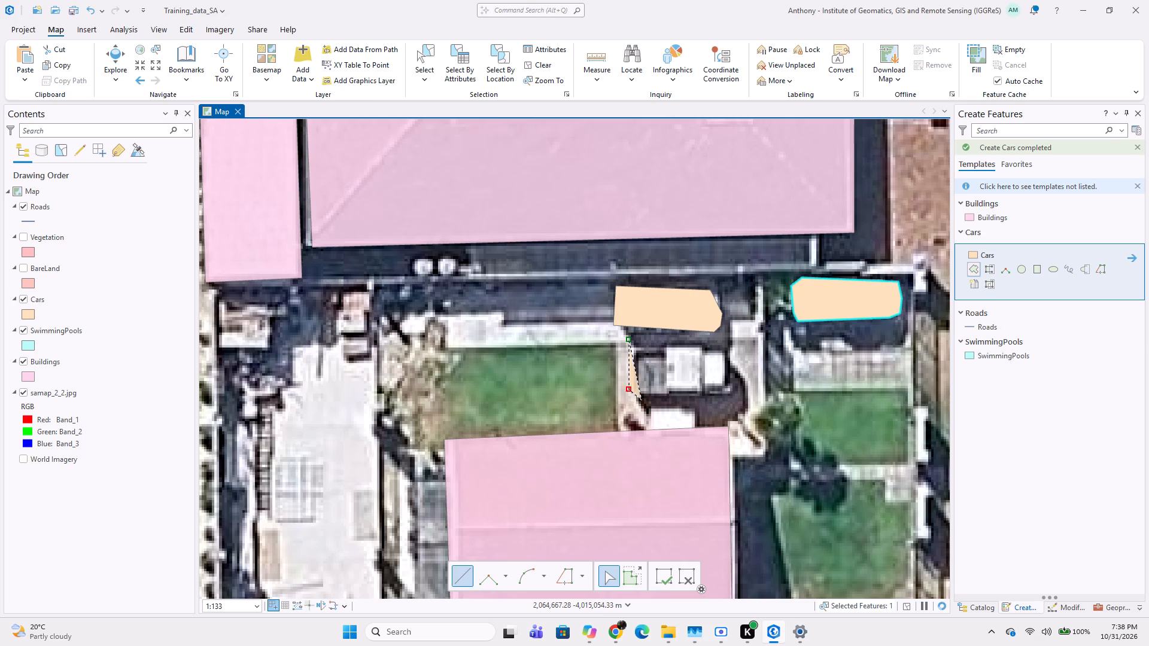
left_click(642, 400)
left_click(731, 396)
left_click_drag(734, 388, 734, 382)
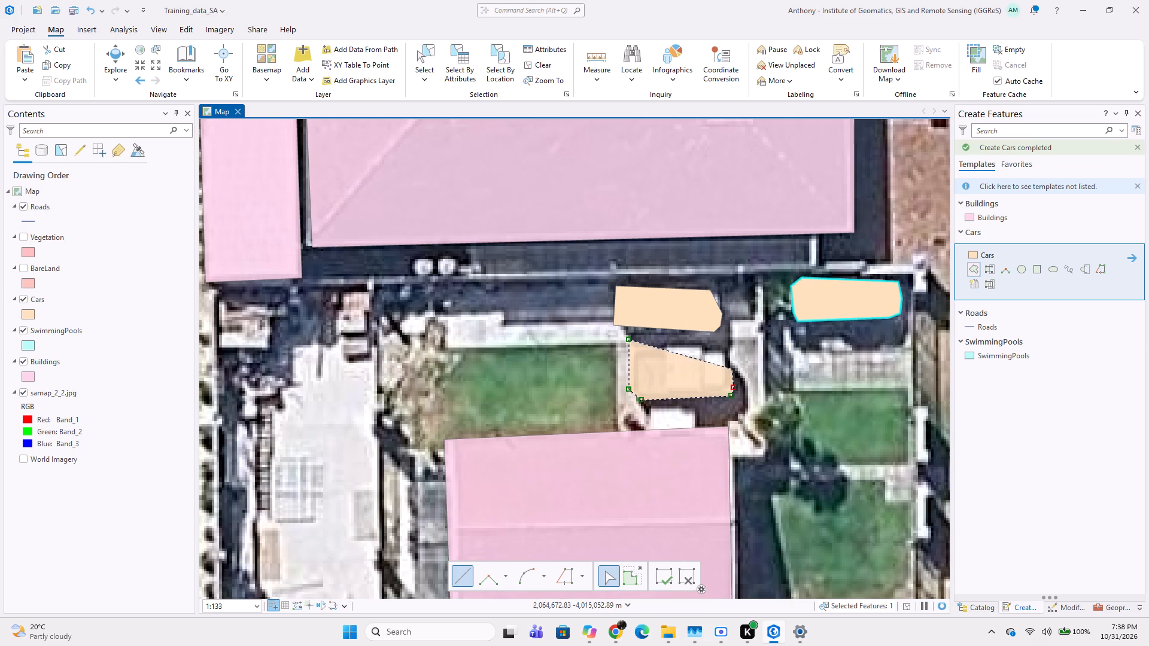
left_click(728, 354)
double_click(704, 342)
Digitize the small square white roof between the blue pool and the long narrow building as a four-sided polygon in the Cars layer.
scroll(619, 350, "down", 3)
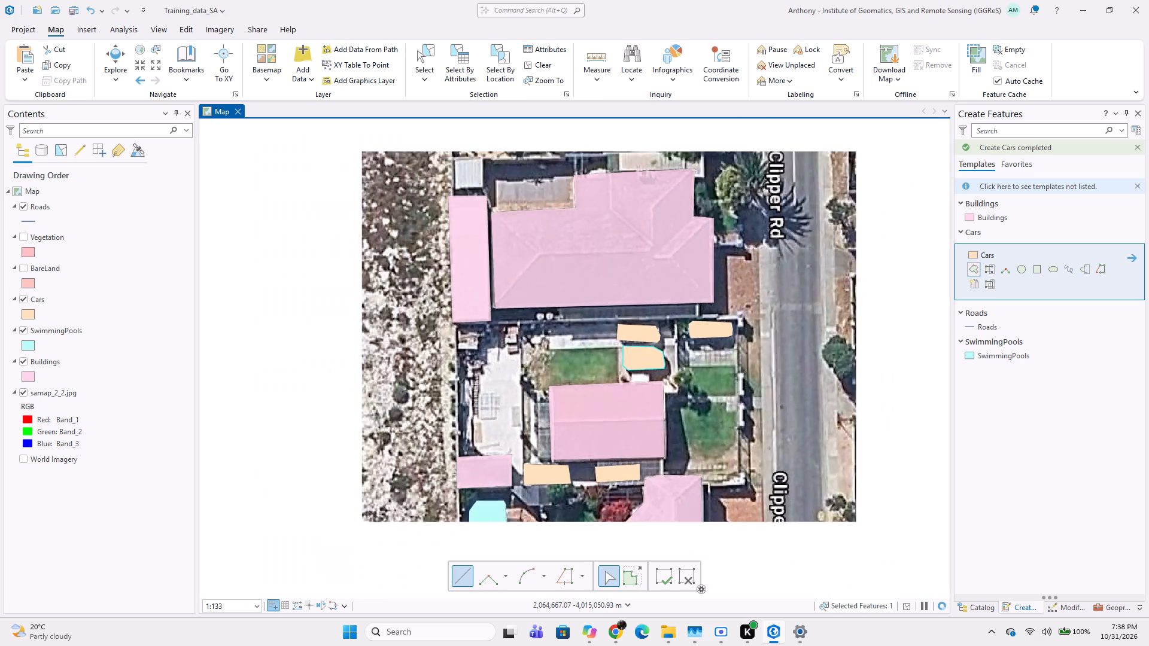
middle_click_drag(527, 396, 558, 319)
middle_click_drag(485, 264, 501, 304)
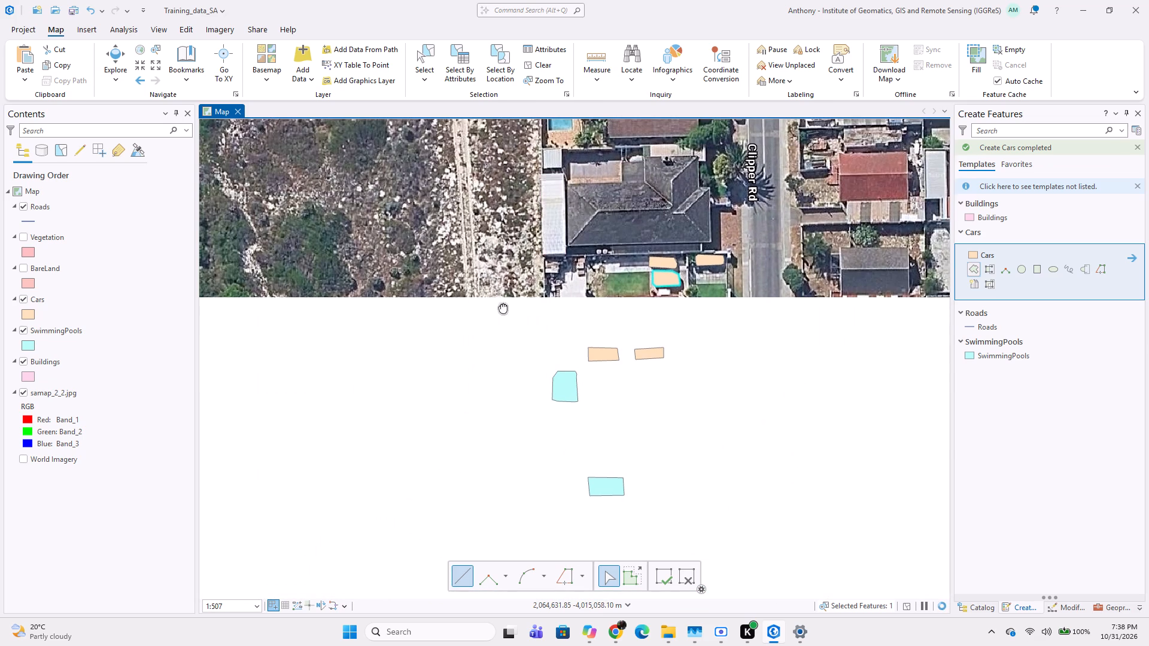
middle_click_drag(501, 304, 522, 337)
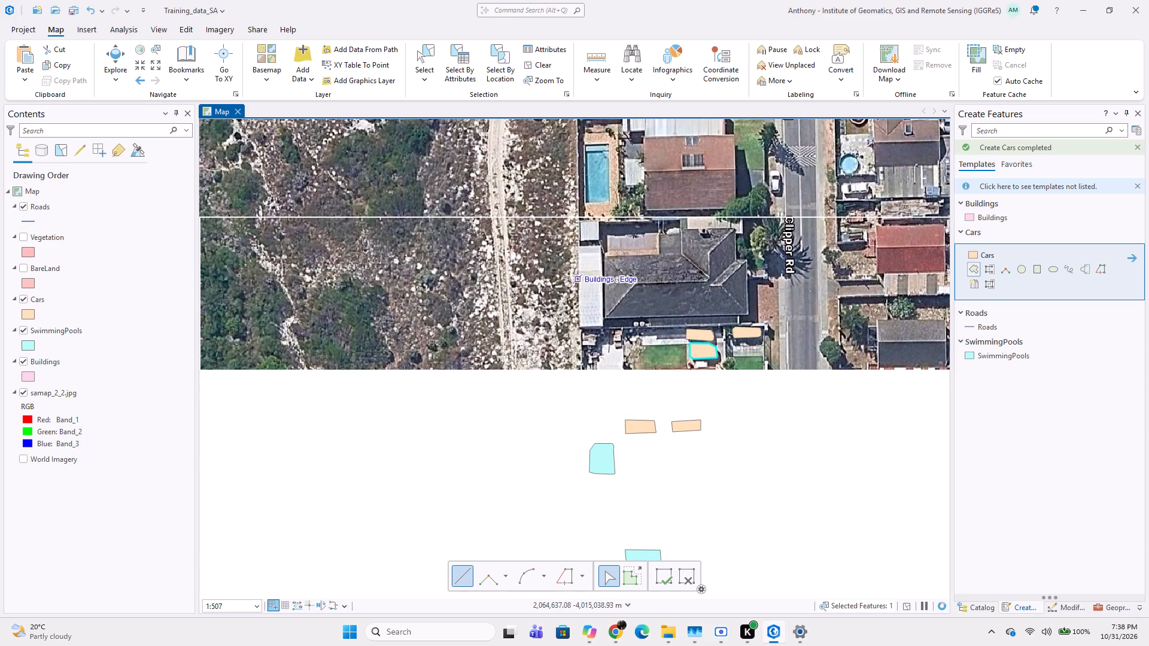
scroll(593, 260, "up", 1)
middle_click_drag(583, 262, 564, 383)
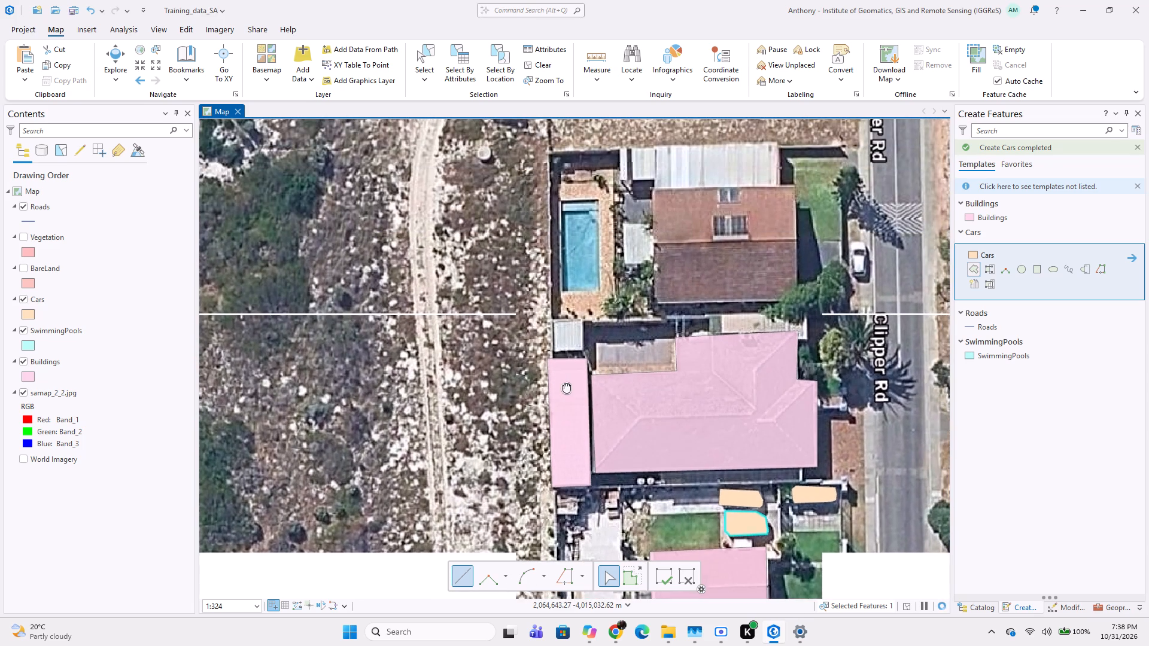
scroll(551, 322, "up", 1)
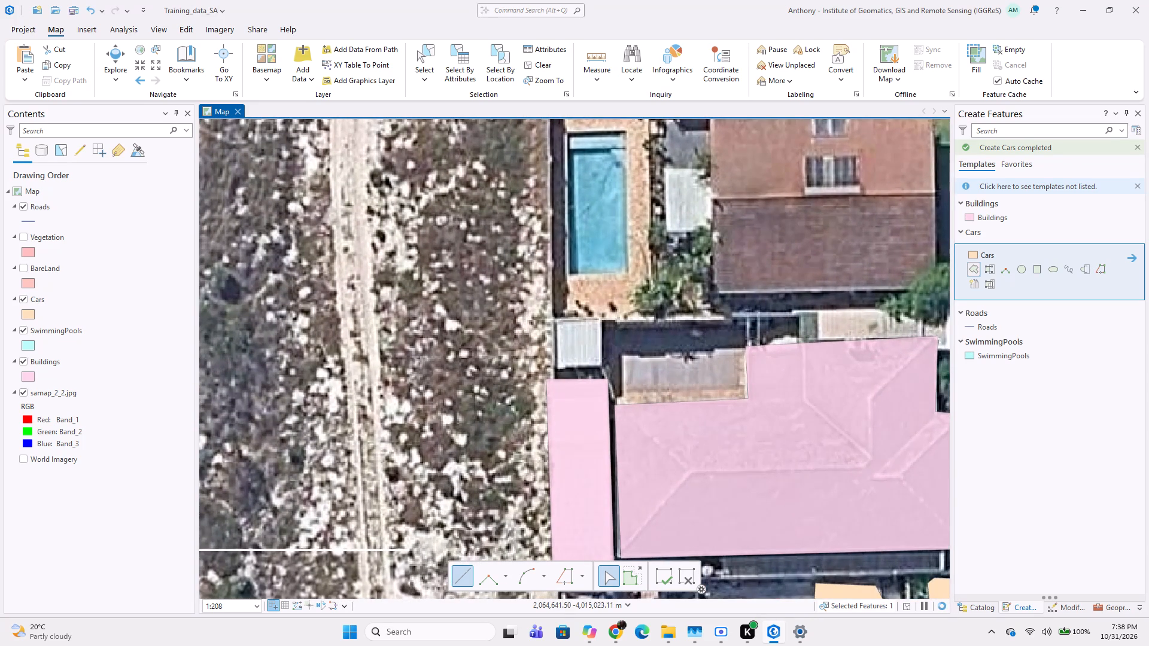
left_click(552, 316)
left_click(601, 315)
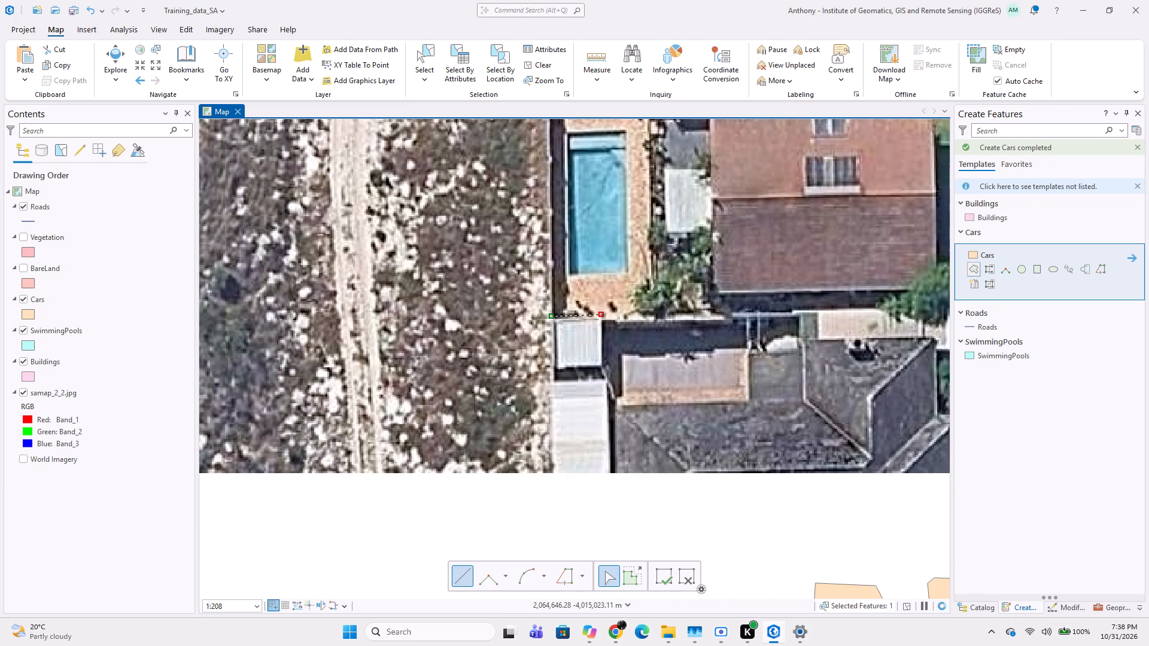
left_click(600, 367)
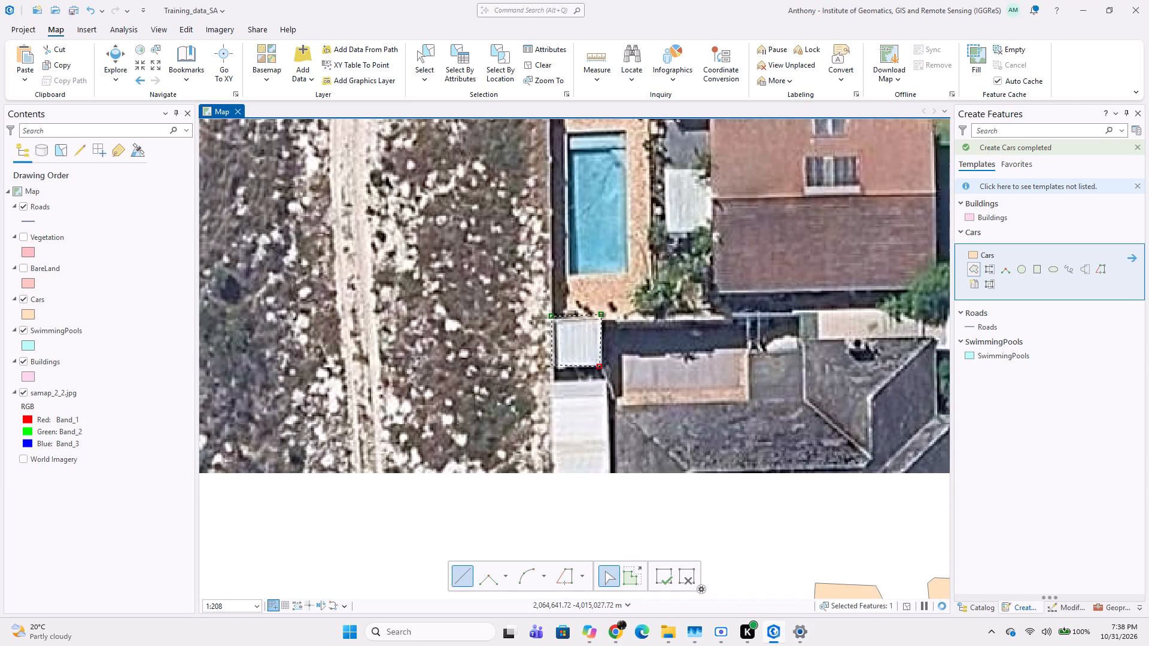
double_click(554, 368)
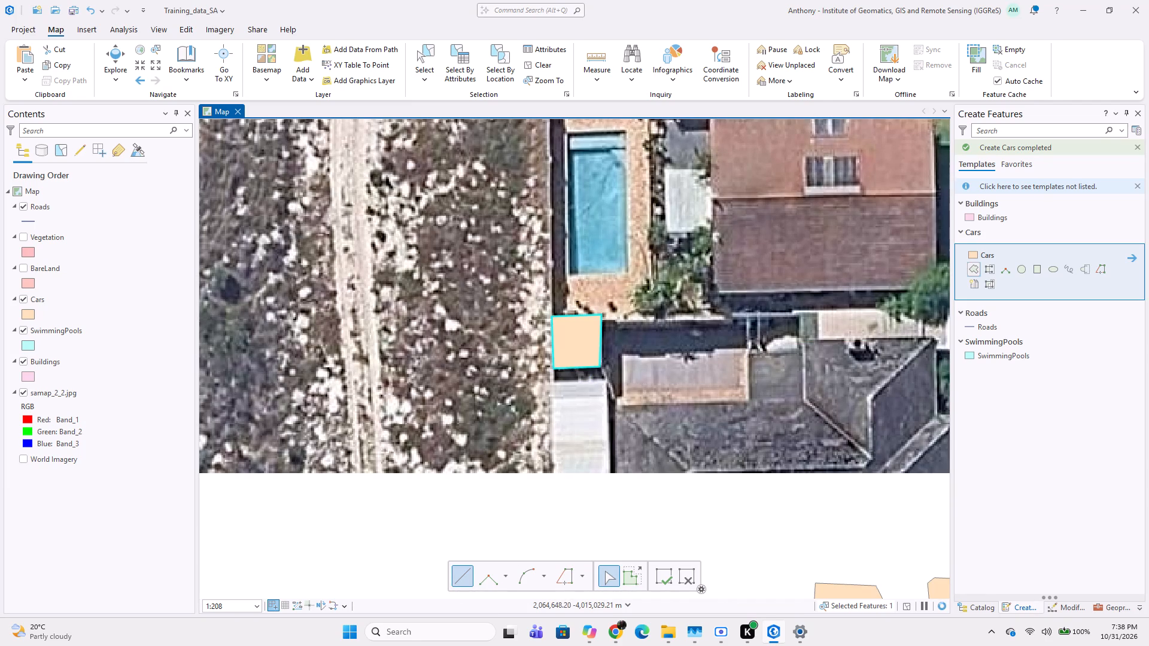
Cut the small square roof polygon south of the pool from Cars and paste it into the Buildings template, keeping source attribute values.
scroll(639, 381, "down", 1)
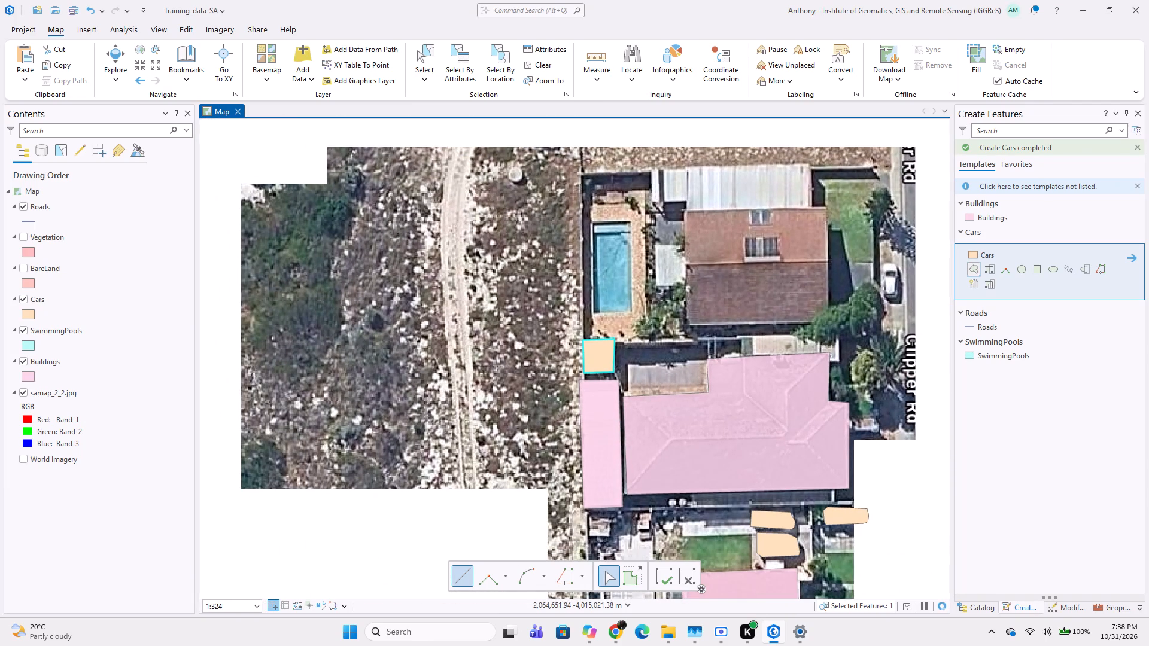
middle_click_drag(675, 362, 646, 319)
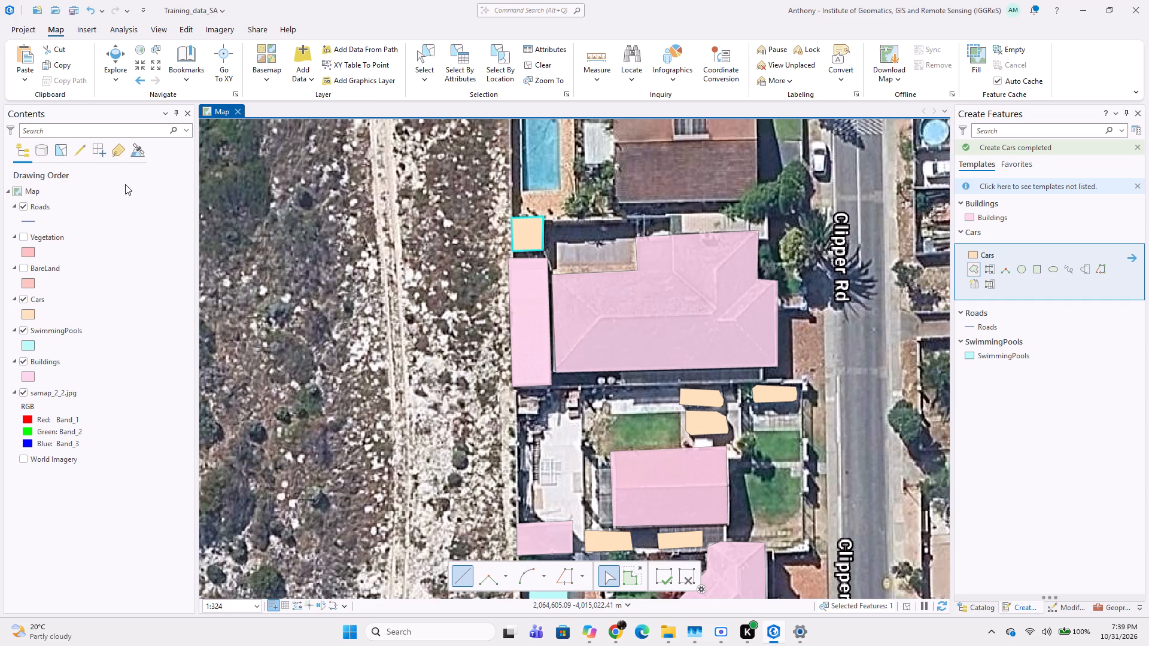
scroll(517, 281, "down", 1)
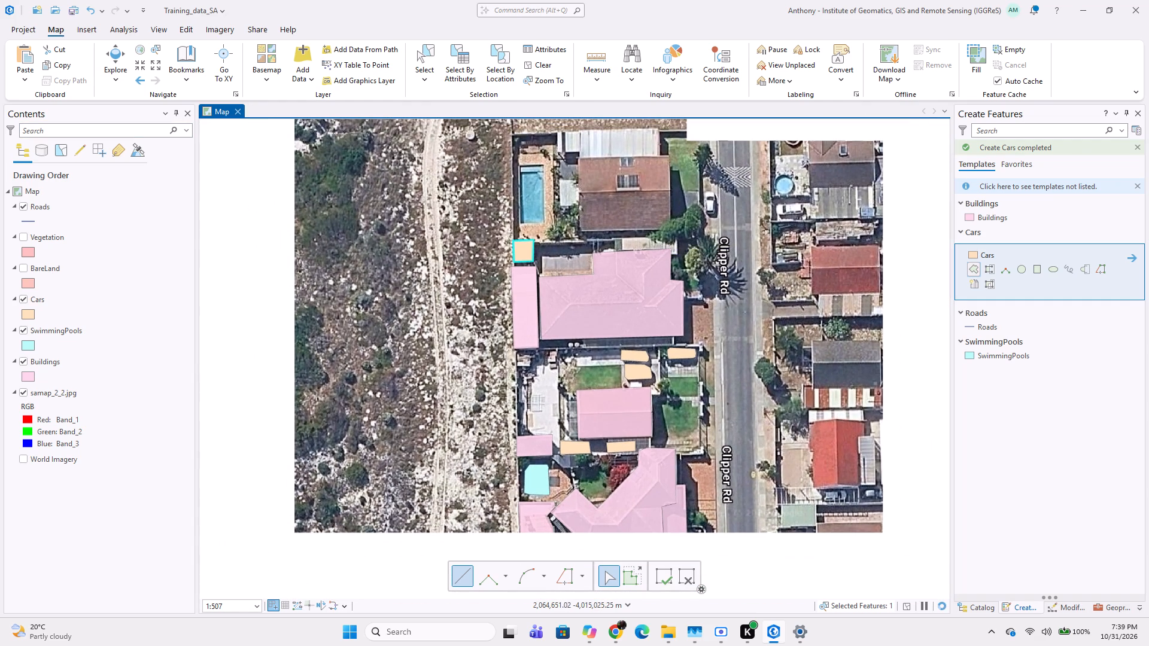
key("ctrl+x")
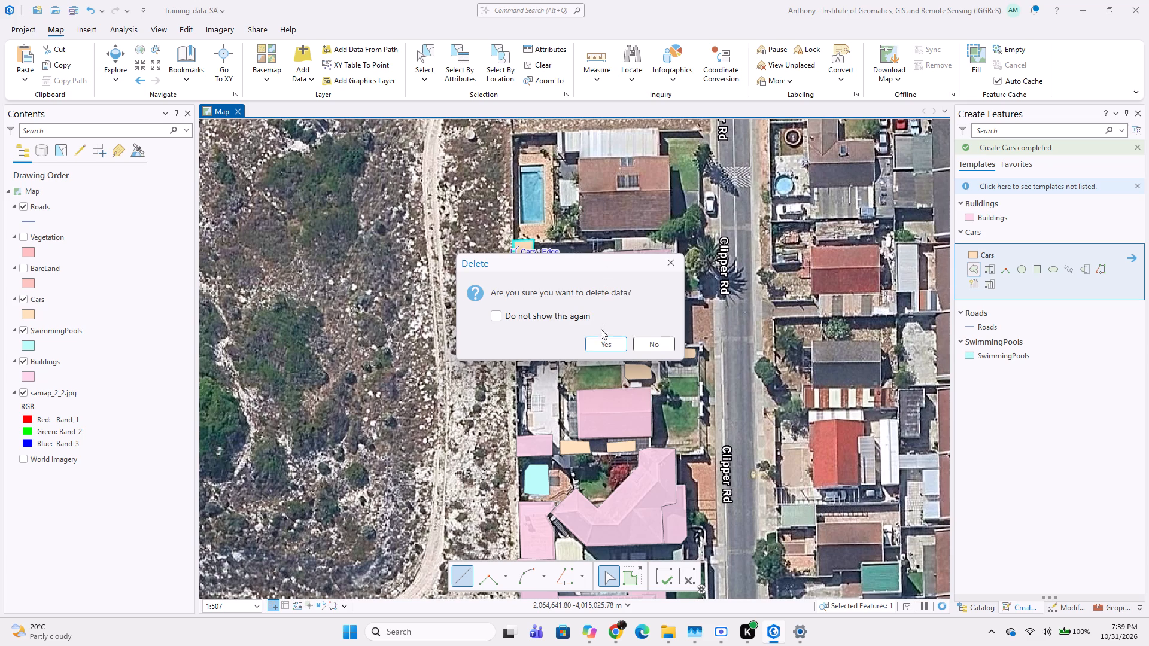
left_click(601, 342)
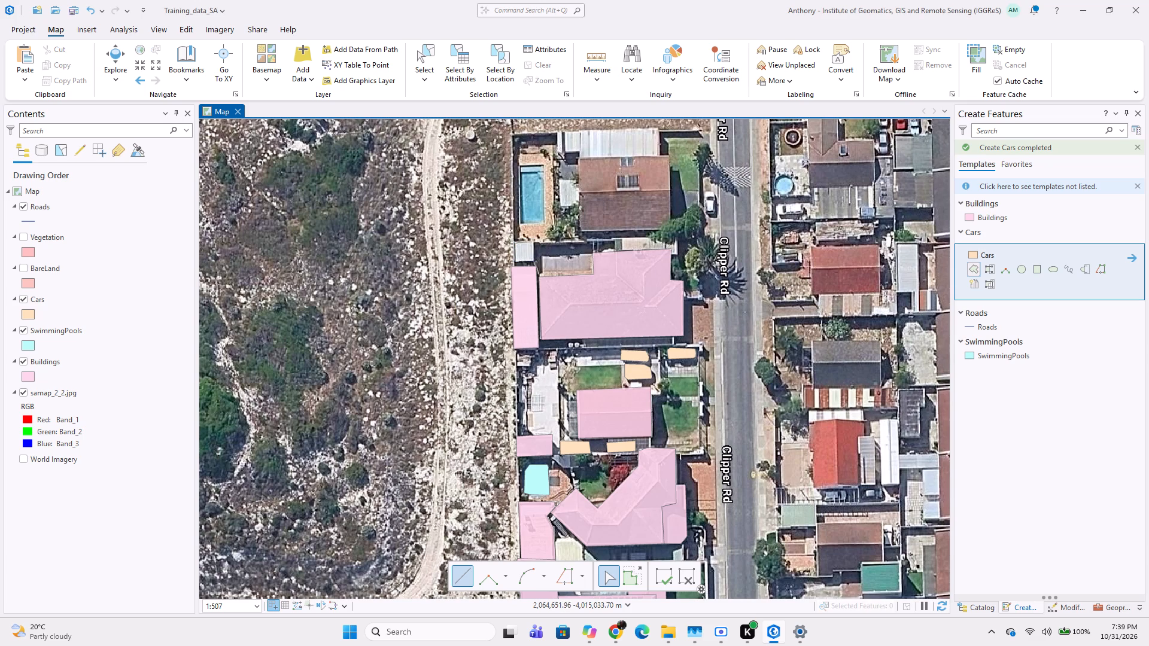
key("ctrl+alt+v")
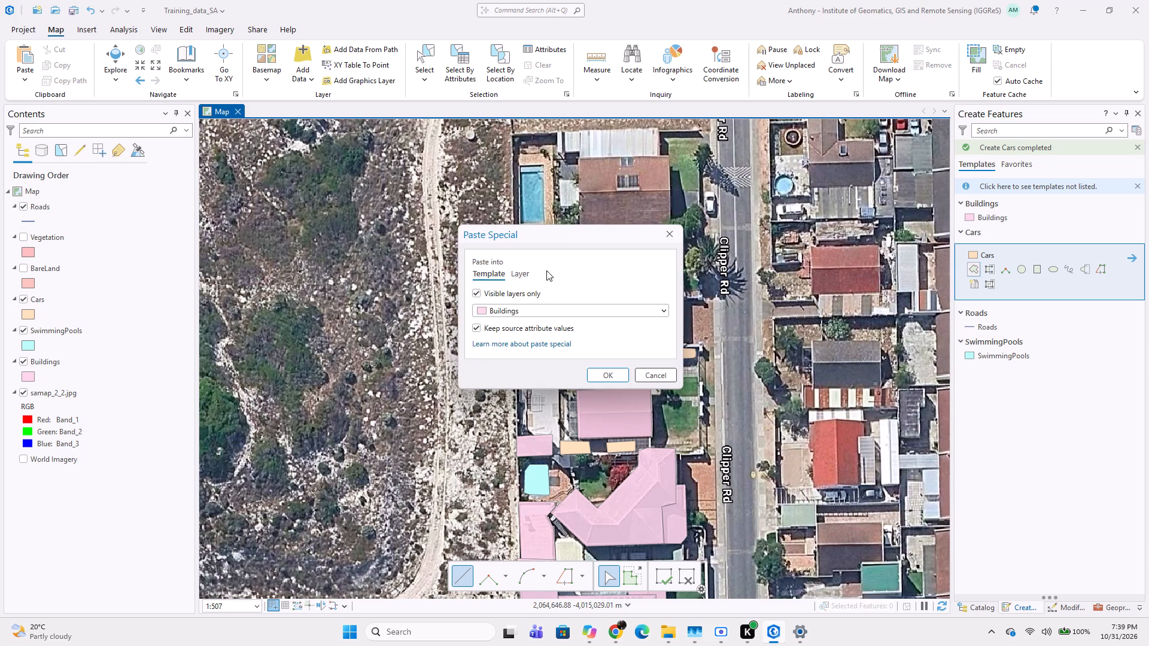
left_click(531, 314)
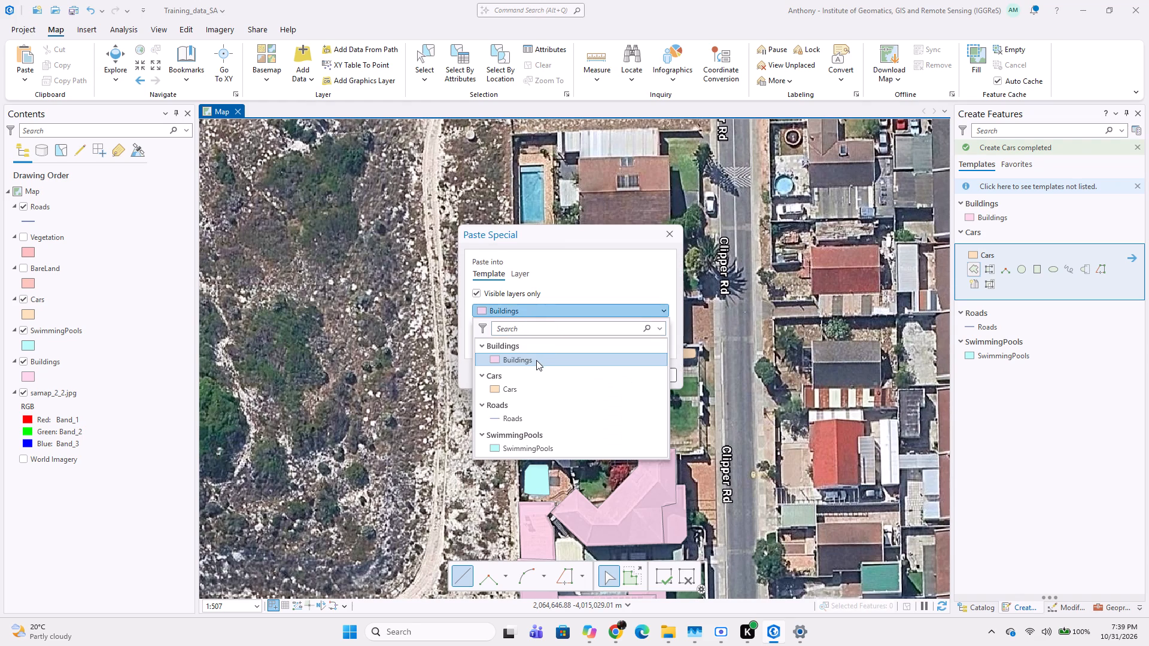
left_click(536, 360)
left_click(613, 373)
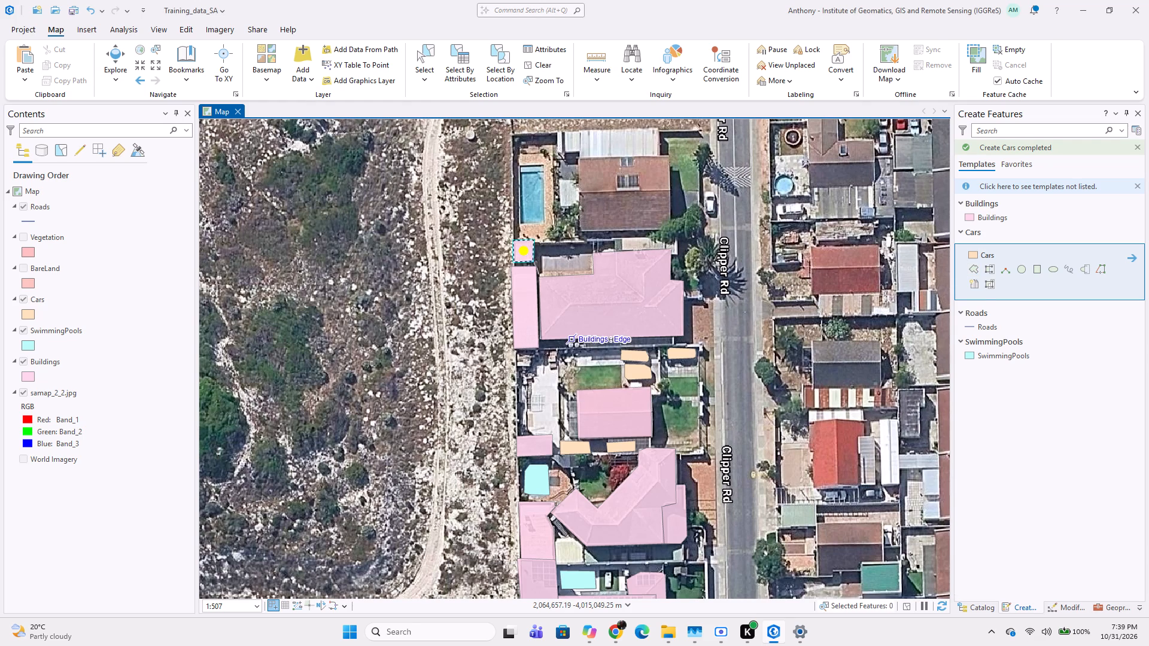
Digitize the red-brown gabled roof east of the unmapped blue pool as a six-sided Buildings polygon, cutting its south-eastern corner around the tree.
scroll(586, 256, "down", 1)
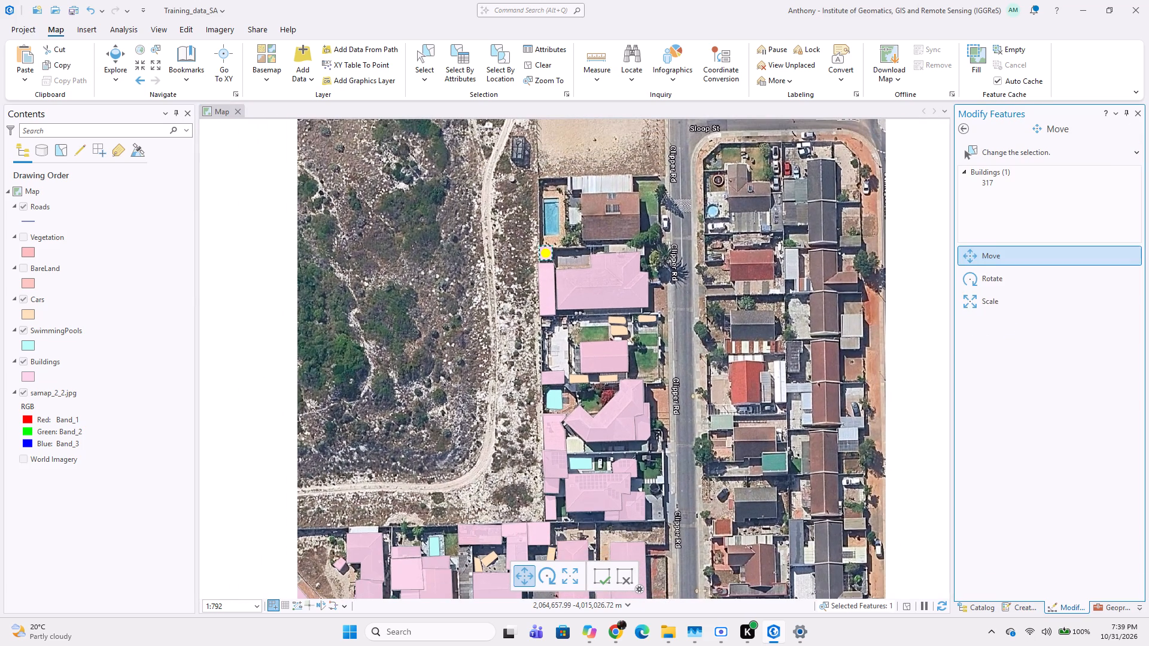
scroll(603, 233, "up", 2)
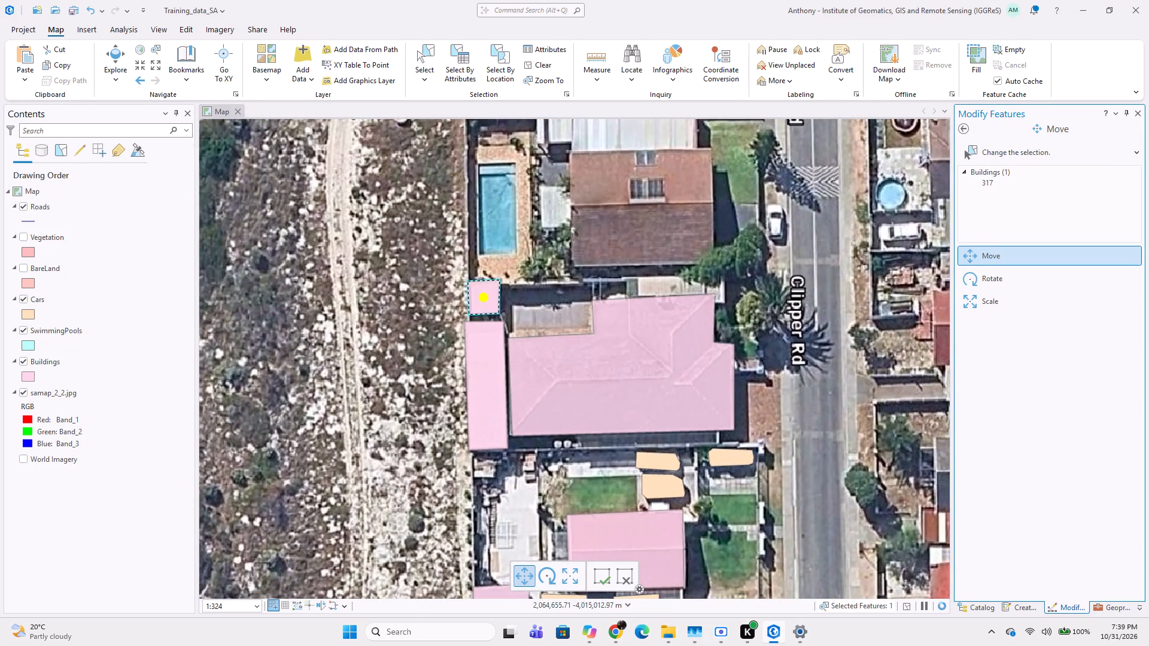
middle_click_drag(576, 260, 551, 310)
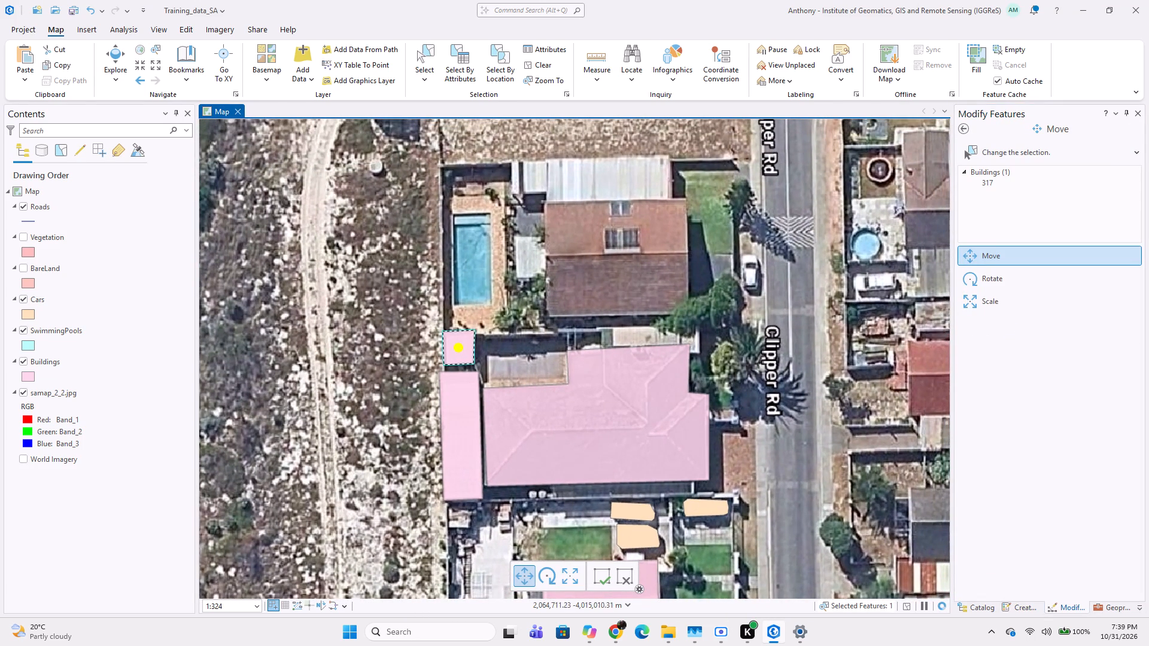
left_click(1013, 604)
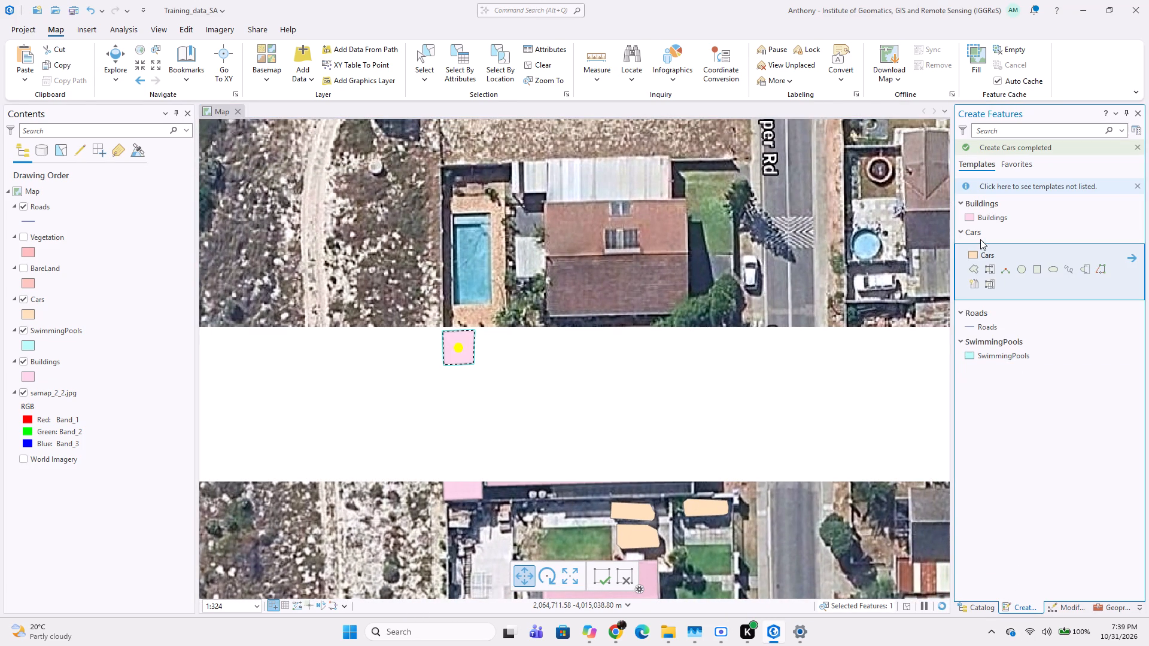
left_click(978, 220)
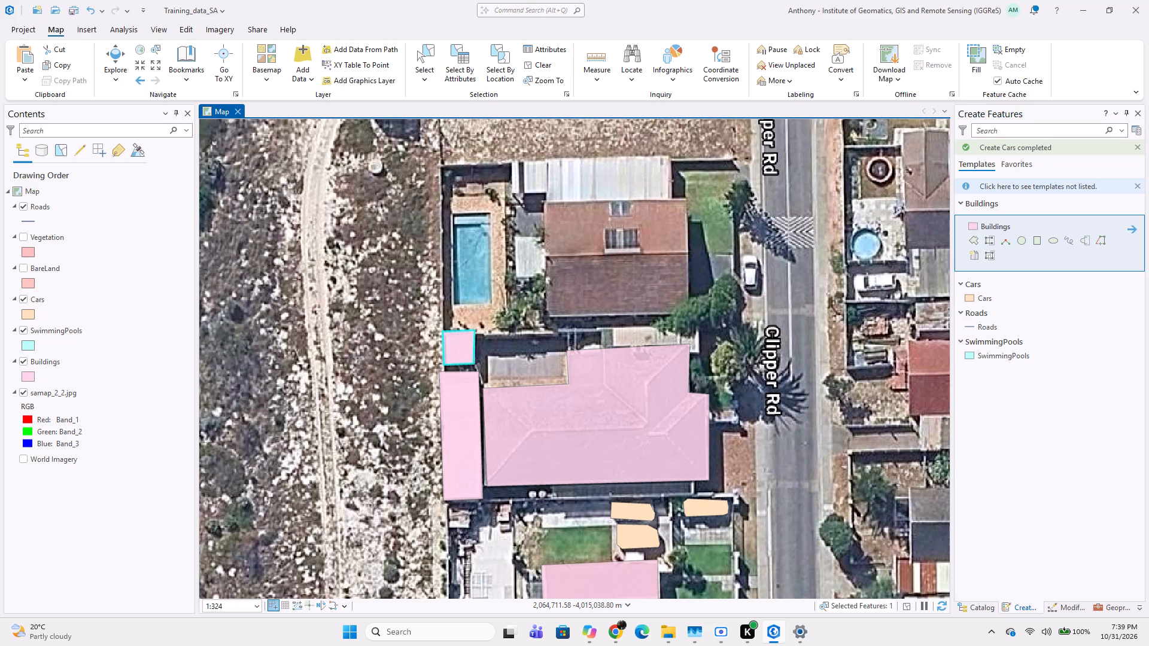
left_click(544, 201)
left_click(687, 197)
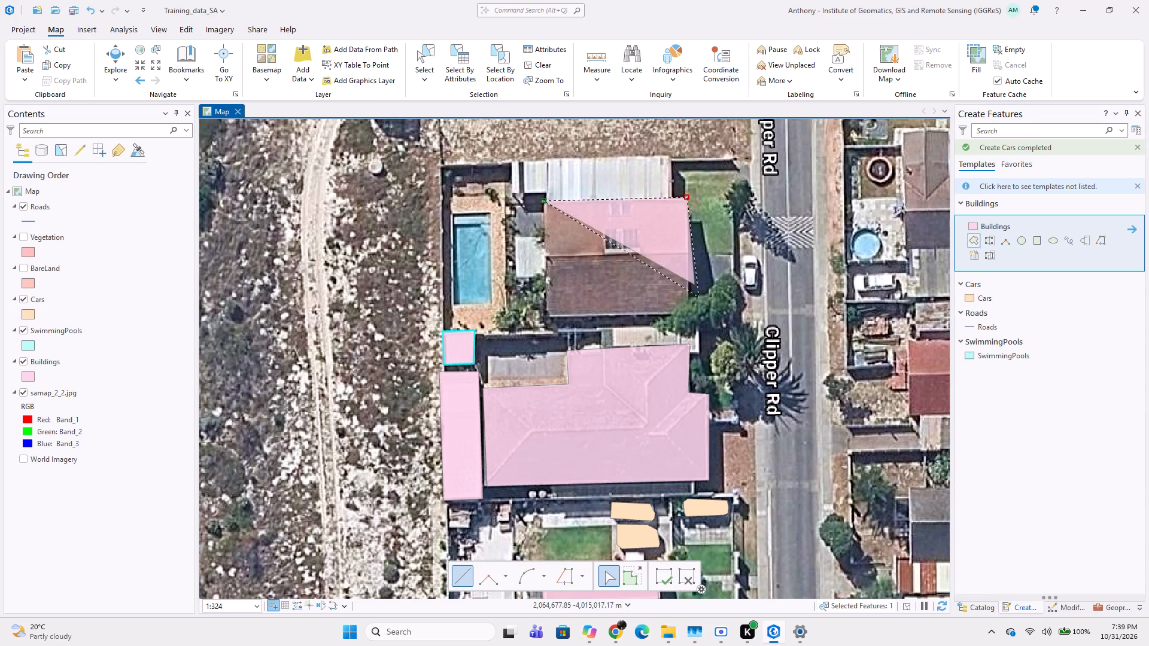
left_click(689, 298)
left_click(670, 308)
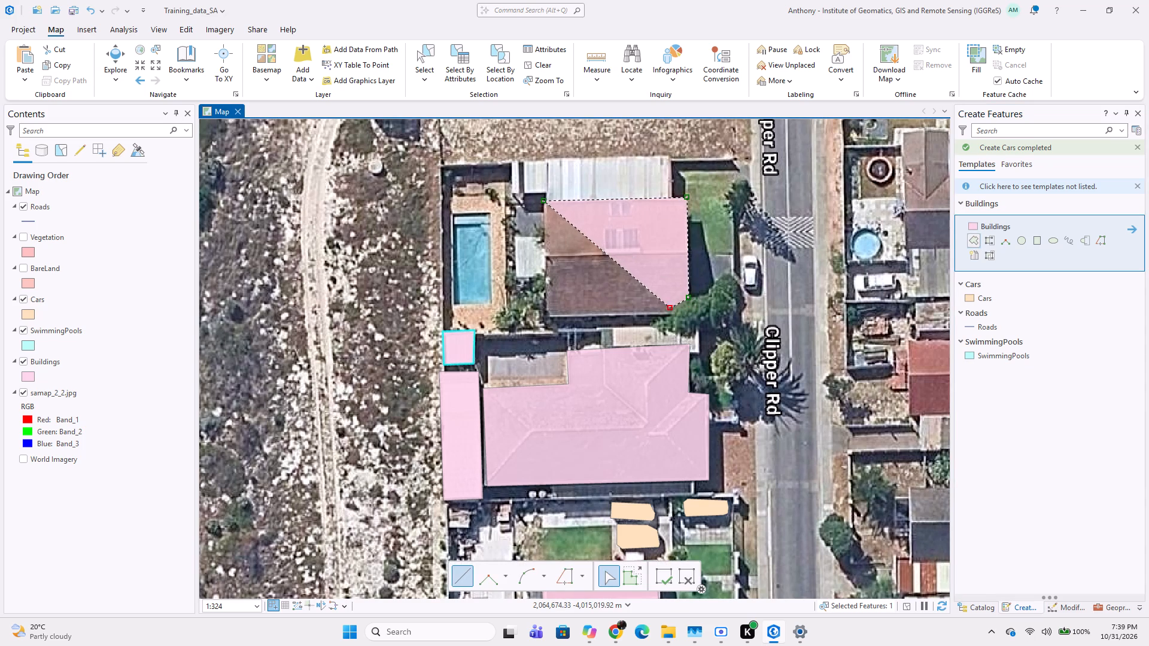
left_click(668, 315)
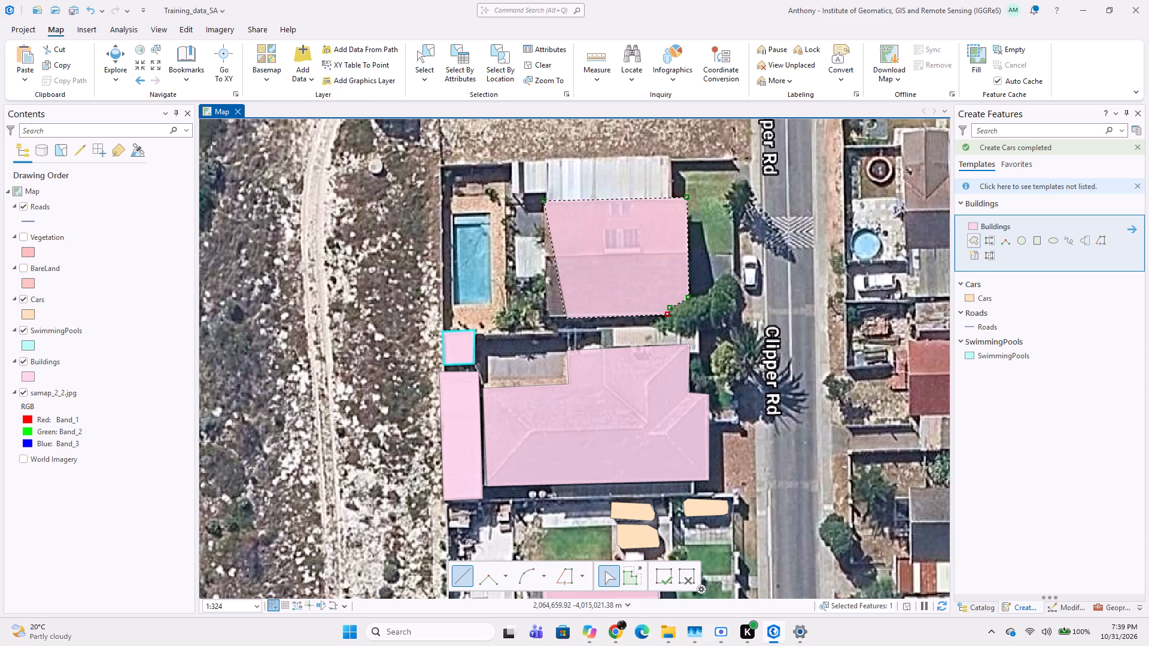
double_click(545, 318)
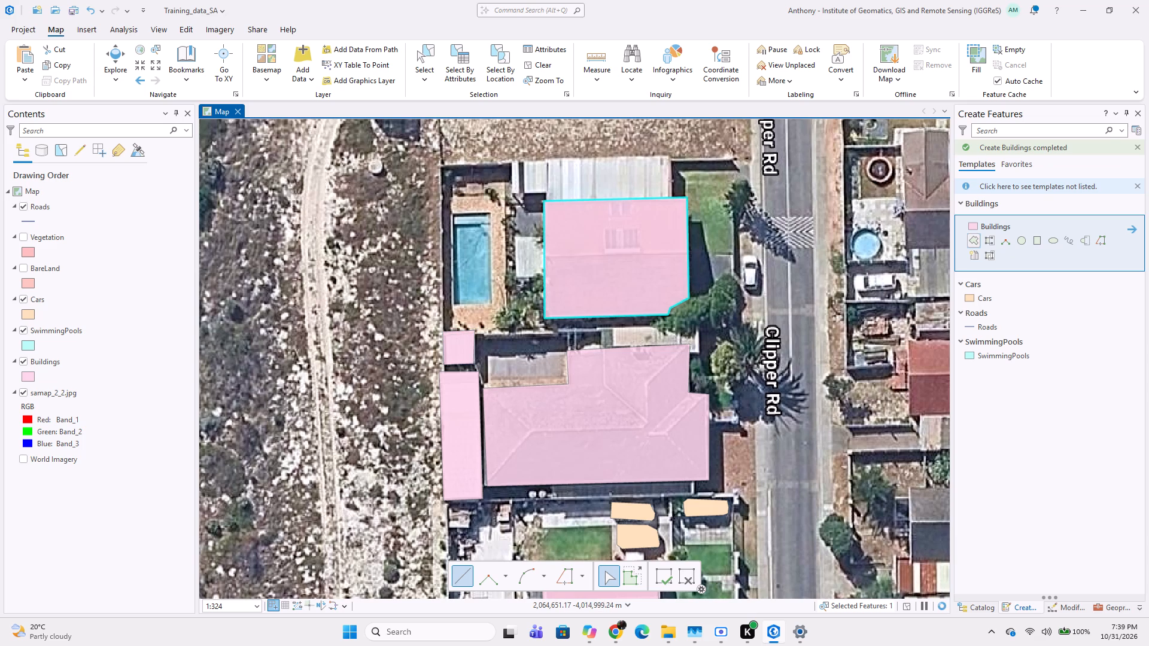
Digitize the white corrugated roof adjoining the red-brown roof's north edge as a Buildings polygon with a stepped south-western corner.
left_click(513, 161)
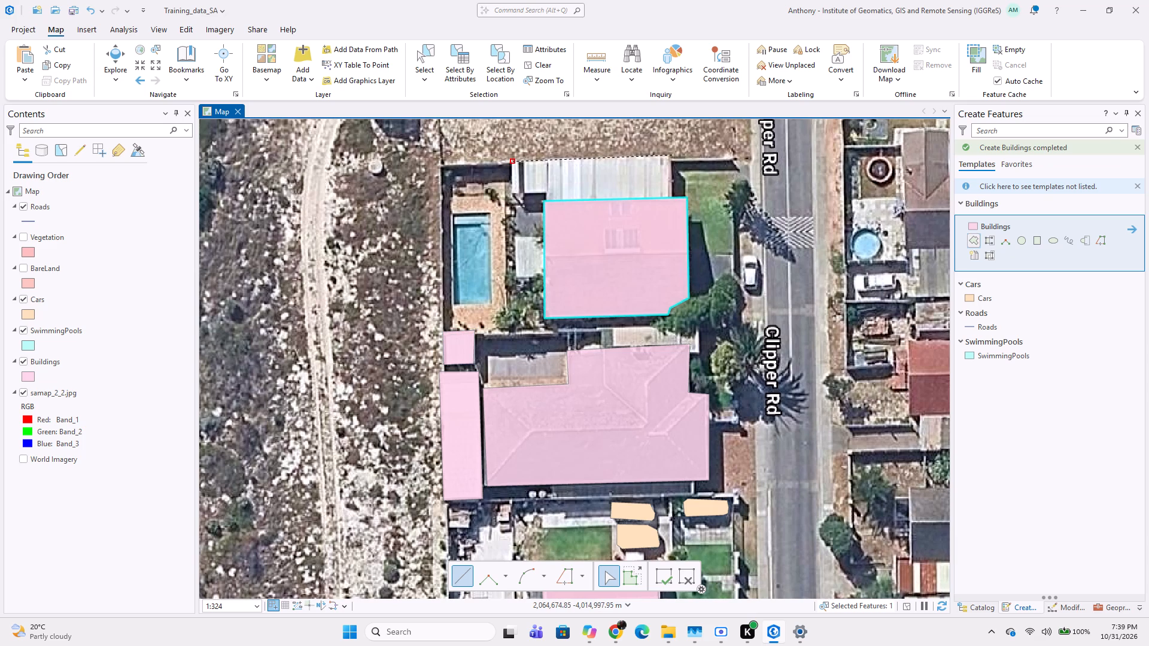
left_click(674, 155)
left_click(674, 197)
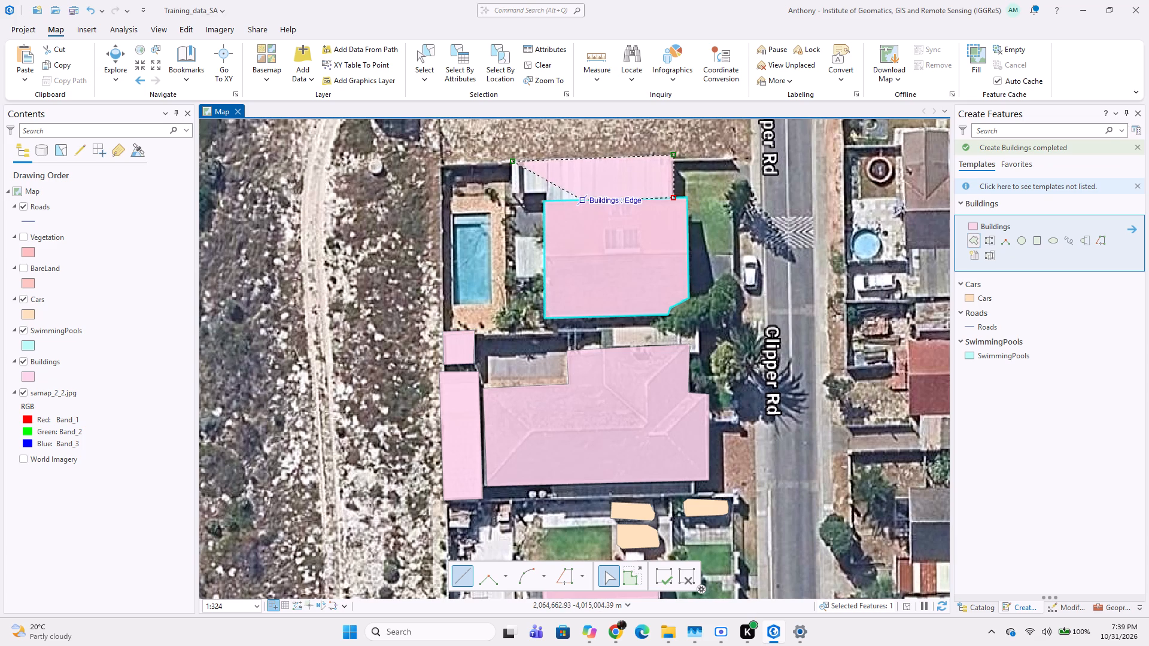
scroll(545, 193, "up", 2)
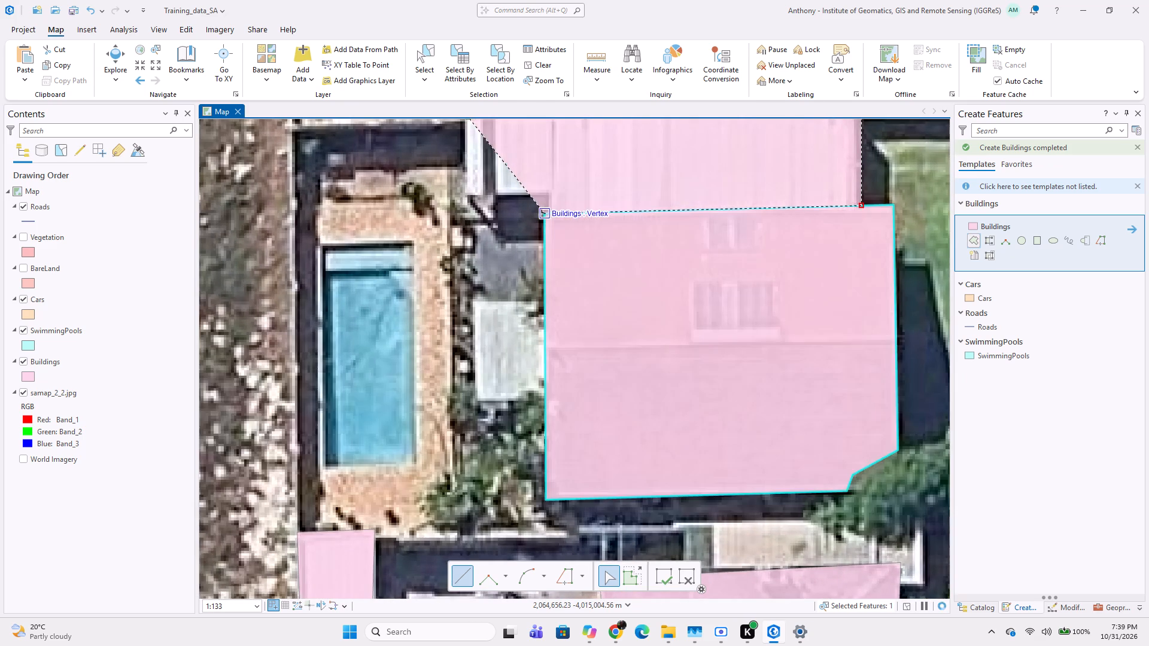
scroll(549, 216, "up", 1)
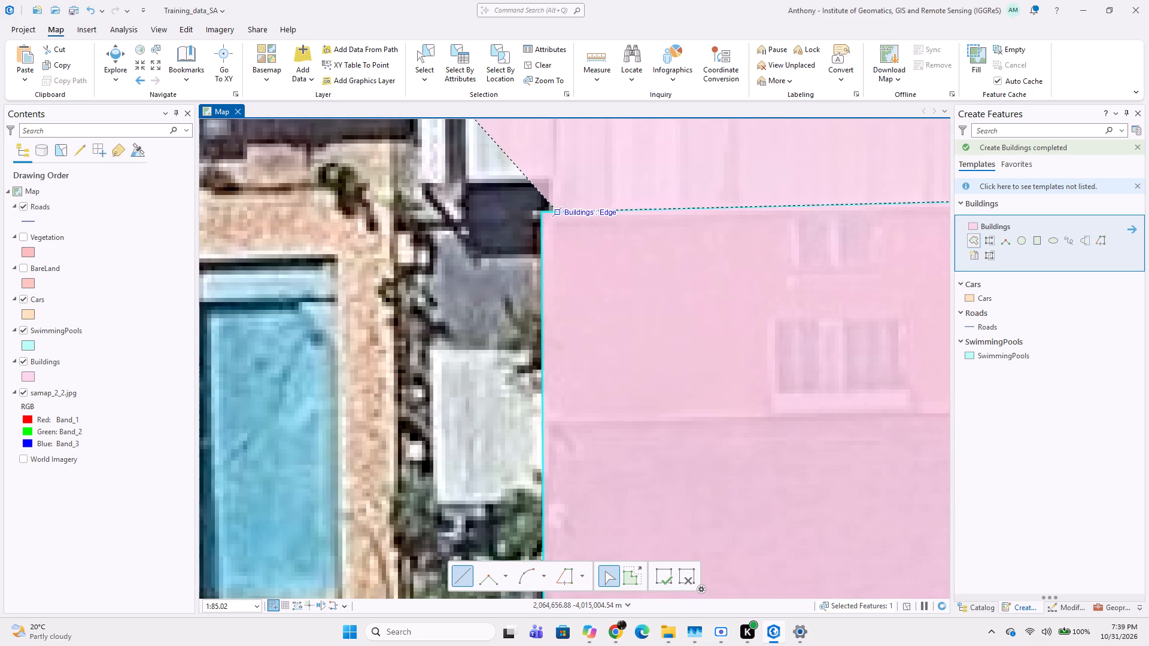
left_click(553, 210)
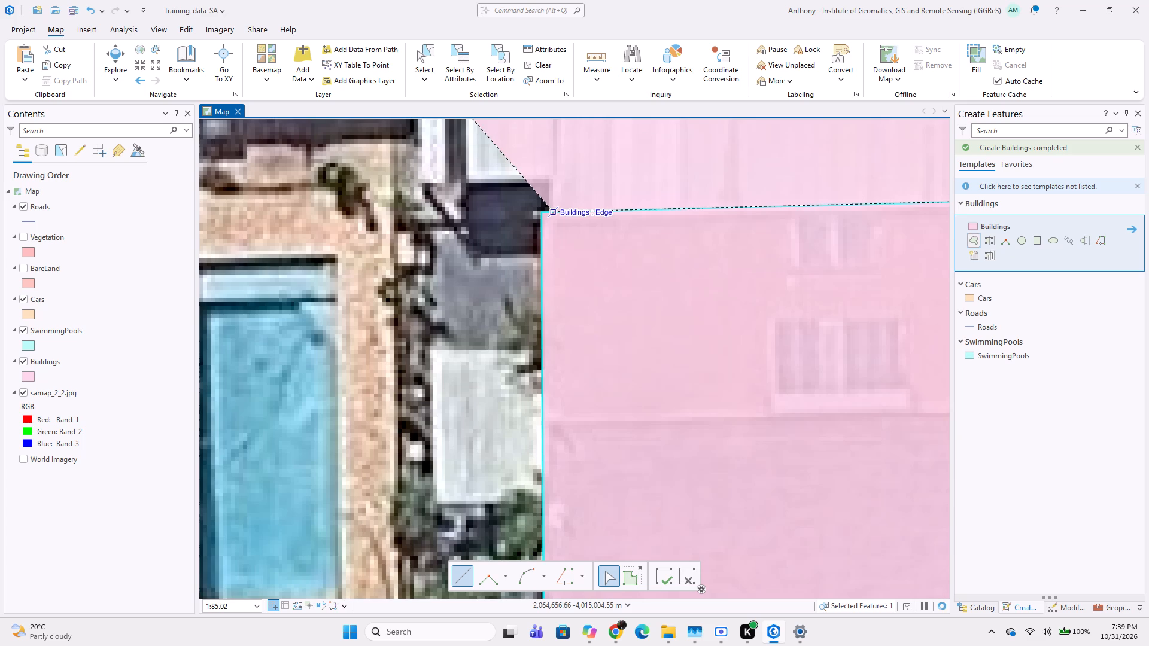
left_click(553, 181)
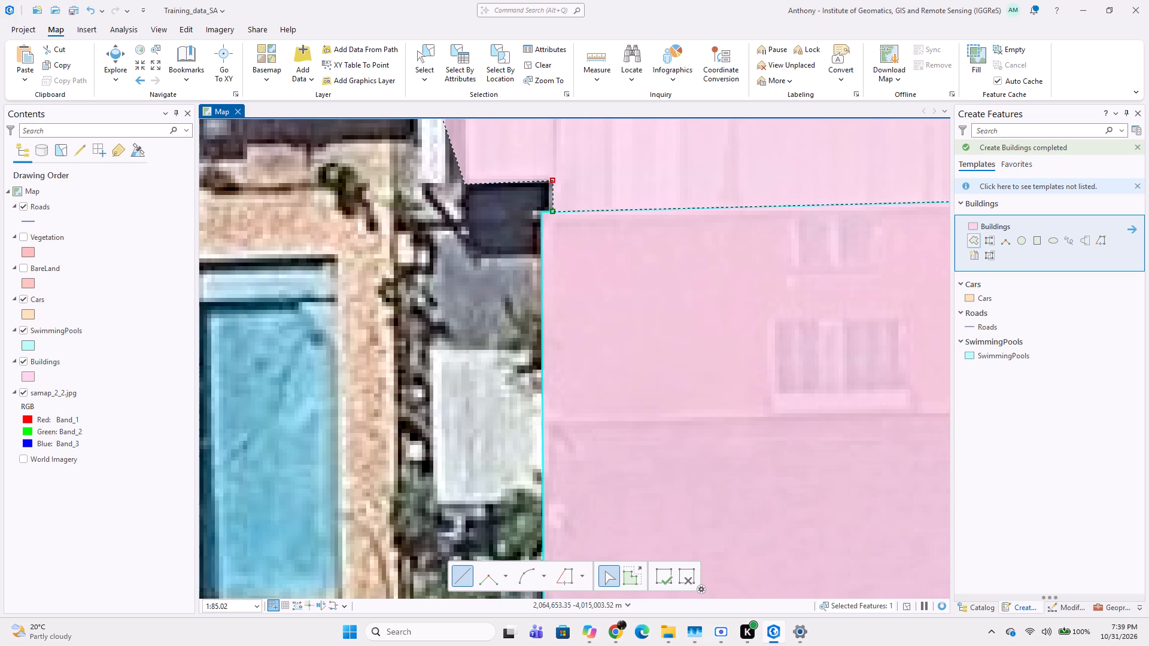
left_click(465, 184)
scroll(473, 191, "down", 3)
scroll(471, 178, "up", 2)
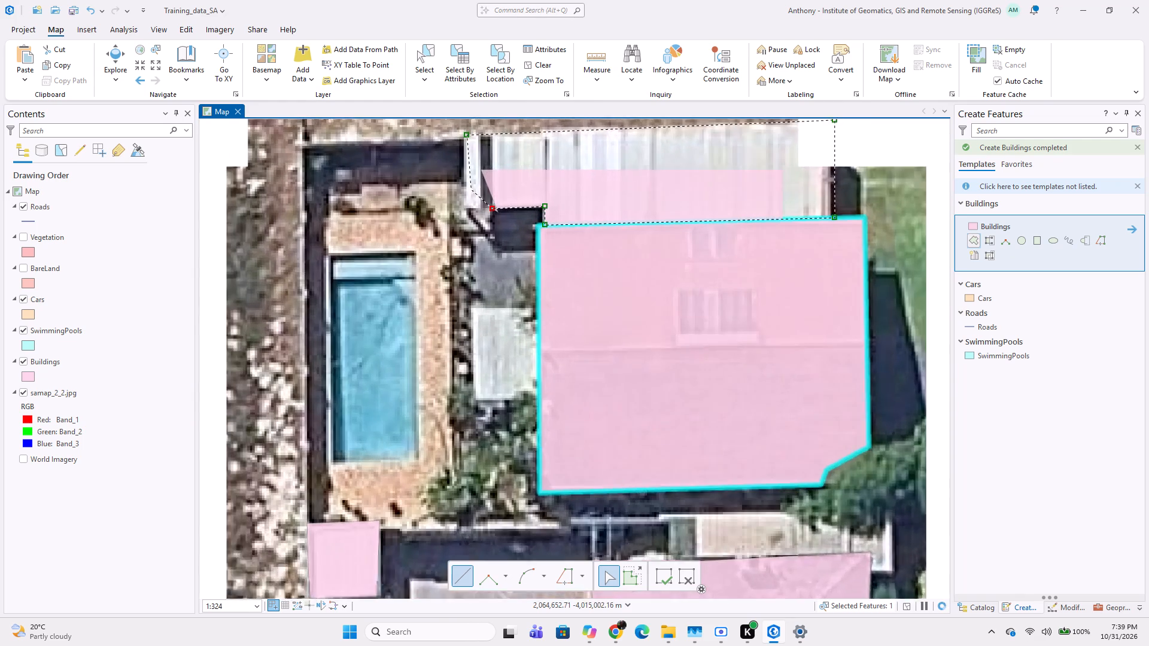
double_click(464, 209)
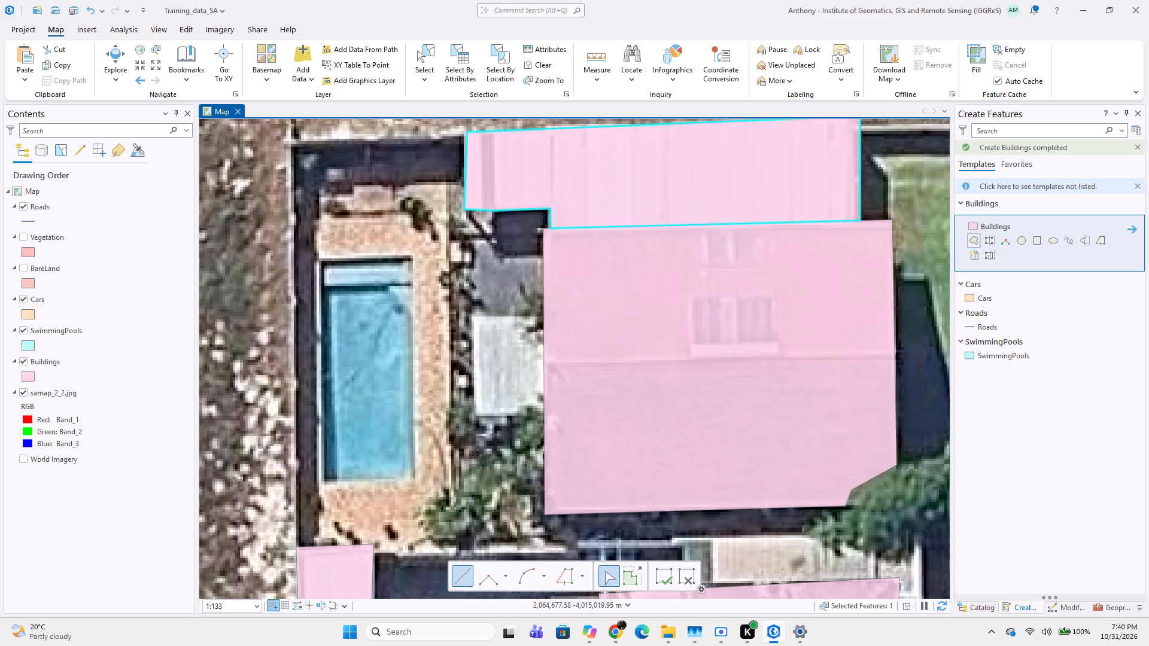
Digitize the rectangular blue pool west of the red-brown roof as a four-sided polygon in the SwimmingPools layer.
left_click(1020, 361)
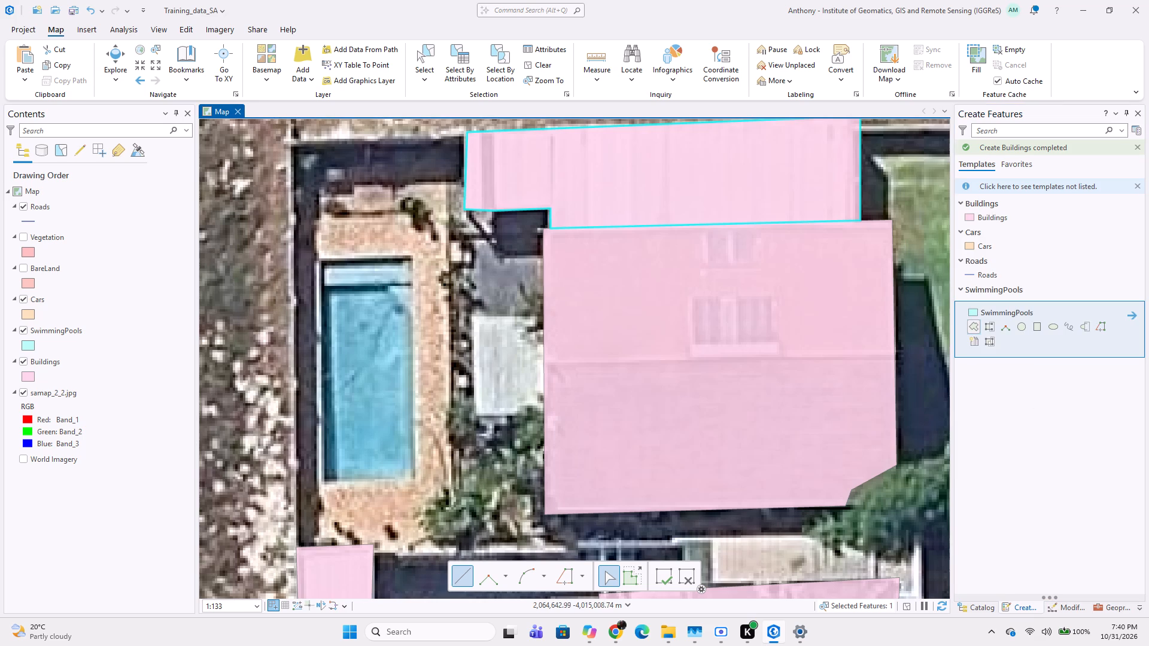
left_click(320, 258)
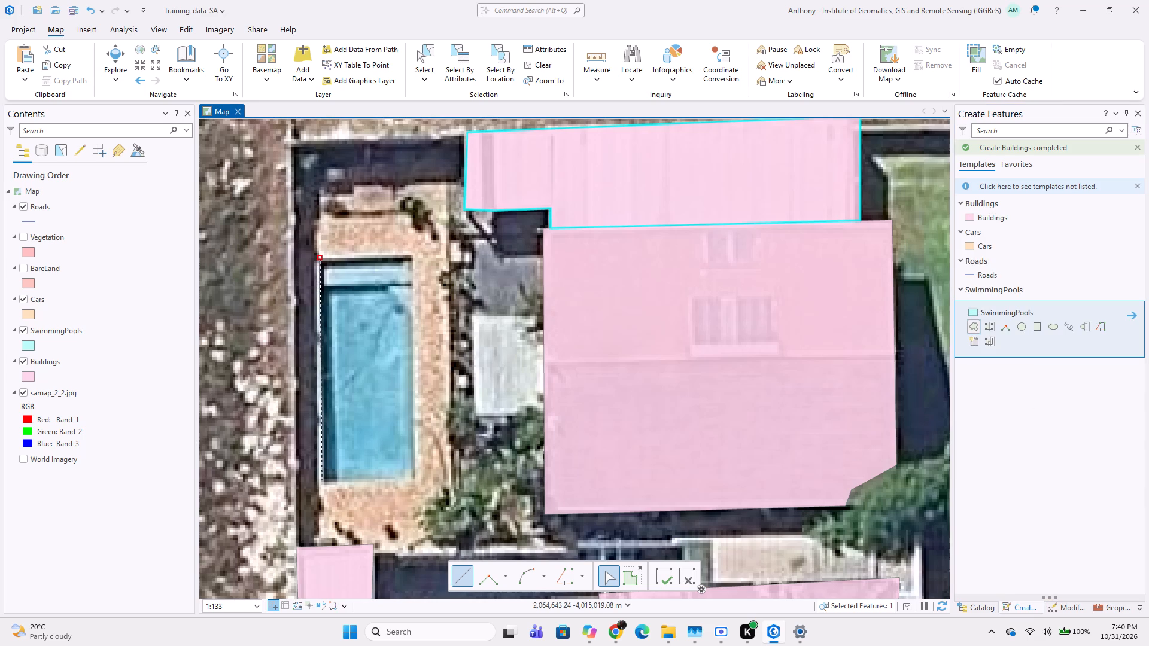
left_click(322, 480)
left_click(412, 482)
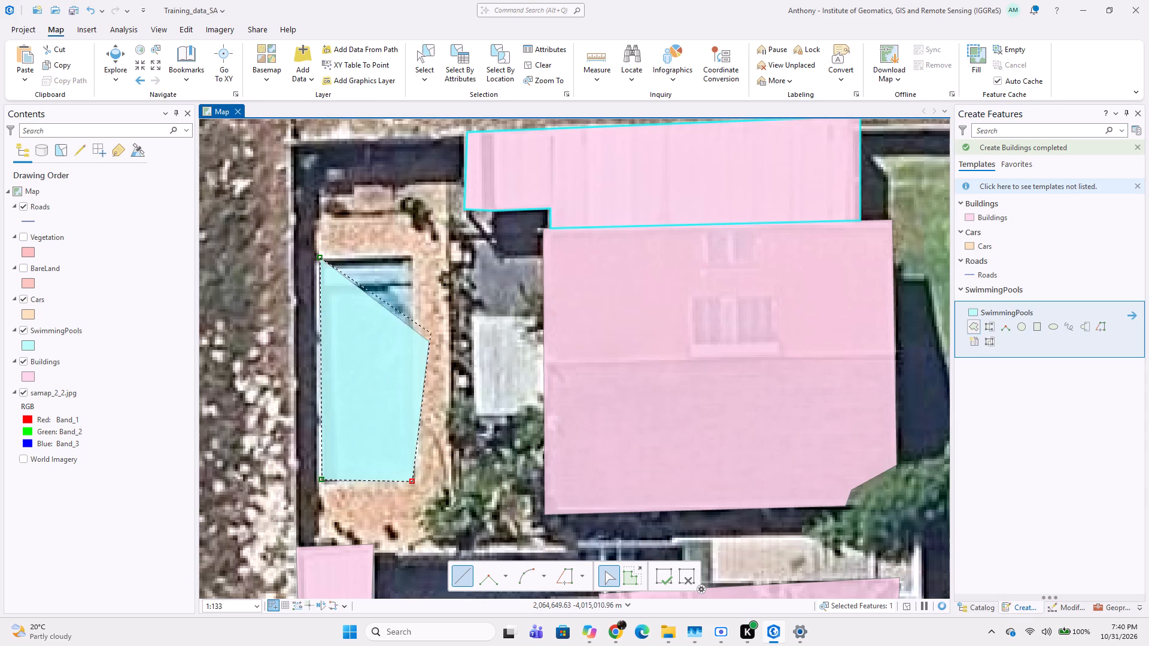
double_click(415, 256)
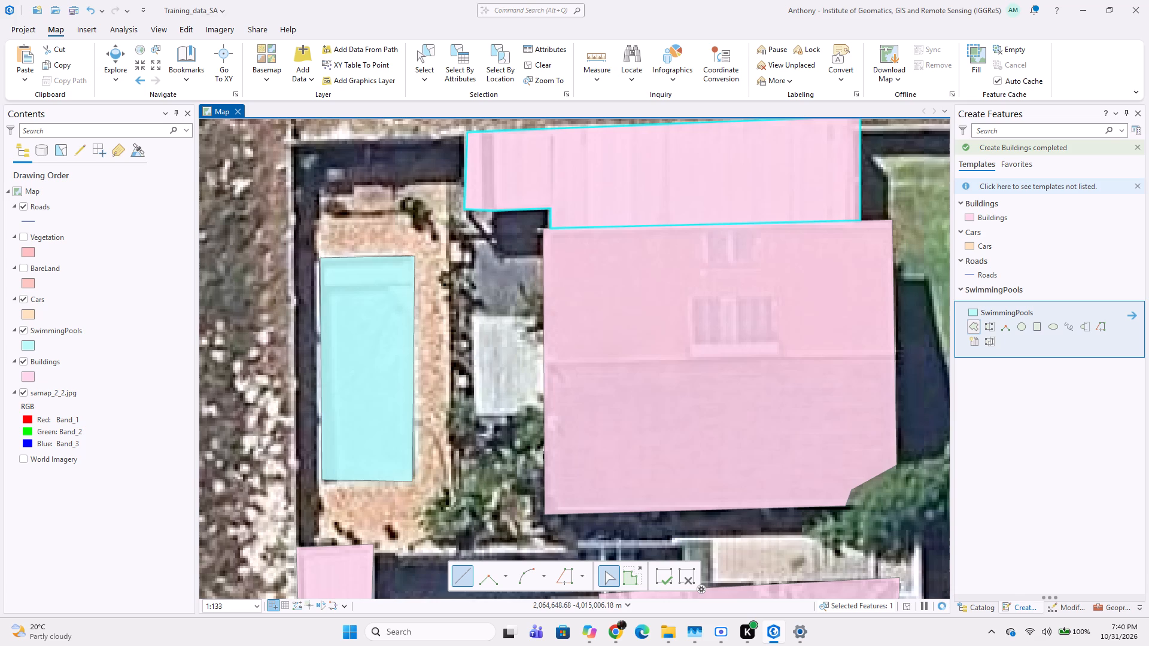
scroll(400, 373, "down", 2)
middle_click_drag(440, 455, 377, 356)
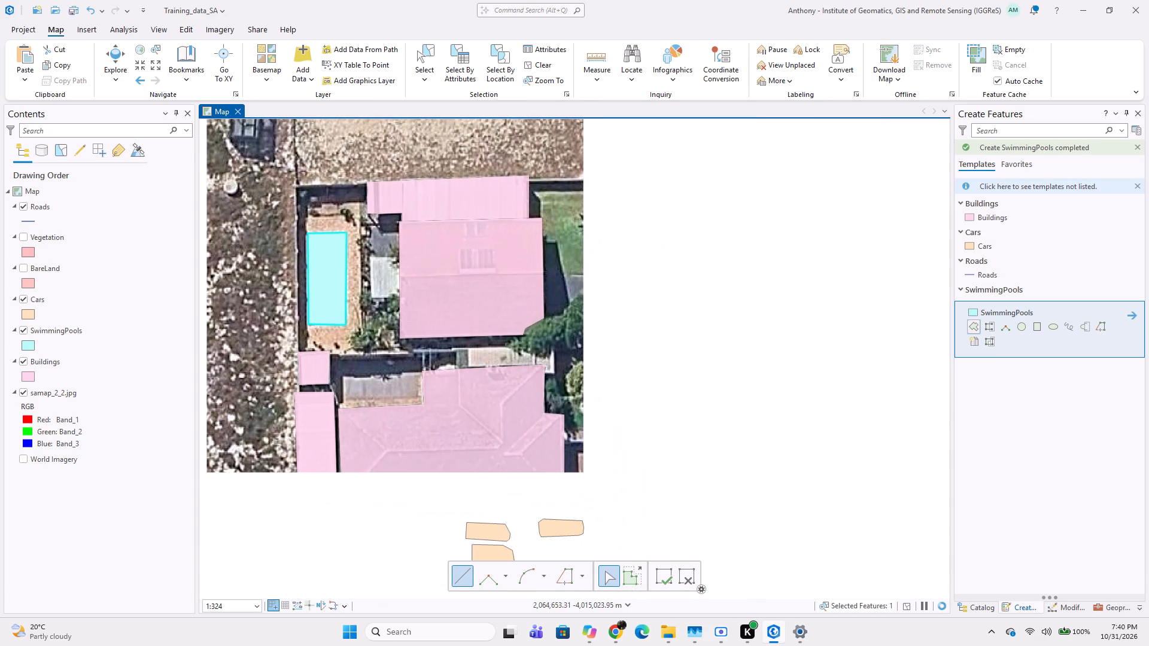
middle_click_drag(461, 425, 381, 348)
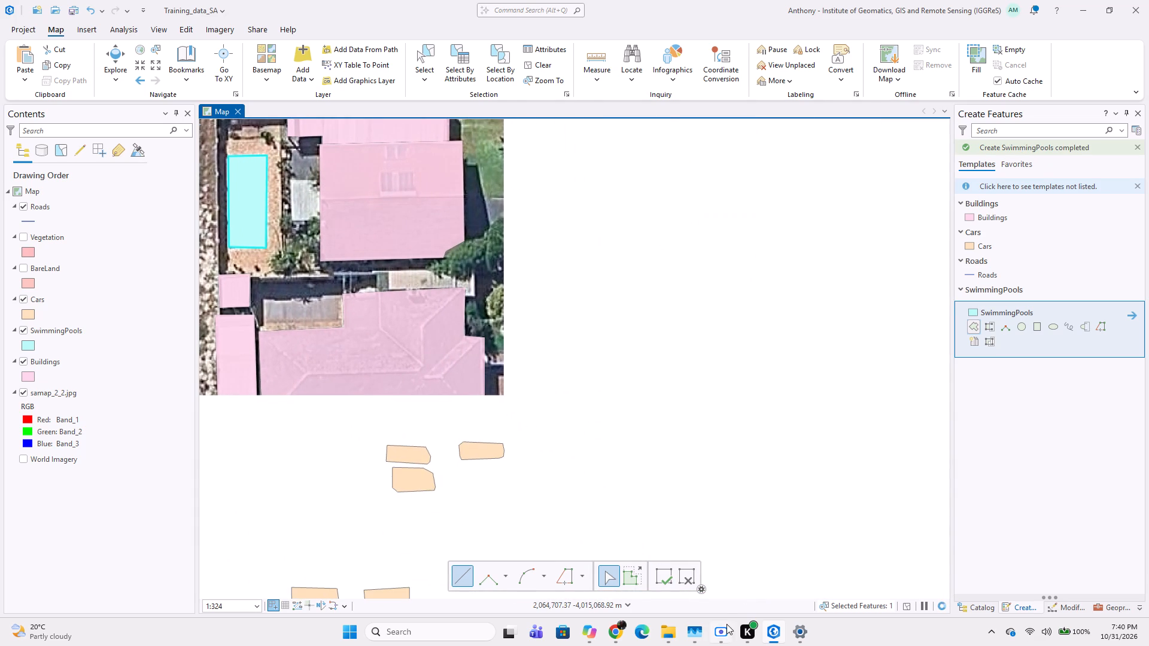
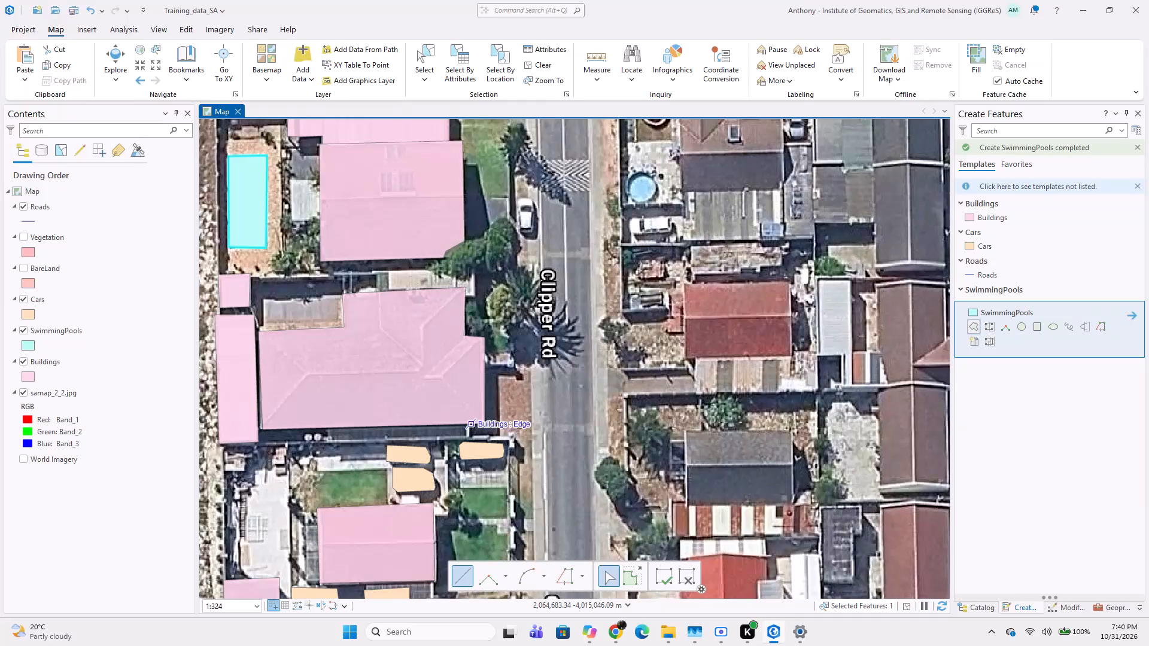
Digitize the red gabled roof on the east side of Clipper Rd as a four-sided polygon in the Buildings layer.
middle_click_drag(463, 419, 559, 467)
middle_click_drag(565, 360, 458, 287)
middle_click_drag(557, 306, 536, 375)
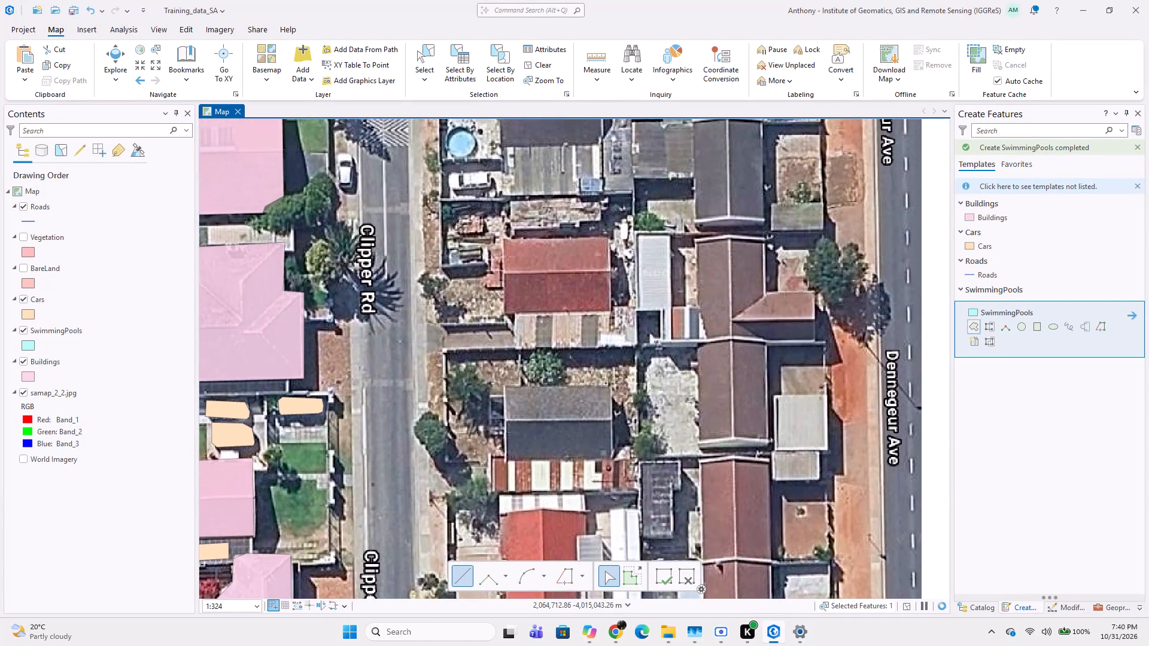
scroll(482, 249, "up", 1)
left_click(511, 231)
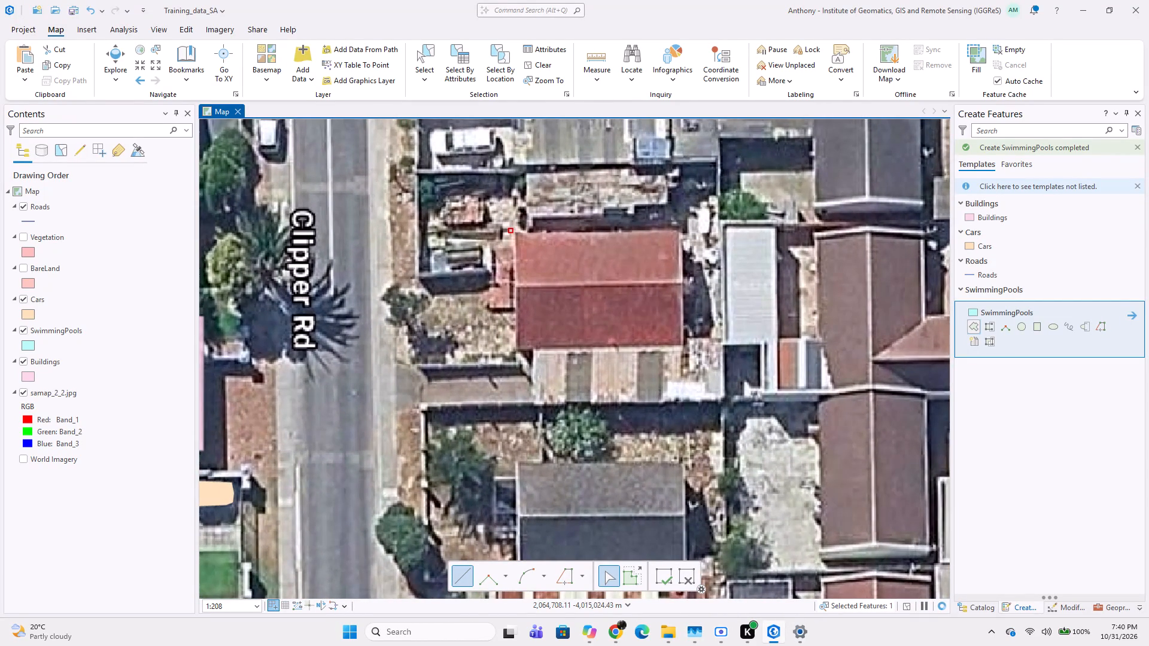
left_click(517, 346)
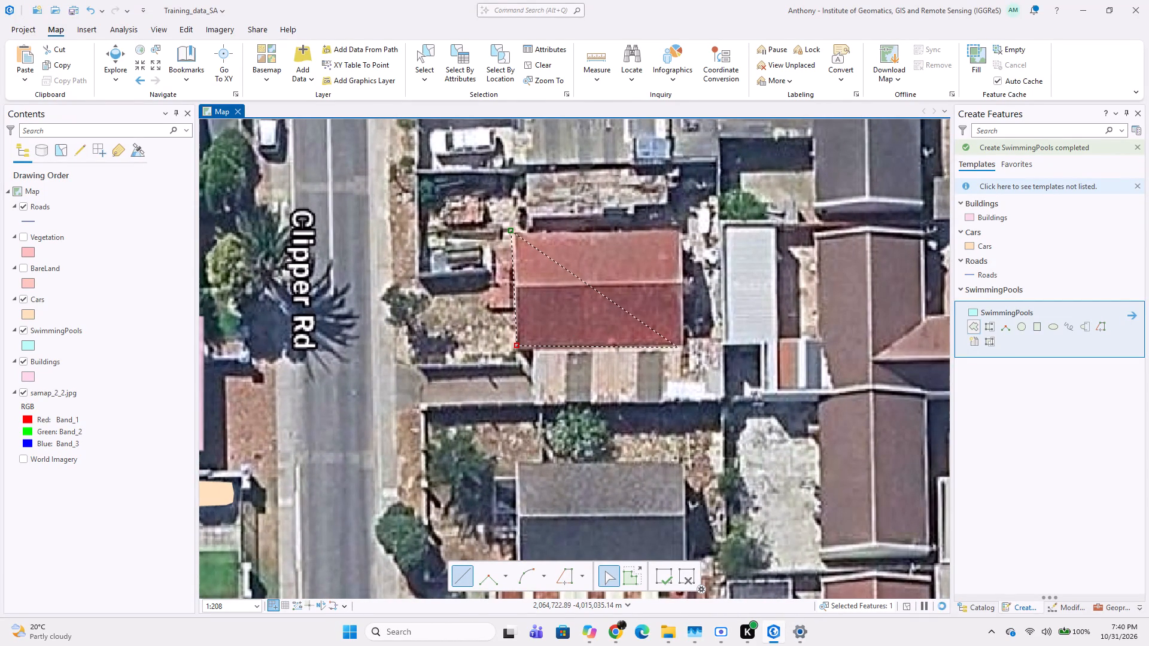
left_click(680, 348)
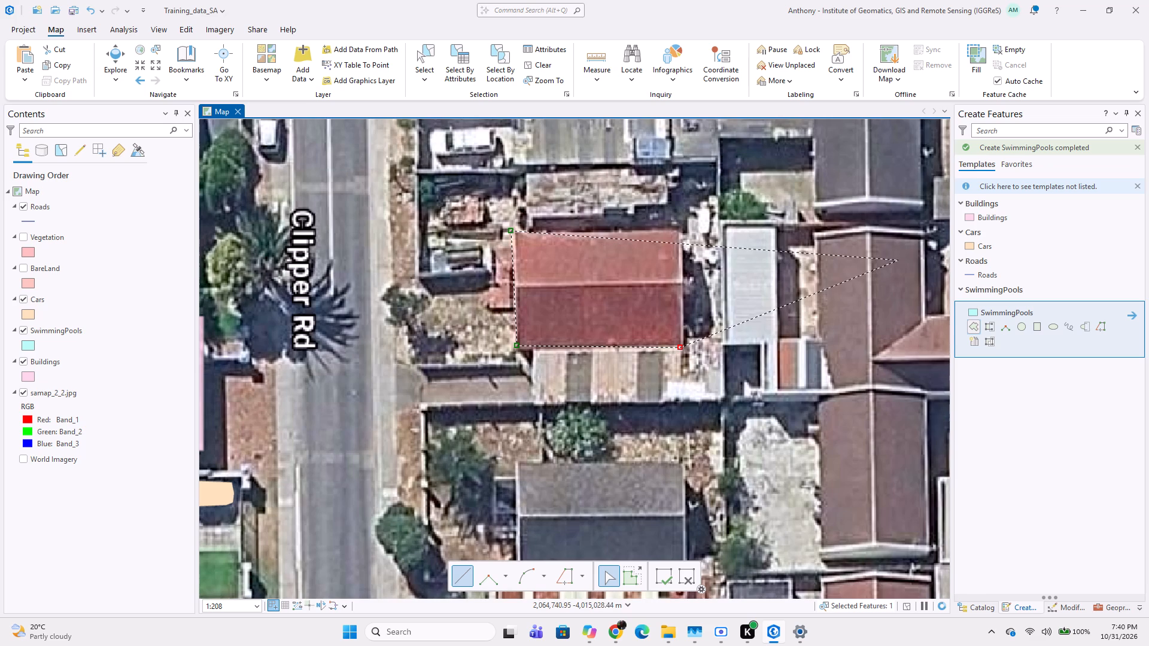
left_click_drag(971, 223, 963, 220)
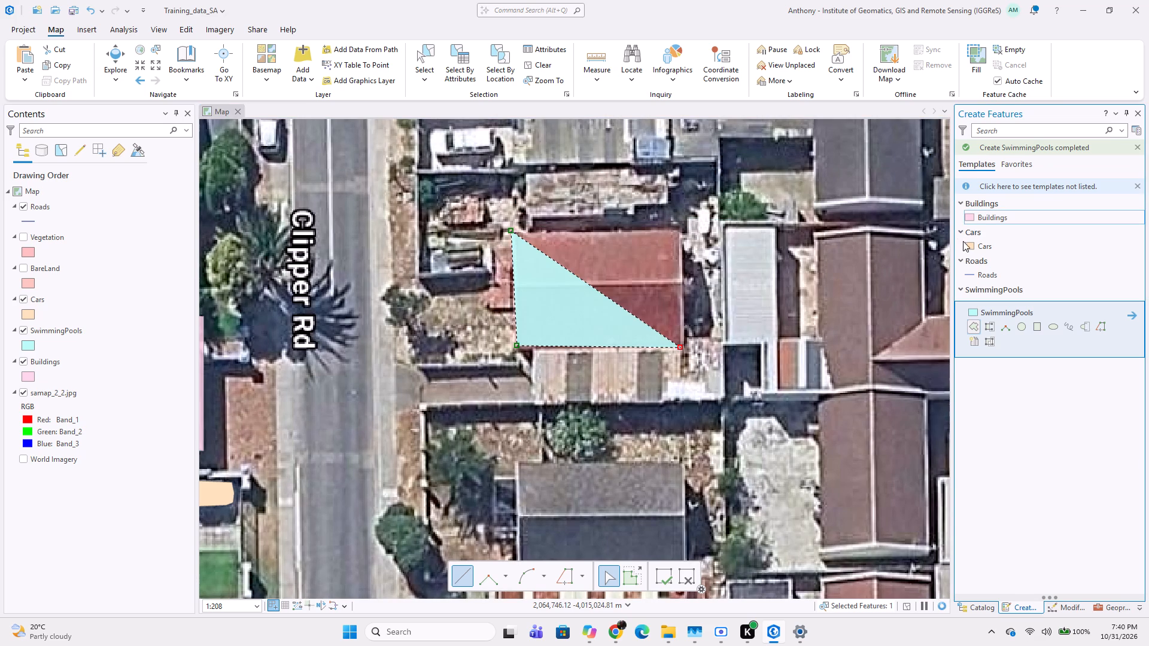
left_click(984, 218)
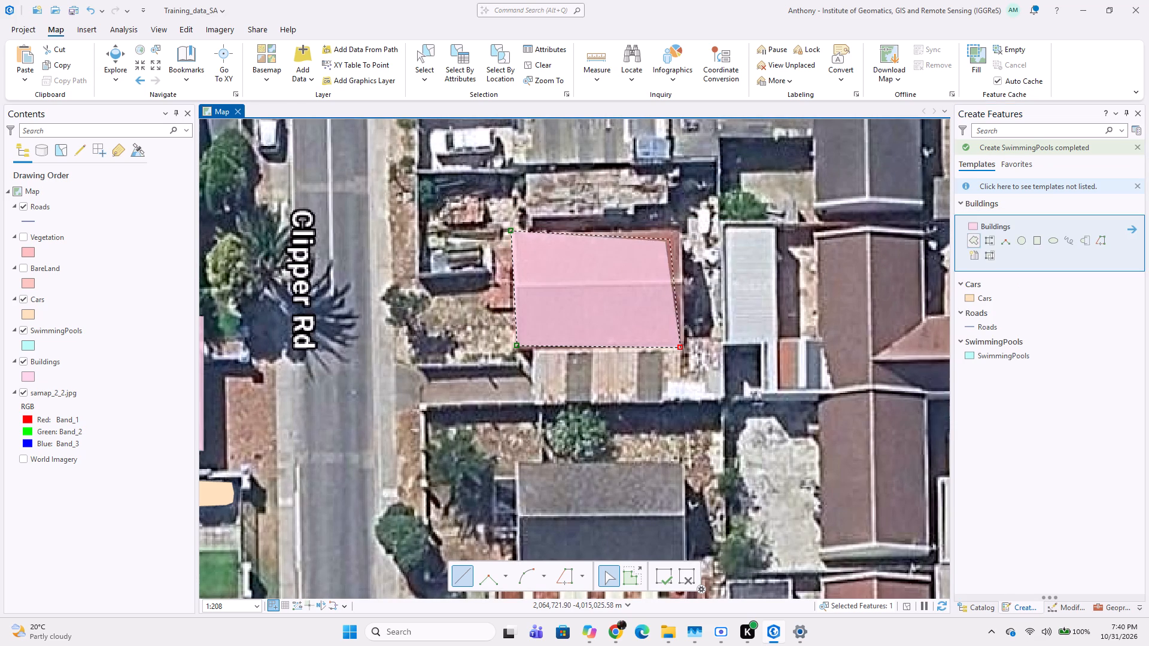
double_click(680, 228)
scroll(530, 348, "down", 2)
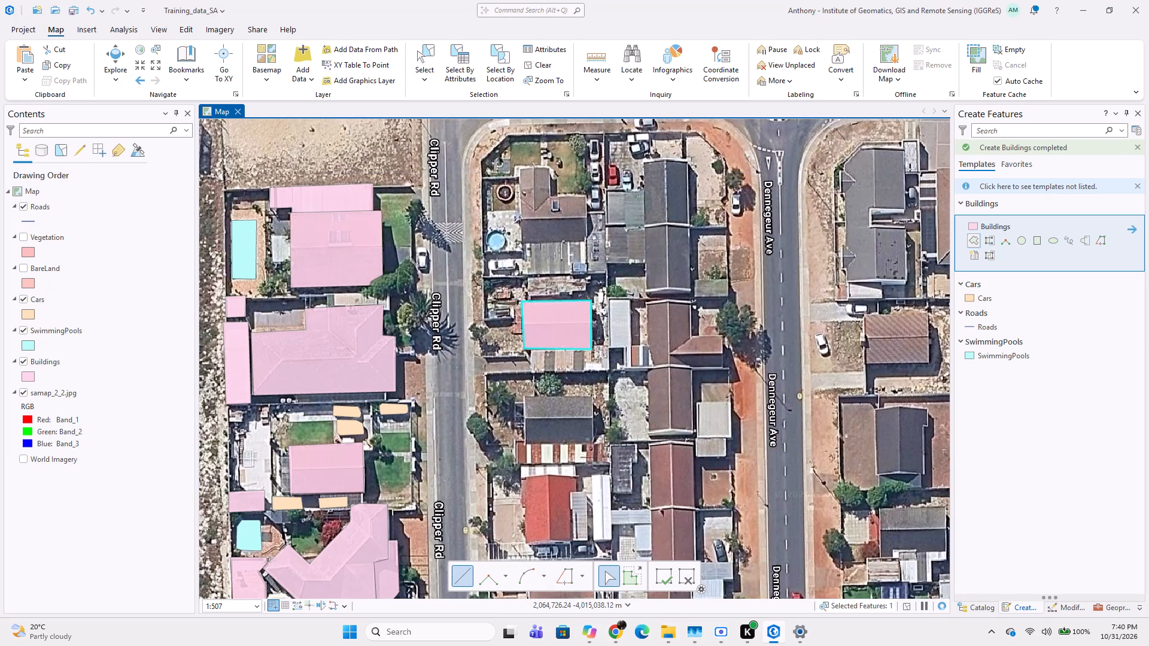
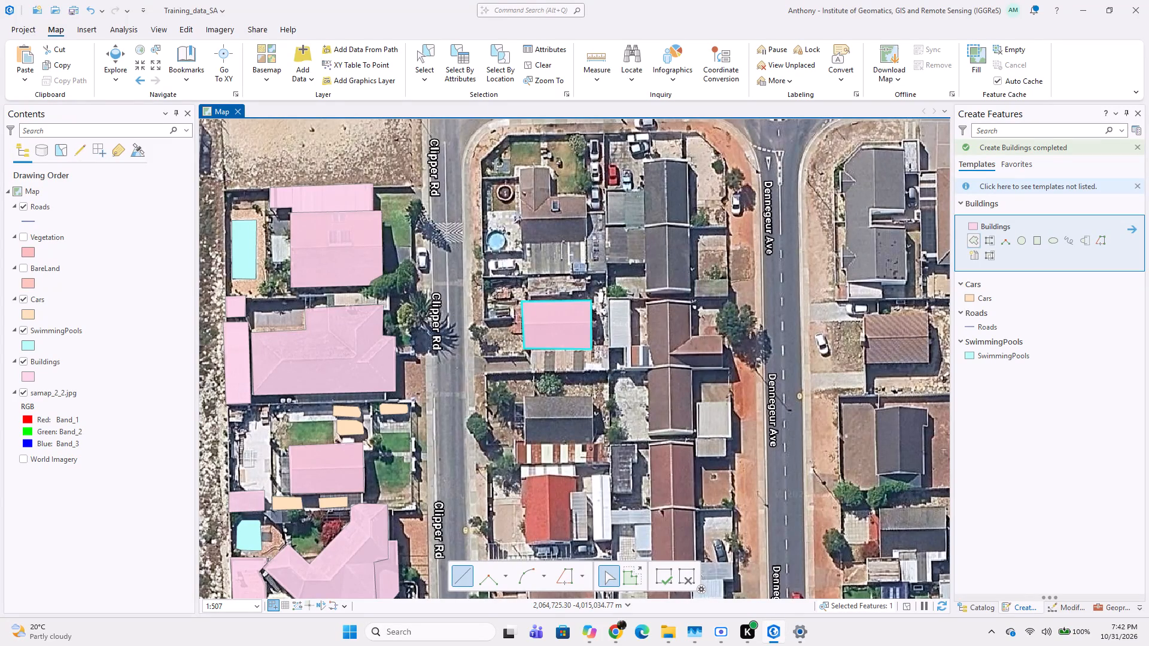
Look over the whole imagery extent to compare digitized blocks with houses that still lack Buildings polygons.
scroll(538, 406, "up", 1)
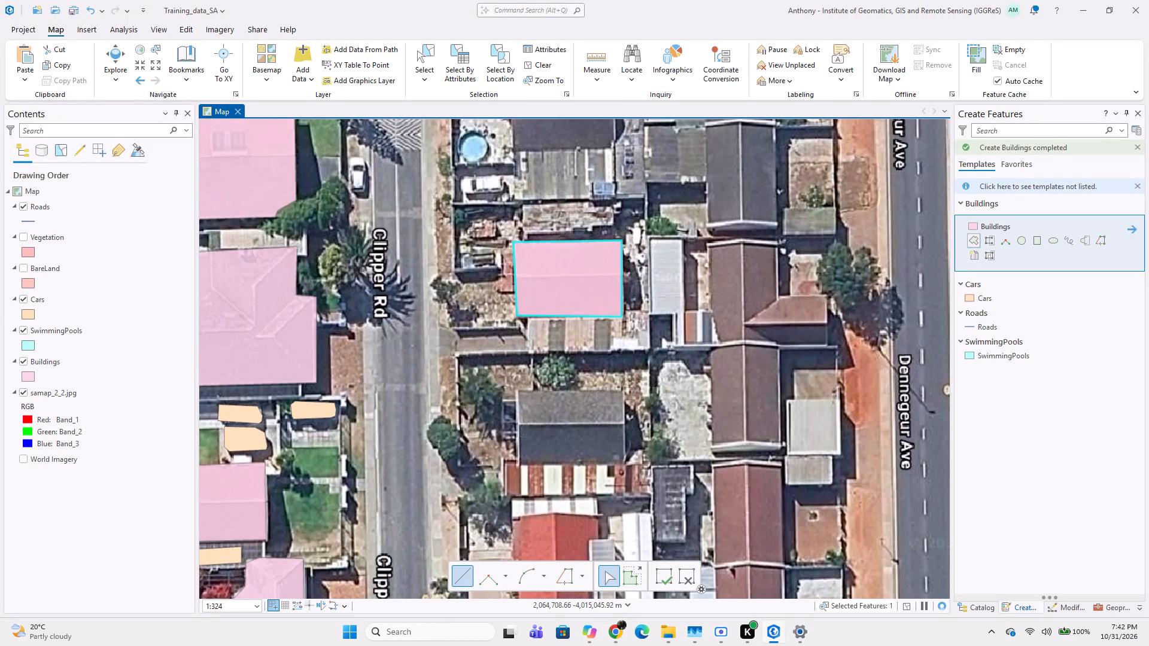
scroll(504, 402, "down", 3)
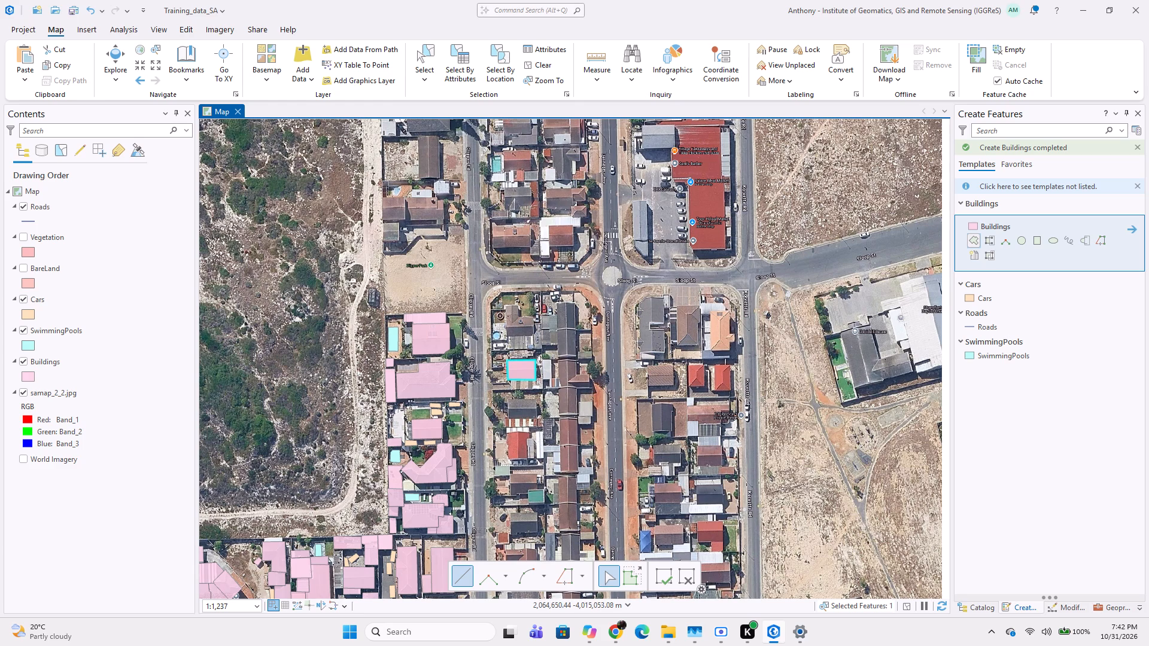
scroll(500, 404, "down", 2)
middle_click_drag(479, 444, 412, 316)
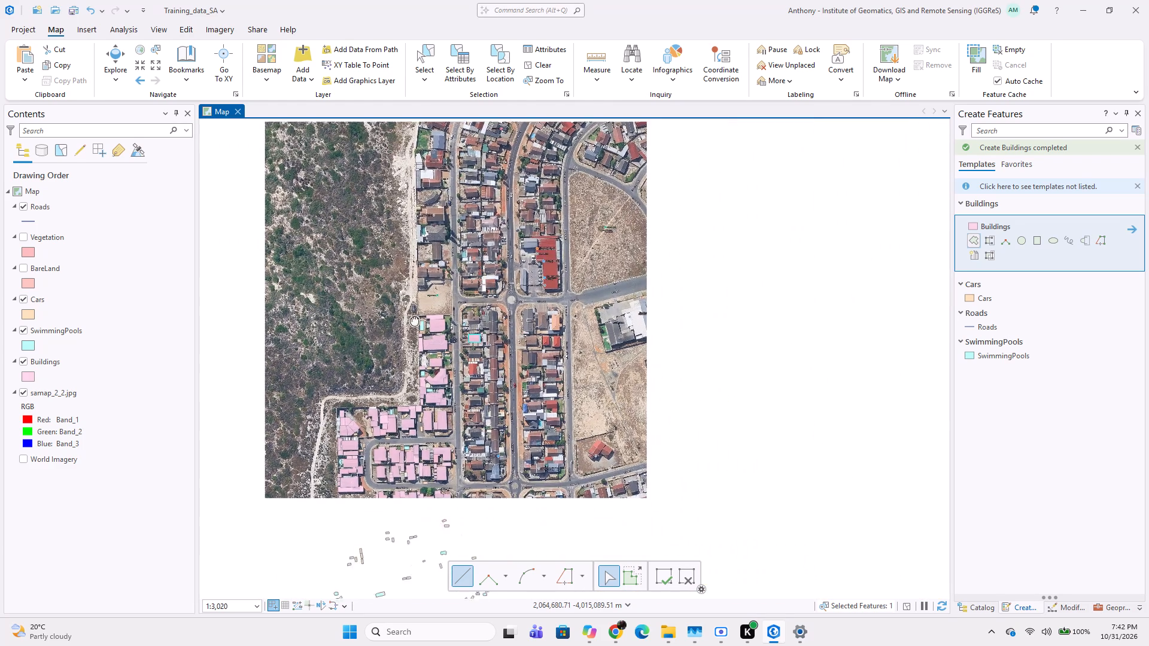
middle_click_drag(412, 316, 408, 312)
scroll(422, 337, "up", 3)
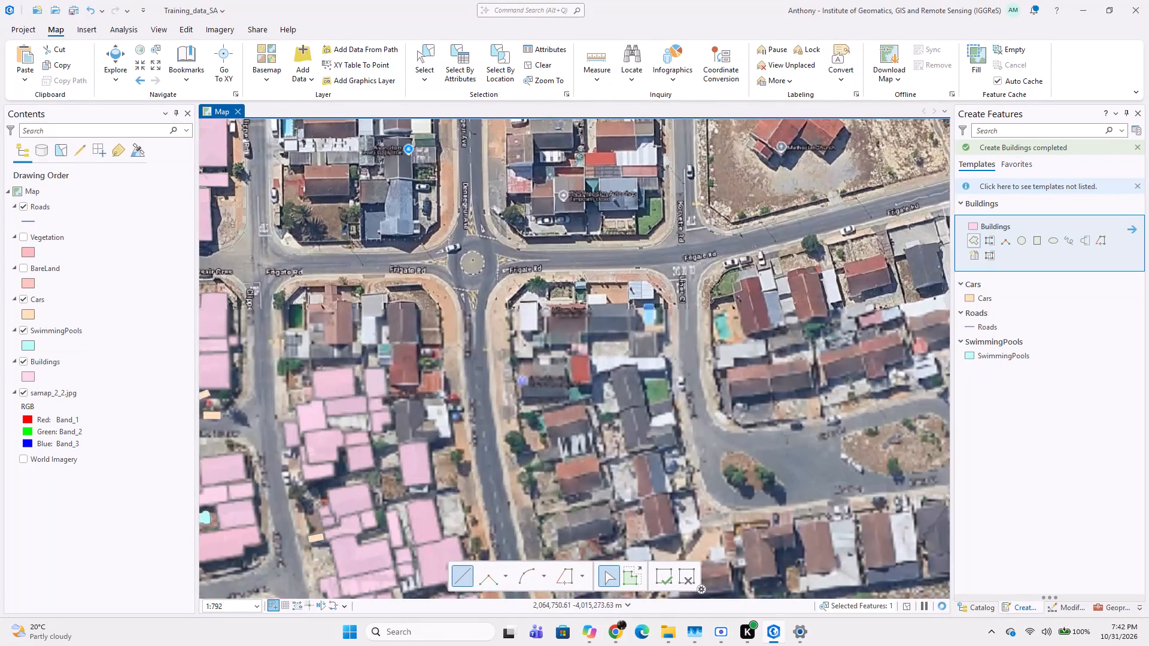
middle_click_drag(452, 446, 469, 361)
scroll(572, 440, "down", 3)
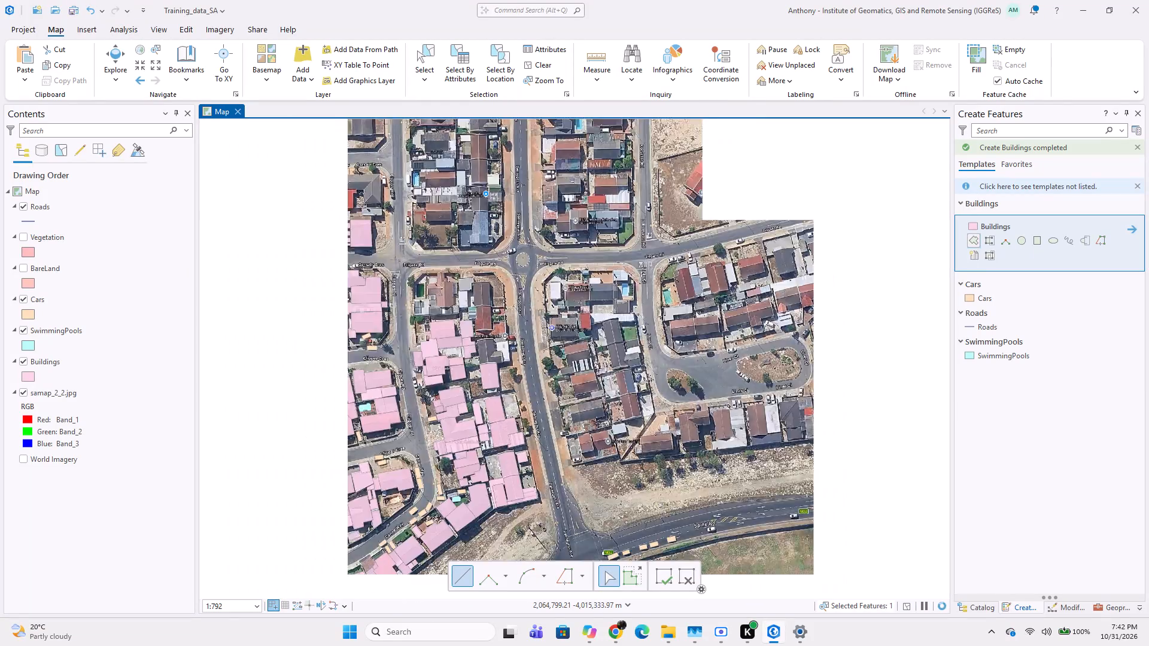
middle_click_drag(605, 456, 595, 411)
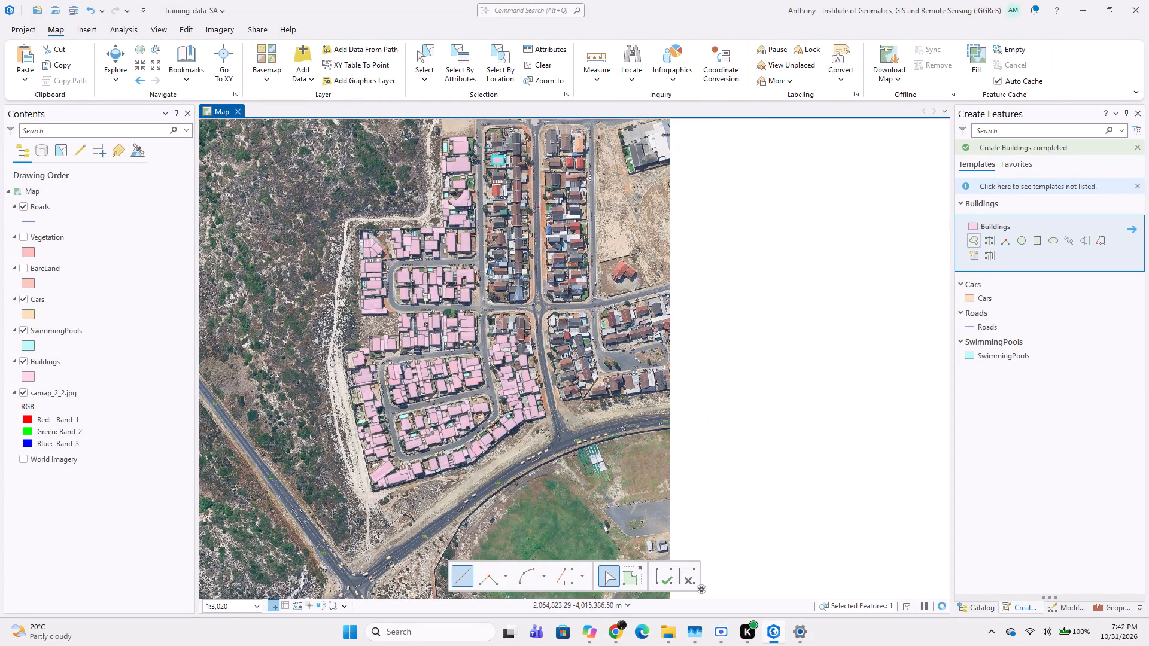
middle_click_drag(586, 429, 561, 350)
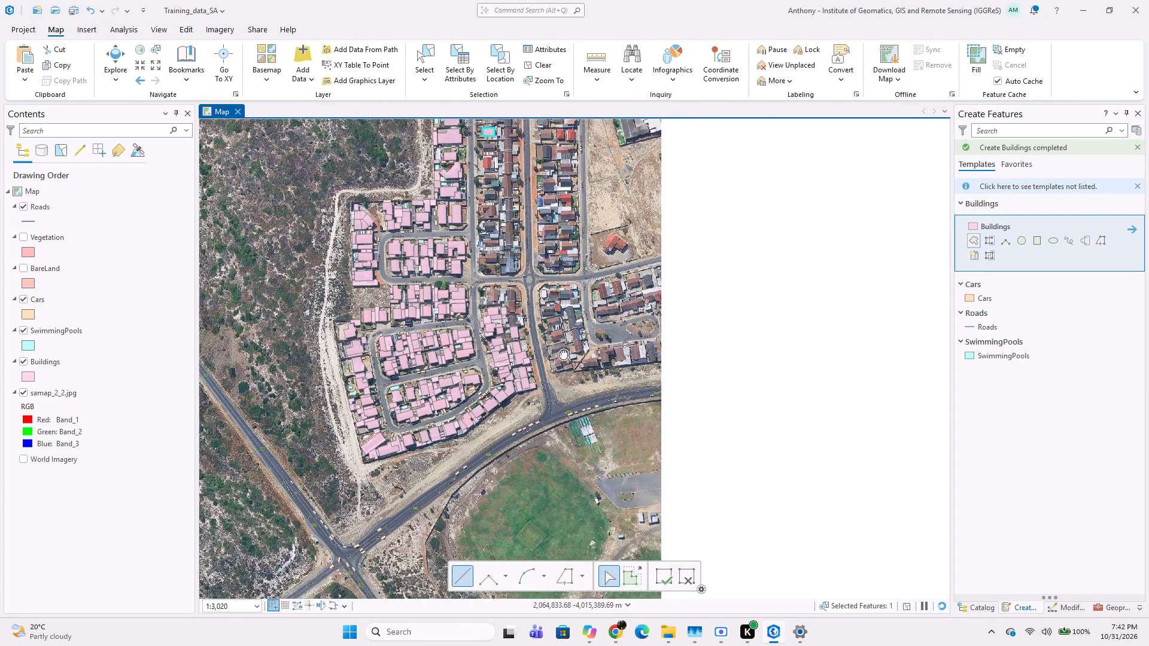
middle_click_drag(561, 350, 559, 344)
middle_click_drag(567, 381, 534, 333)
middle_click_drag(540, 350, 576, 480)
middle_click_drag(546, 390, 567, 459)
middle_click_drag(545, 404, 607, 463)
middle_click_drag(542, 375, 607, 467)
scroll(578, 382, "down", 2)
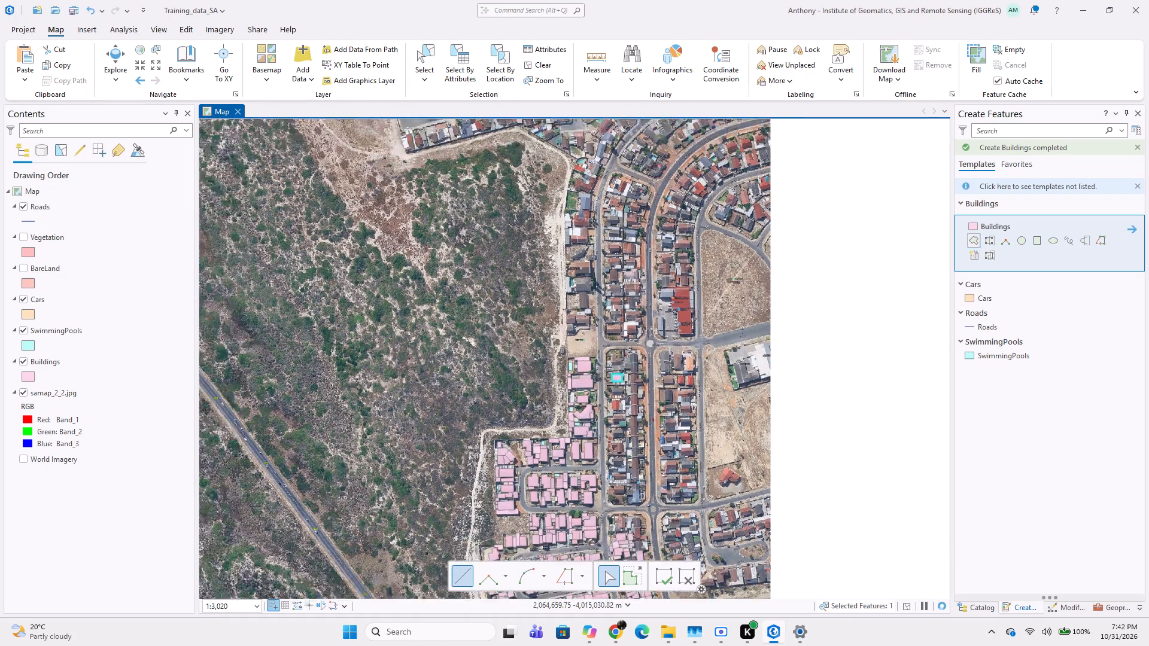
scroll(578, 382, "down", 1)
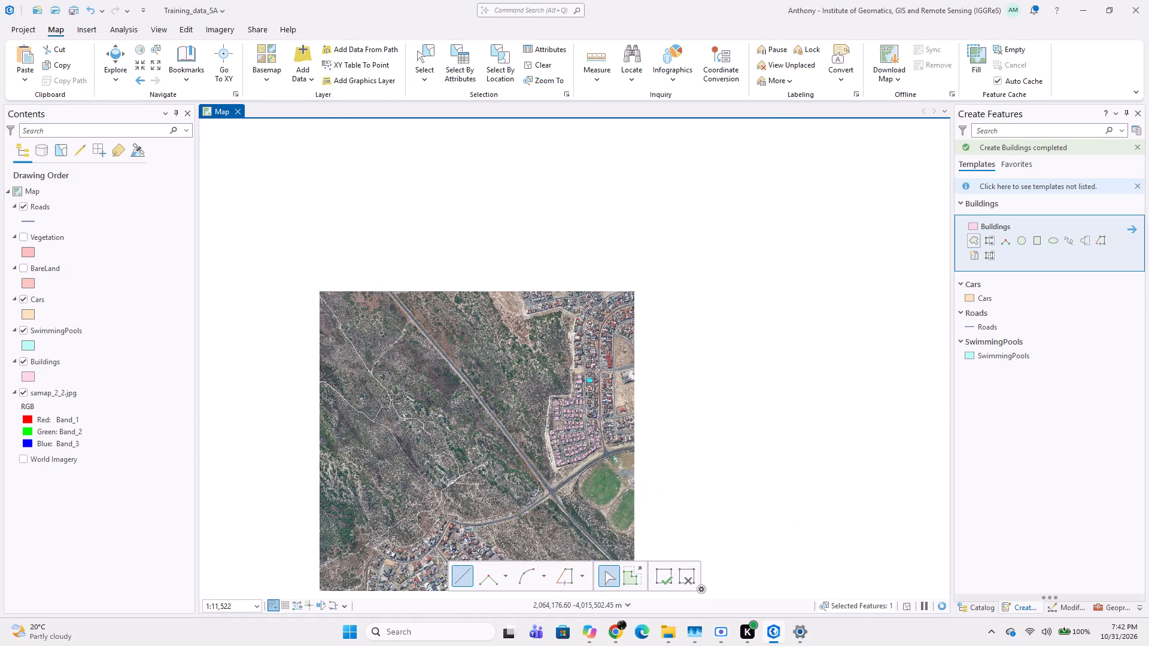
scroll(482, 476, "up", 2)
scroll(479, 480, "down", 1)
middle_click_drag(478, 455, 467, 279)
middle_click_drag(494, 350, 496, 450)
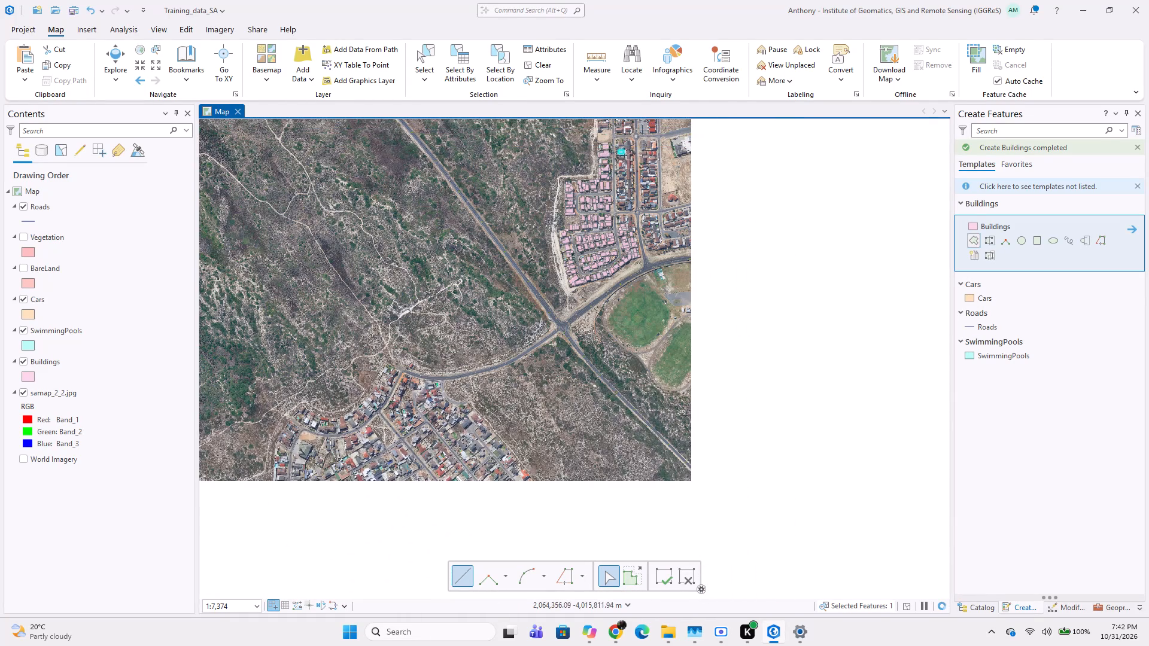
middle_click_drag(546, 327, 488, 362)
scroll(569, 306, "up", 1)
scroll(619, 283, "up", 1)
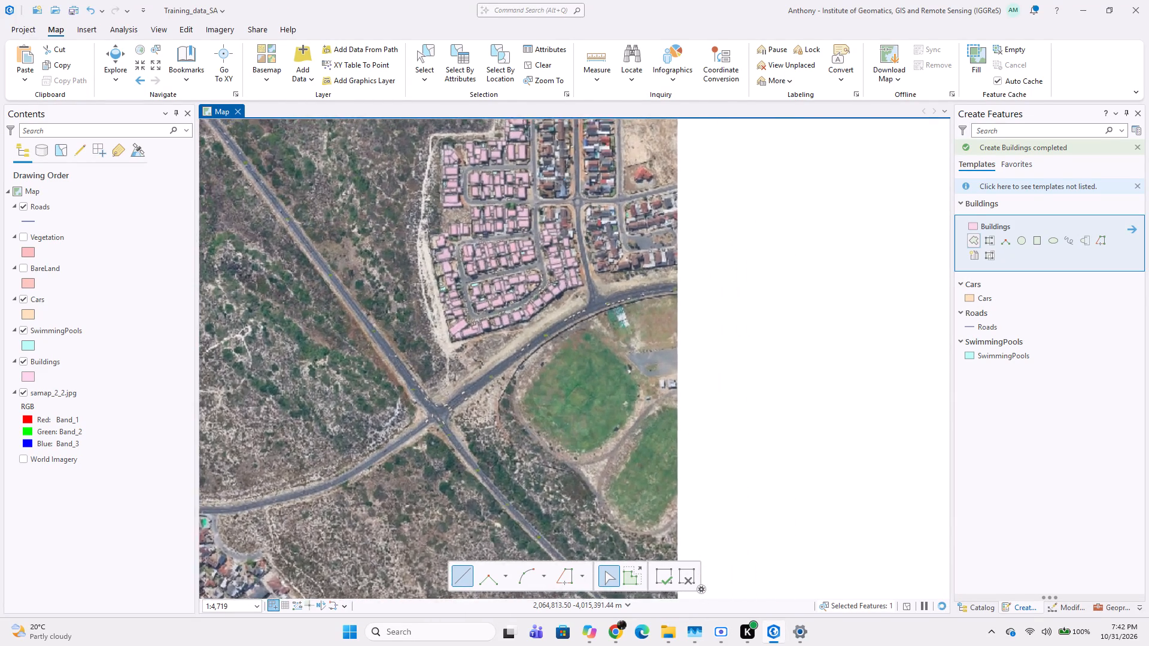
middle_click_drag(592, 275, 551, 350)
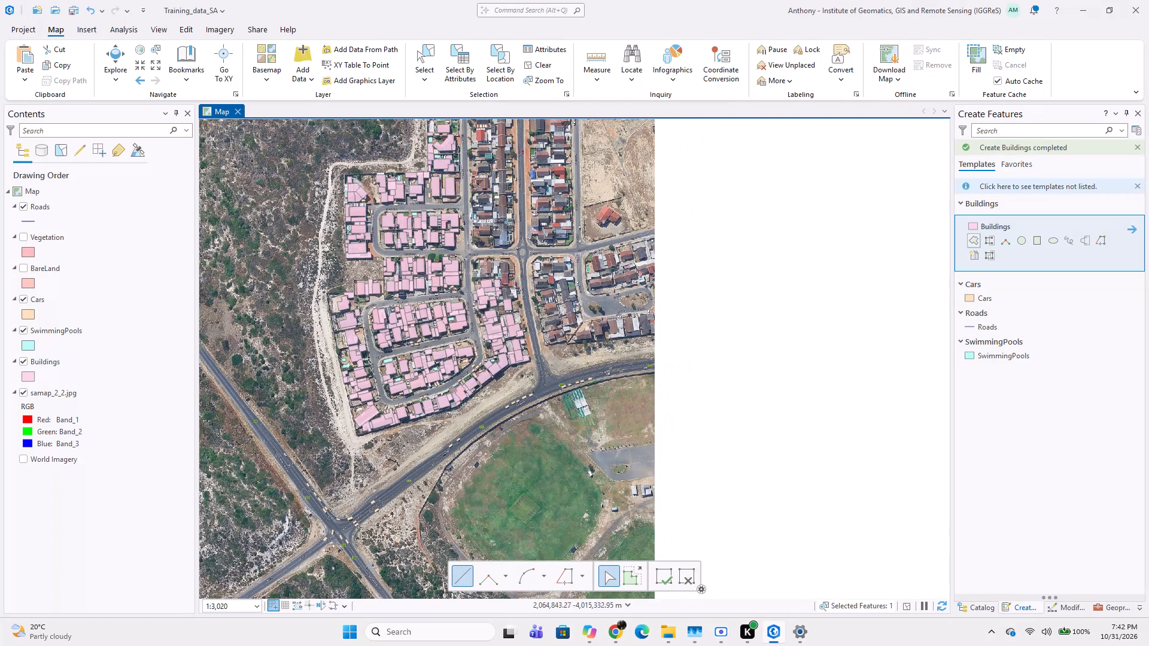
middle_click_drag(578, 291, 582, 352)
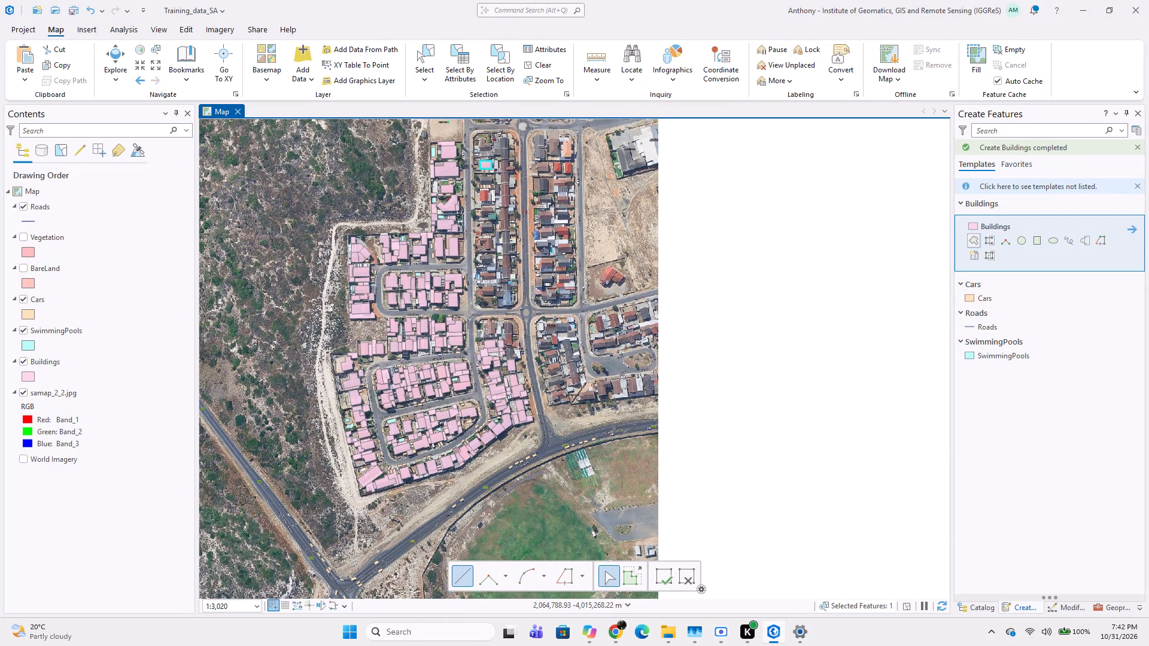
Save the project.
key("ctrl+s")
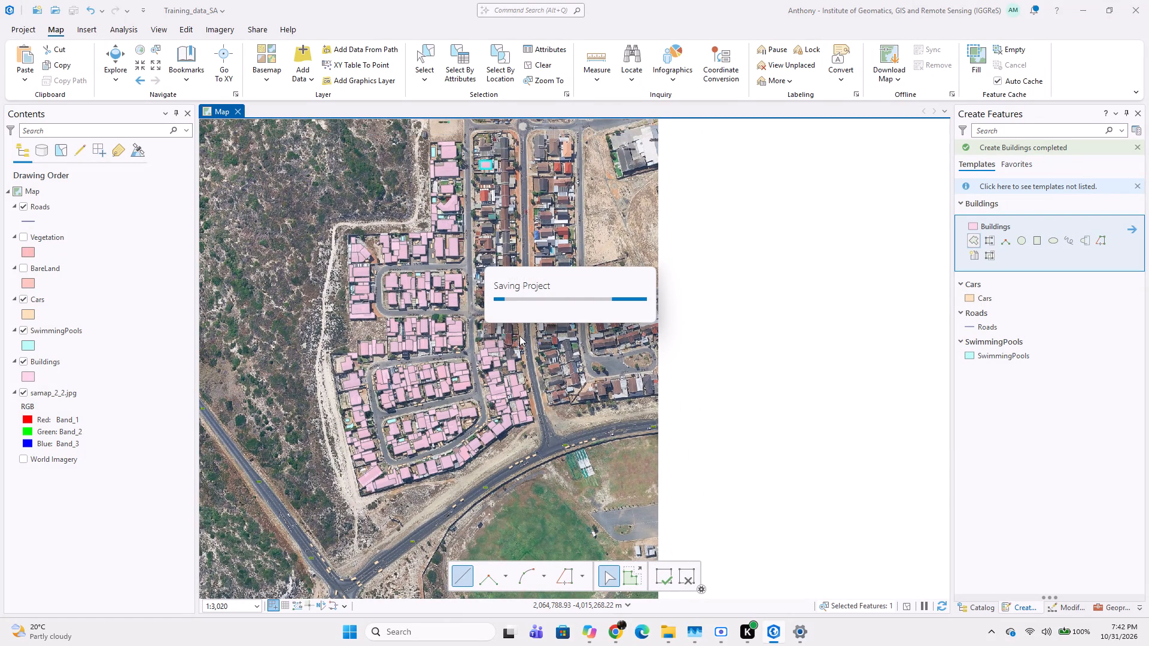
Examine the residential blocks along Clipper Rd and Dennegeur Ave for the next undigitized area.
scroll(546, 321, "up", 1)
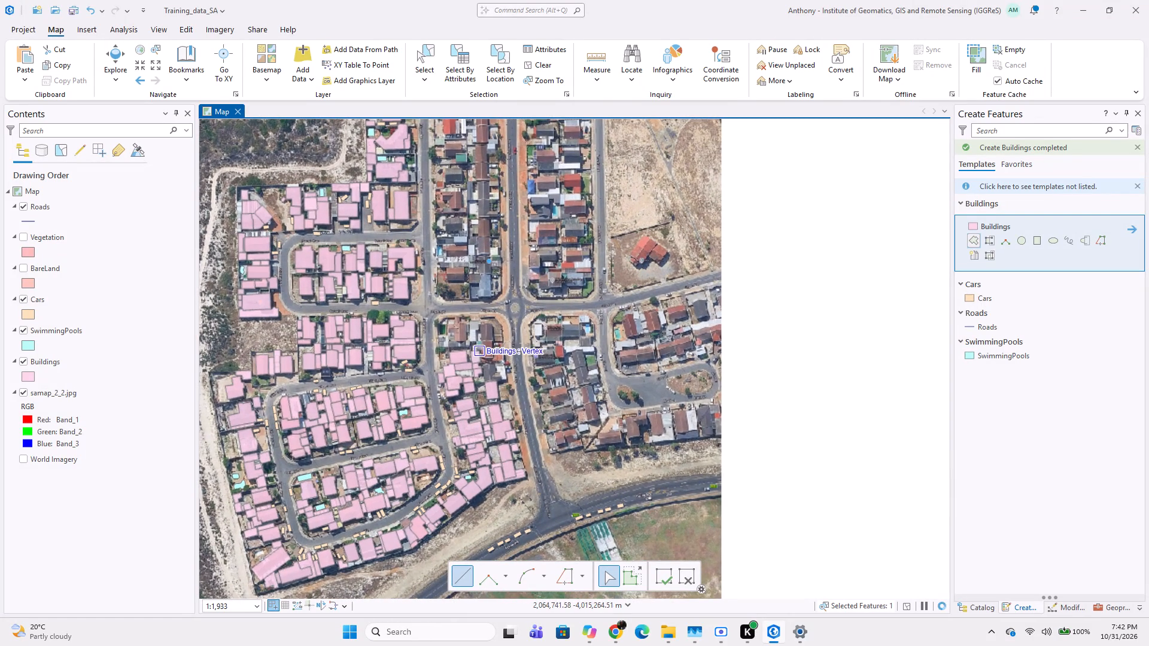
middle_click_drag(417, 333, 452, 448)
middle_click_drag(440, 331, 460, 431)
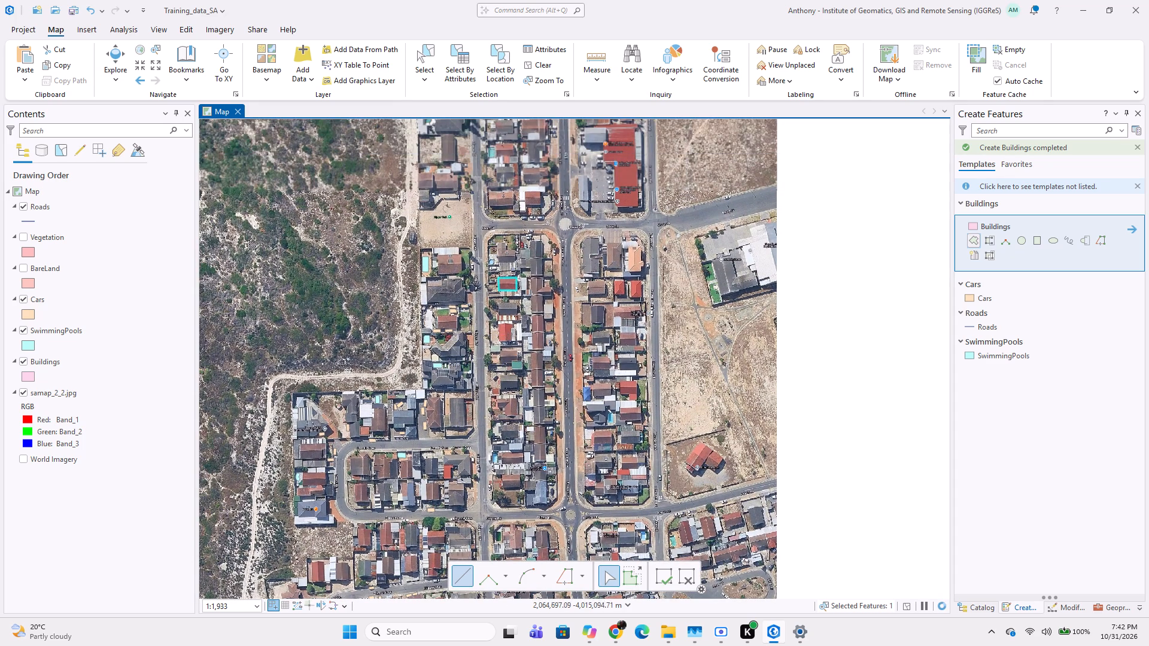
middle_click_drag(496, 381, 486, 316)
middle_click_drag(484, 352, 500, 480)
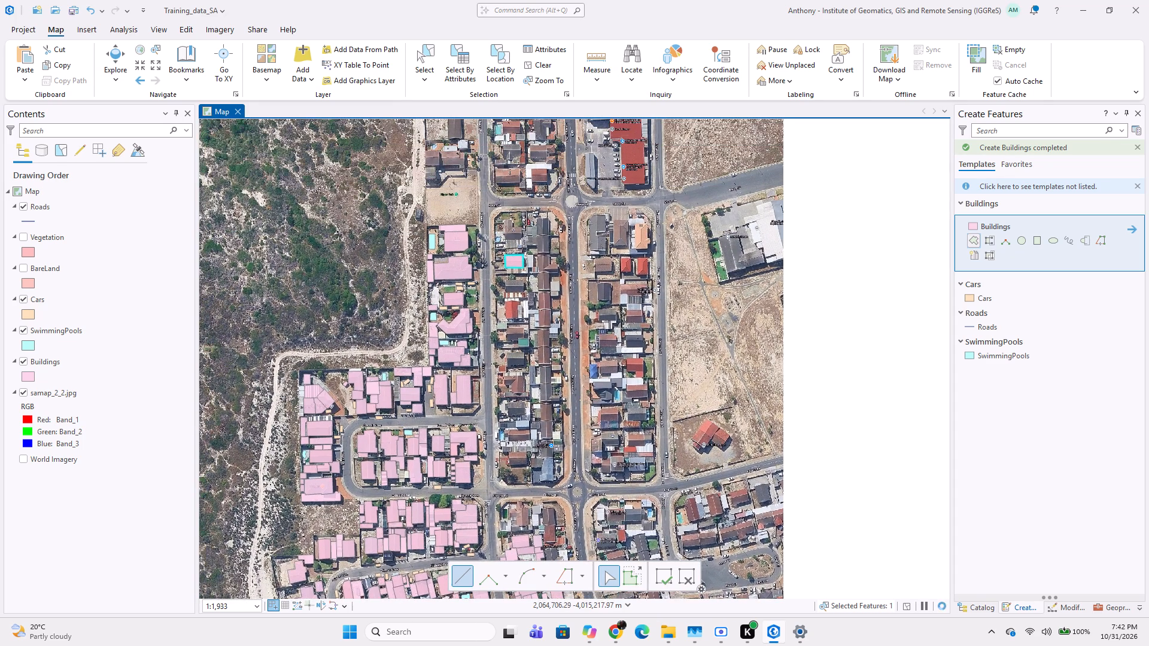
middle_click_drag(492, 301, 510, 417)
middle_click_drag(488, 308, 494, 360)
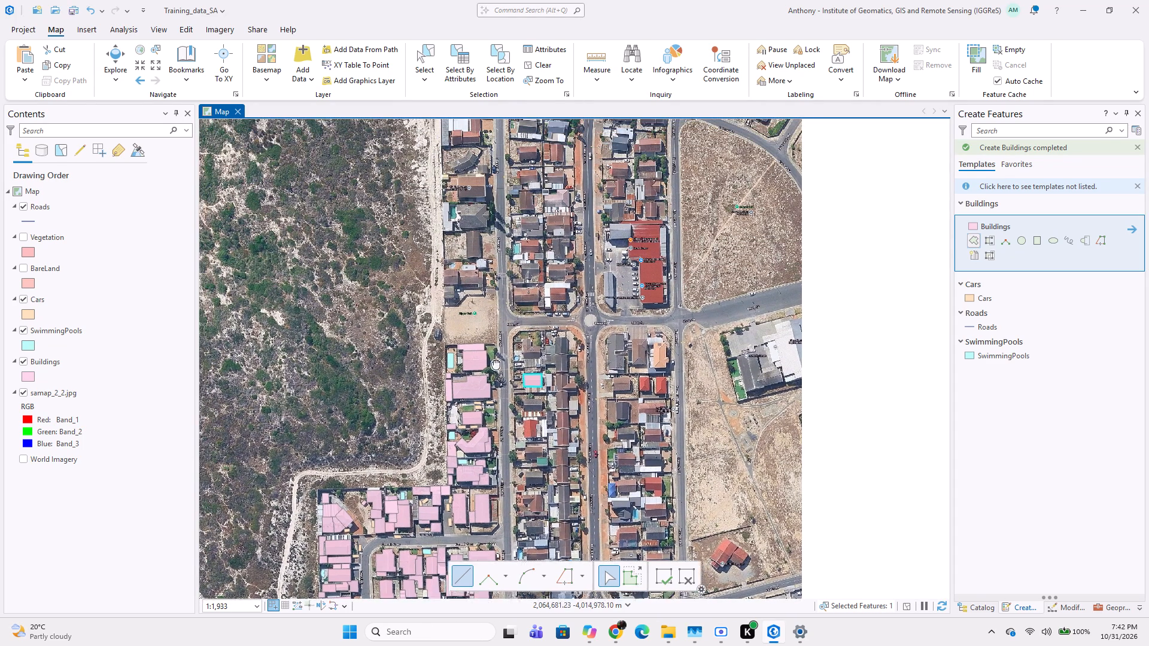
middle_click_drag(494, 360, 502, 427)
middle_click_drag(490, 322, 502, 402)
middle_click_drag(504, 392, 544, 300)
middle_click_drag(506, 373, 598, 398)
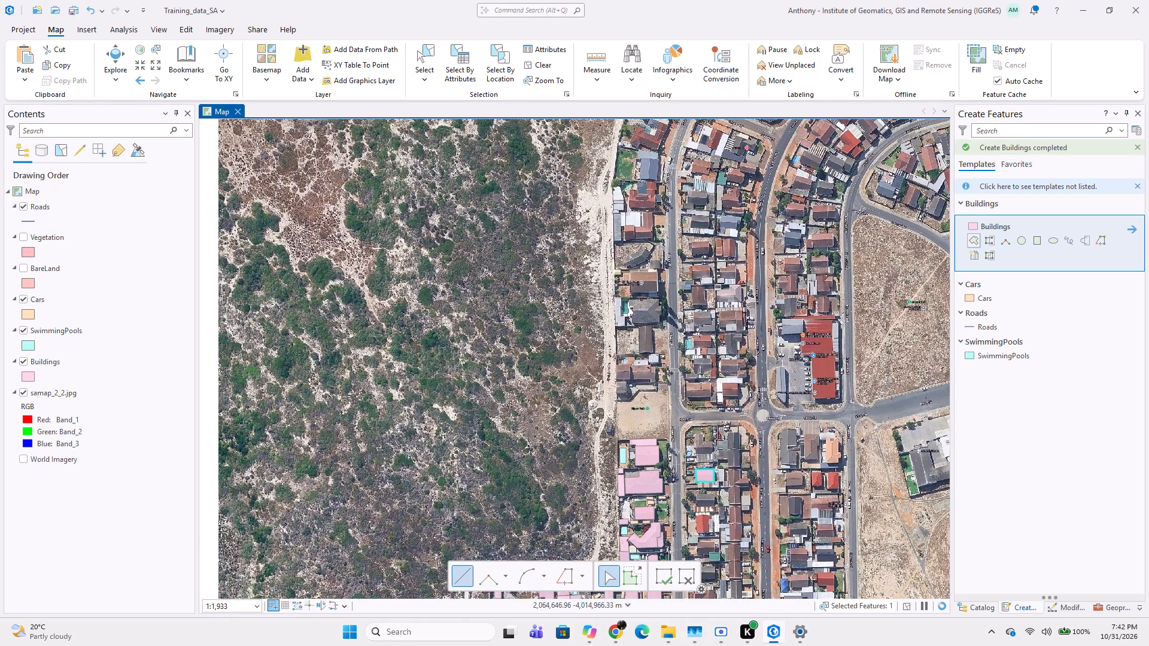
scroll(567, 383, "down", 3)
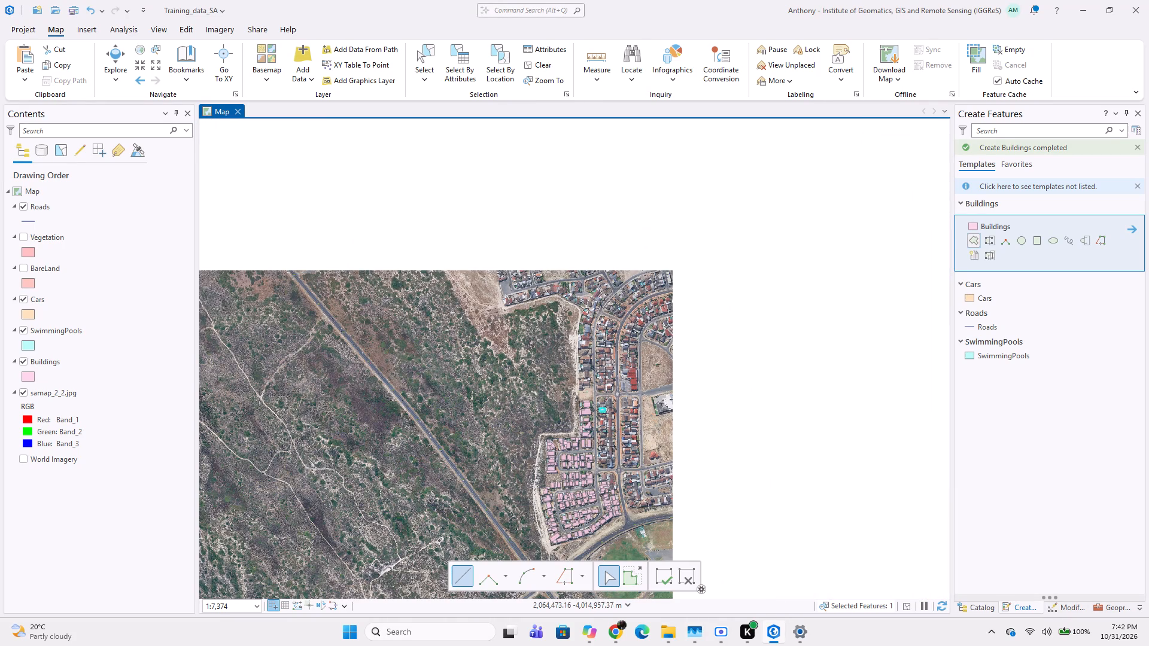
middle_click_drag(534, 421, 552, 350)
middle_click_drag(542, 388, 577, 386)
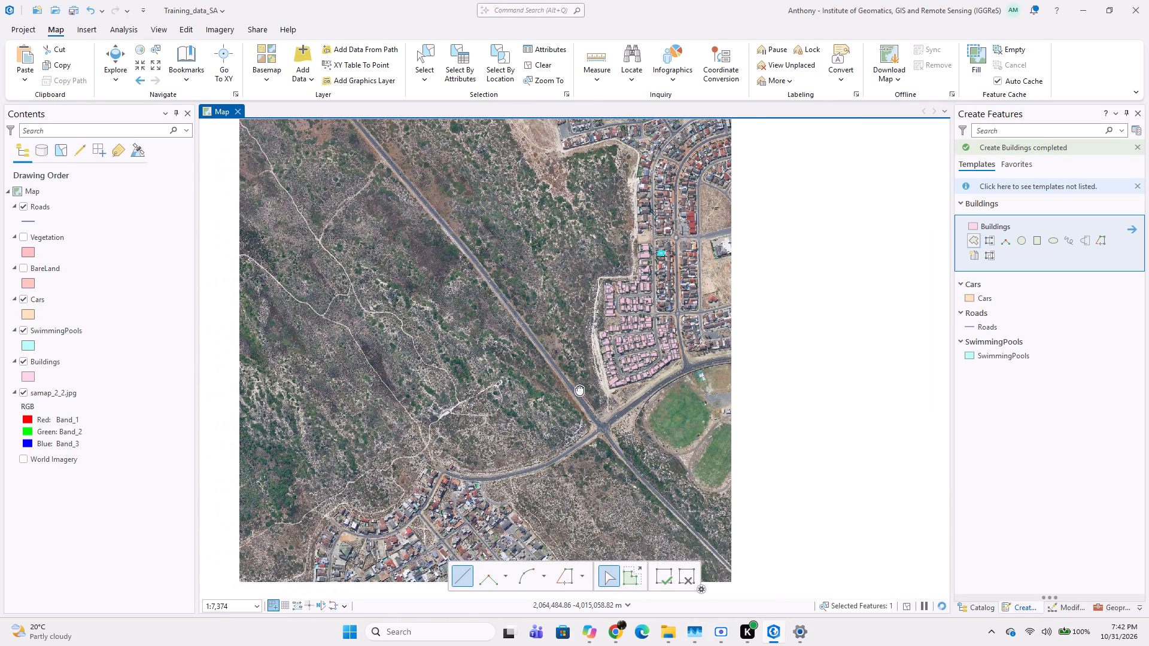
middle_click_drag(577, 386, 586, 383)
middle_click_drag(551, 436, 521, 331)
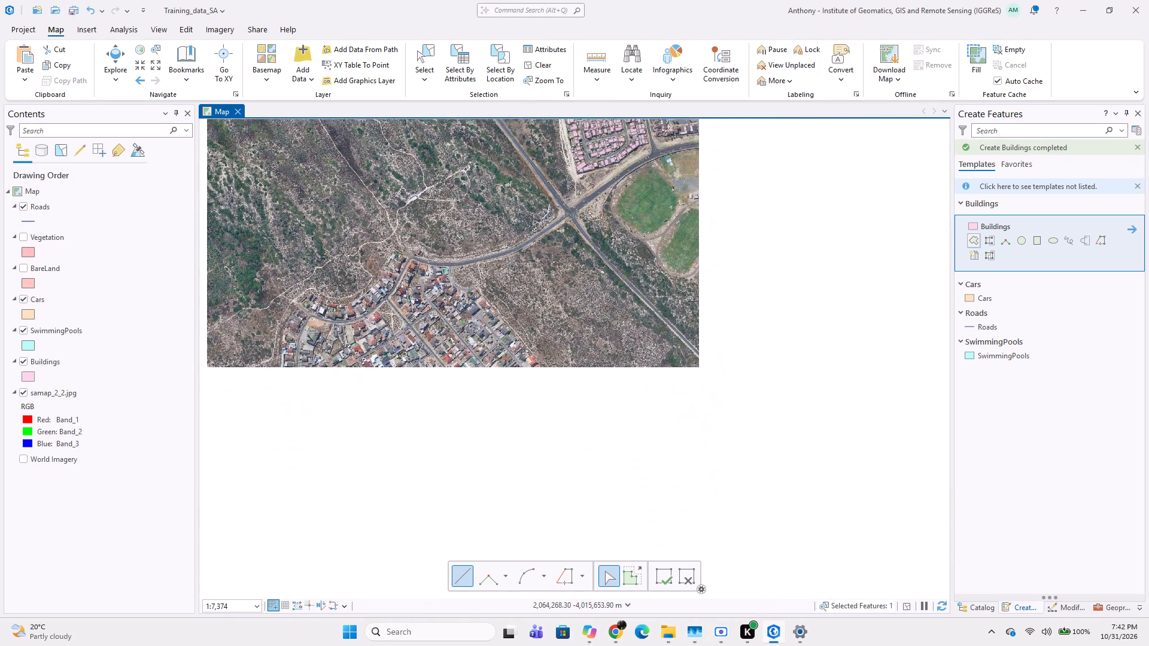
middle_click_drag(519, 339, 530, 459)
middle_click_drag(588, 321, 570, 429)
scroll(609, 373, "up", 3)
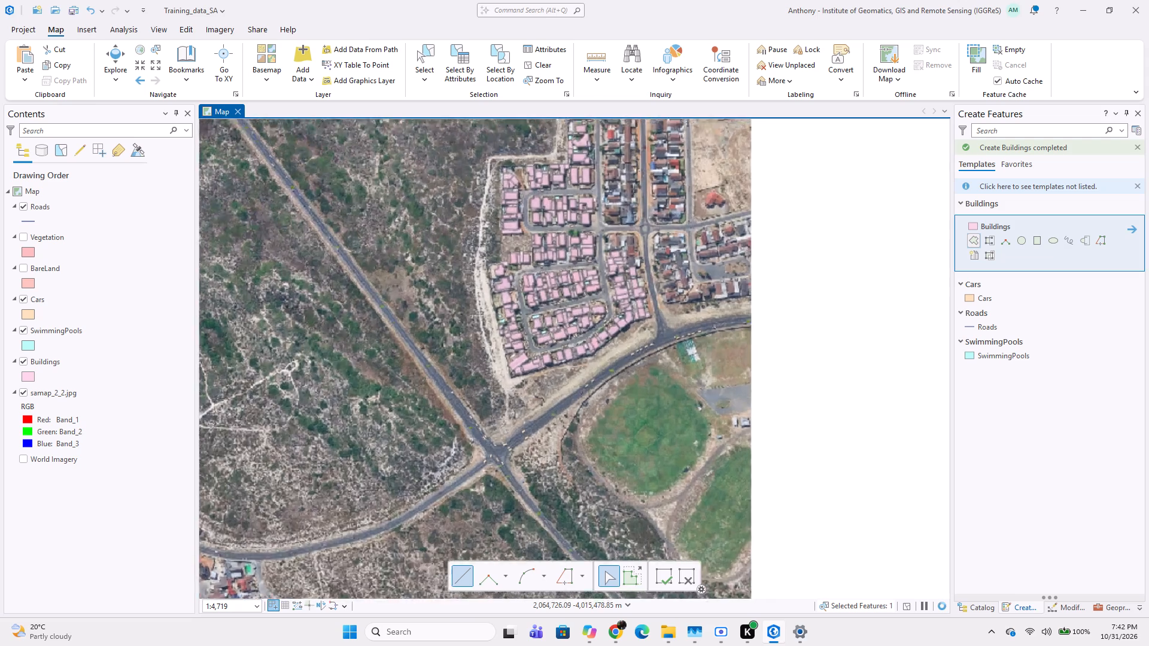
middle_click_drag(628, 398, 592, 471)
middle_click_drag(598, 331, 576, 438)
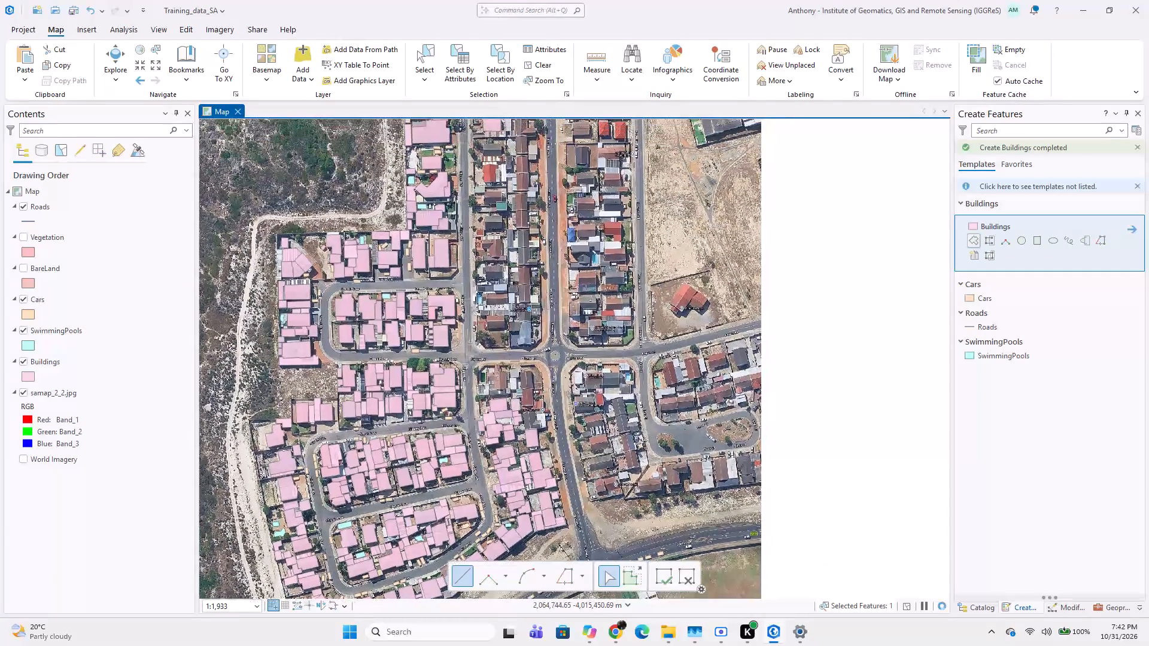
middle_click_drag(594, 337, 592, 379)
scroll(580, 394, "up", 1)
scroll(572, 383, "down", 3)
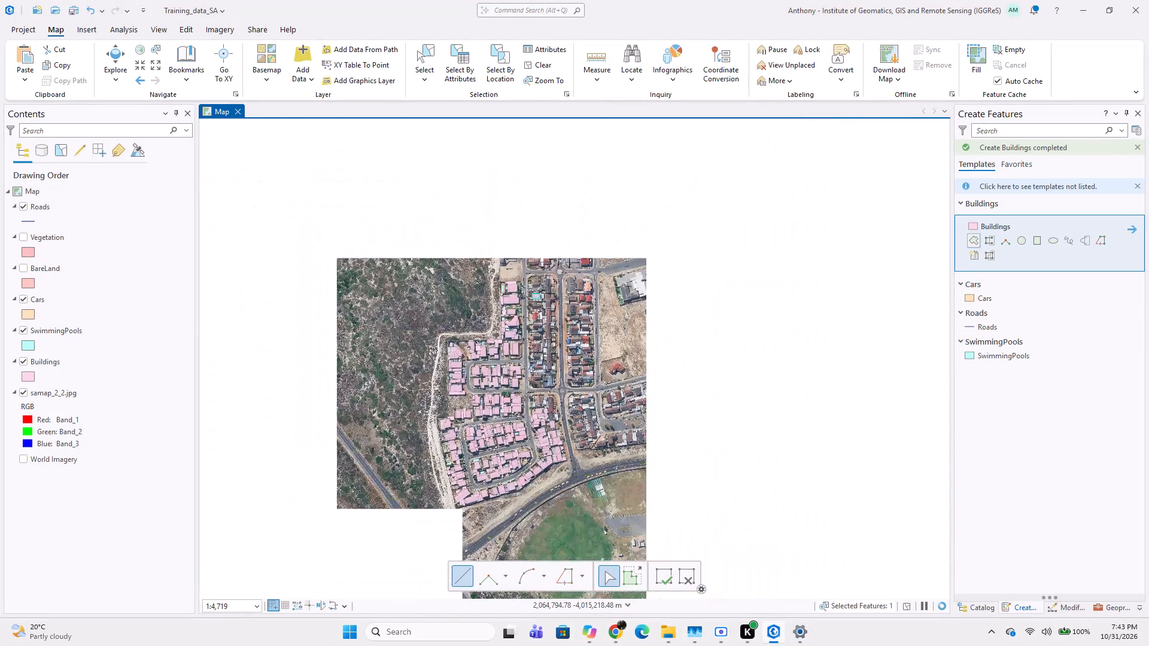
middle_click_drag(538, 319, 540, 402)
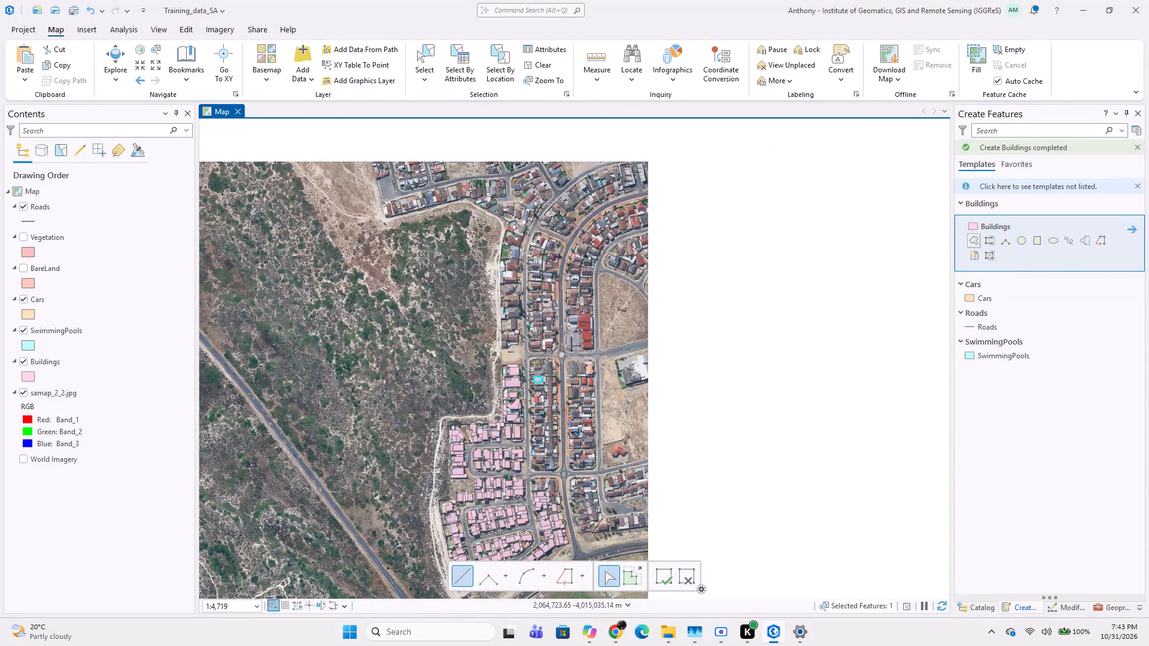
middle_click_drag(542, 410, 521, 367)
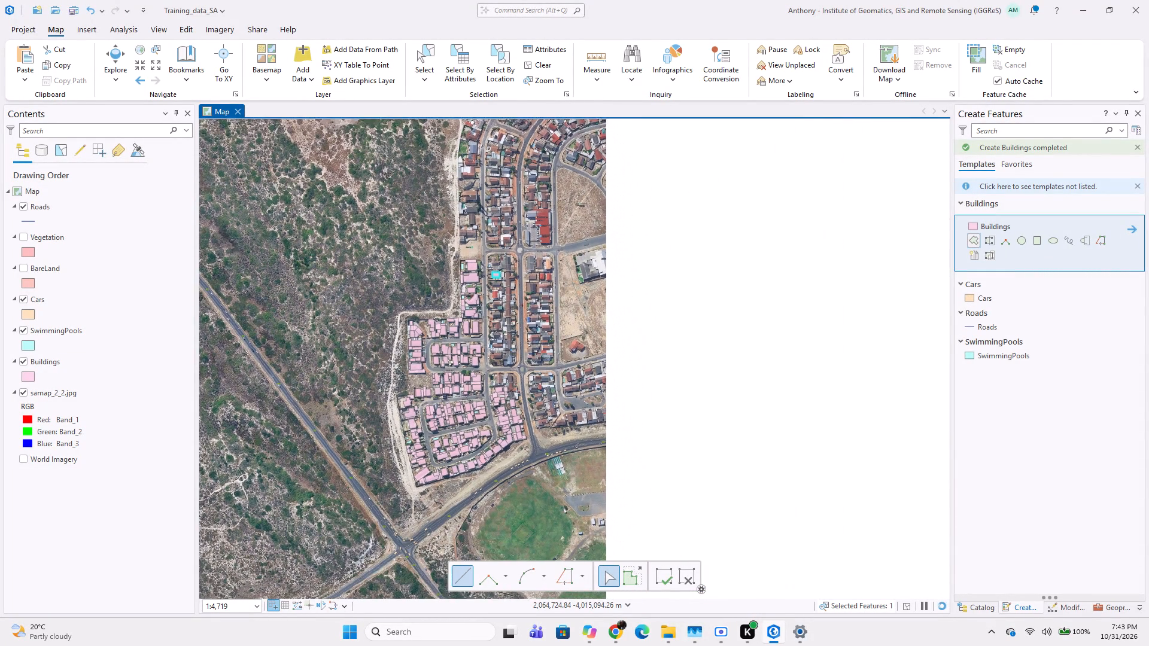
Digitize the white roof west of Village Fresh, by the Frigate Rd and Dennegeur Ave roundabout, as a four-sided Buildings polygon.
scroll(528, 406, "up", 2)
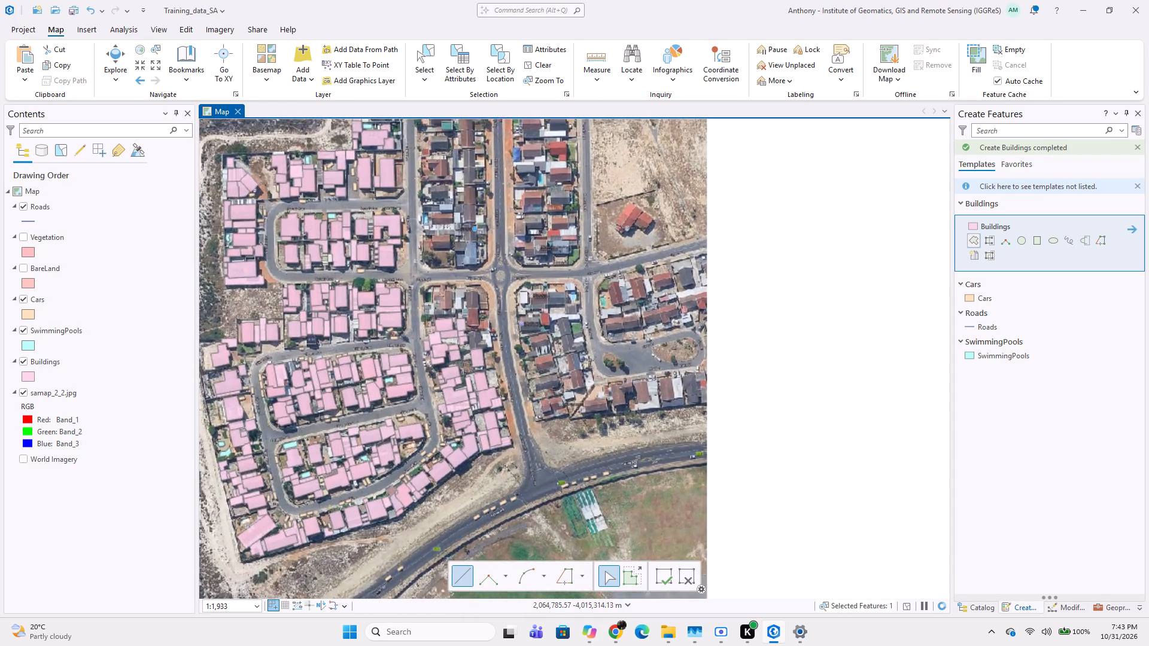
scroll(521, 375, "up", 1)
middle_click_drag(530, 343, 534, 410)
middle_click_drag(534, 390, 511, 294)
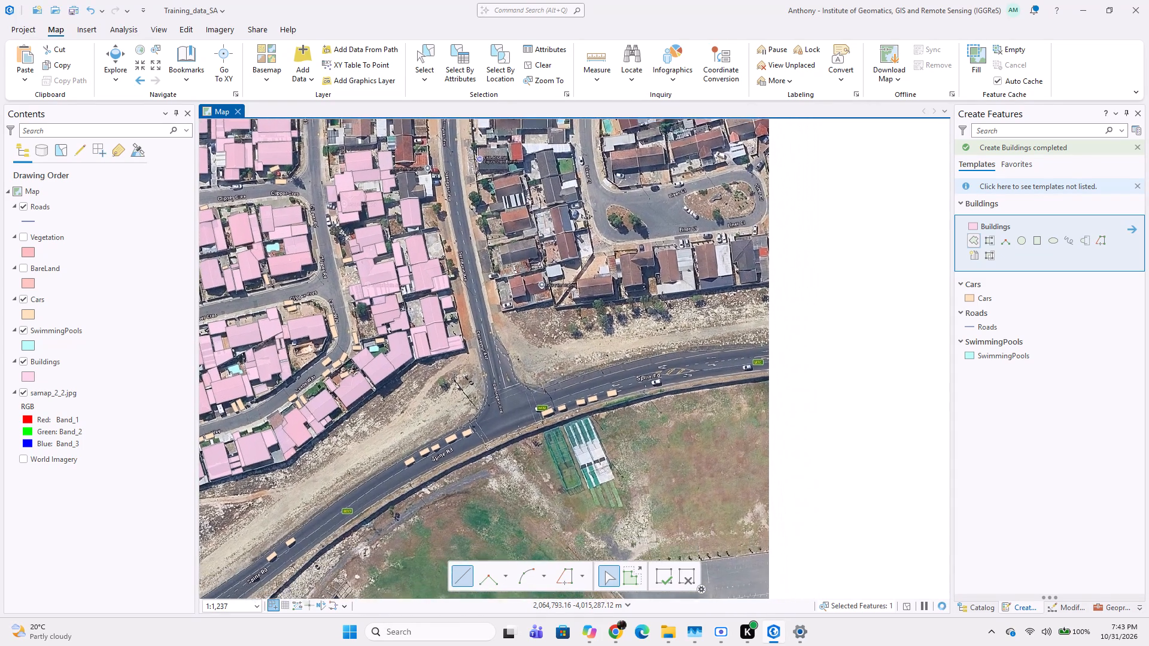
middle_click_drag(569, 373, 588, 440)
middle_click_drag(549, 321, 557, 402)
middle_click_drag(540, 335, 540, 339)
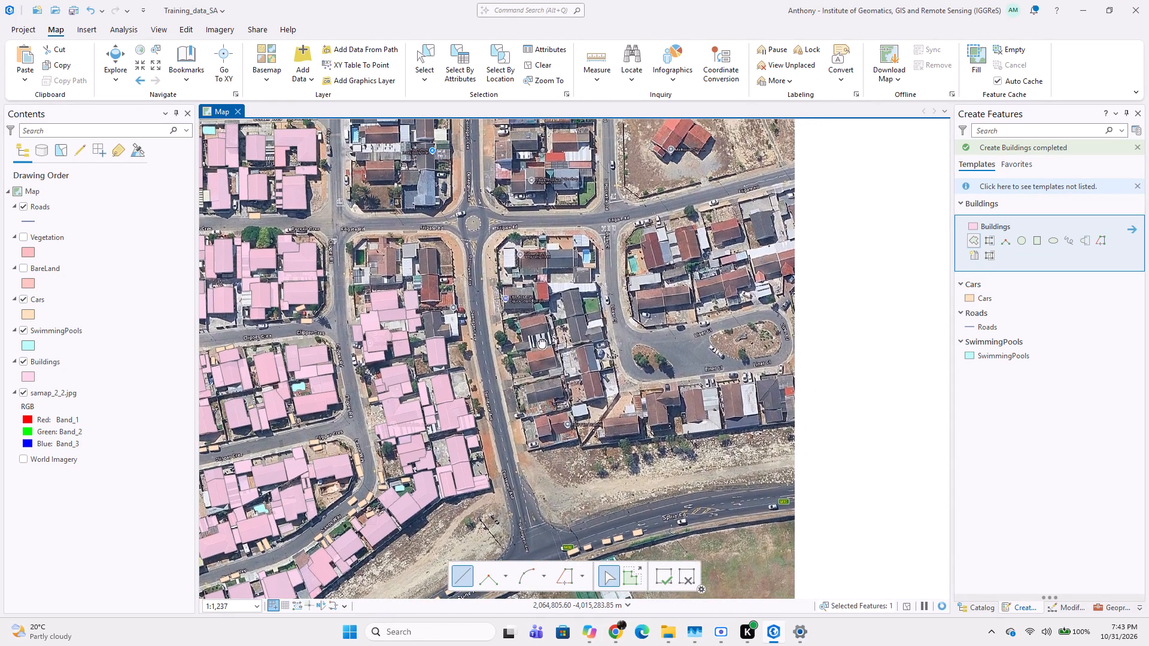
middle_click_drag(540, 339, 548, 392)
scroll(545, 323, "up", 2)
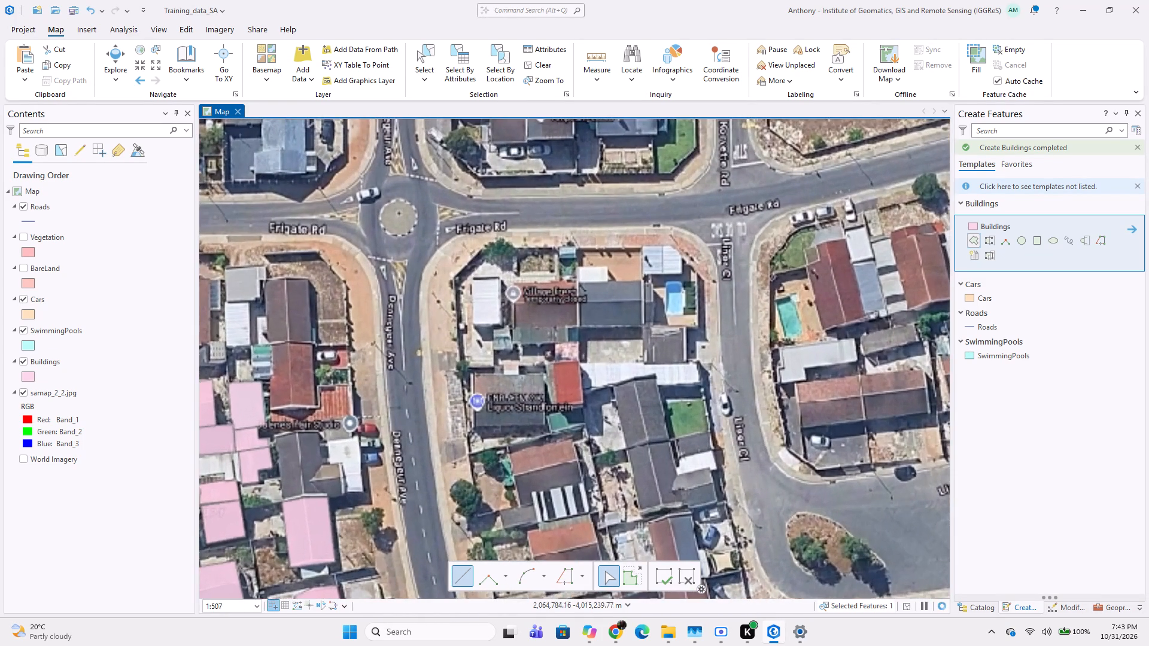
scroll(463, 275, "up", 1)
middle_click_drag(482, 315, 457, 228)
middle_click_drag(485, 318, 500, 415)
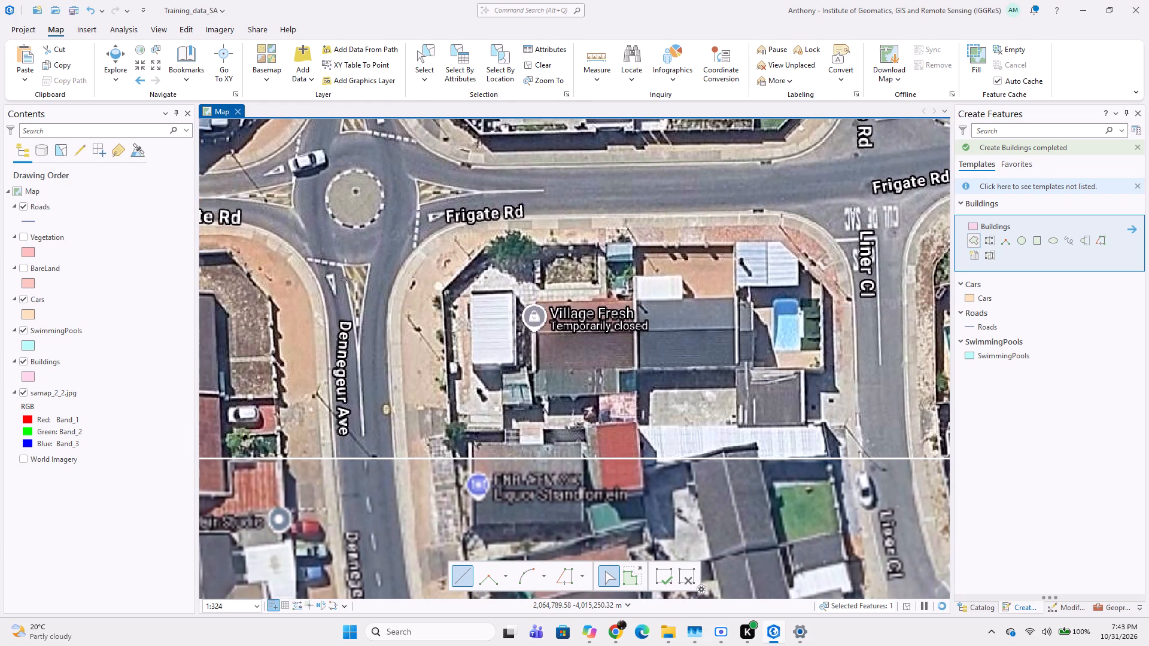
left_click(467, 285)
left_click(471, 367)
left_click(515, 365)
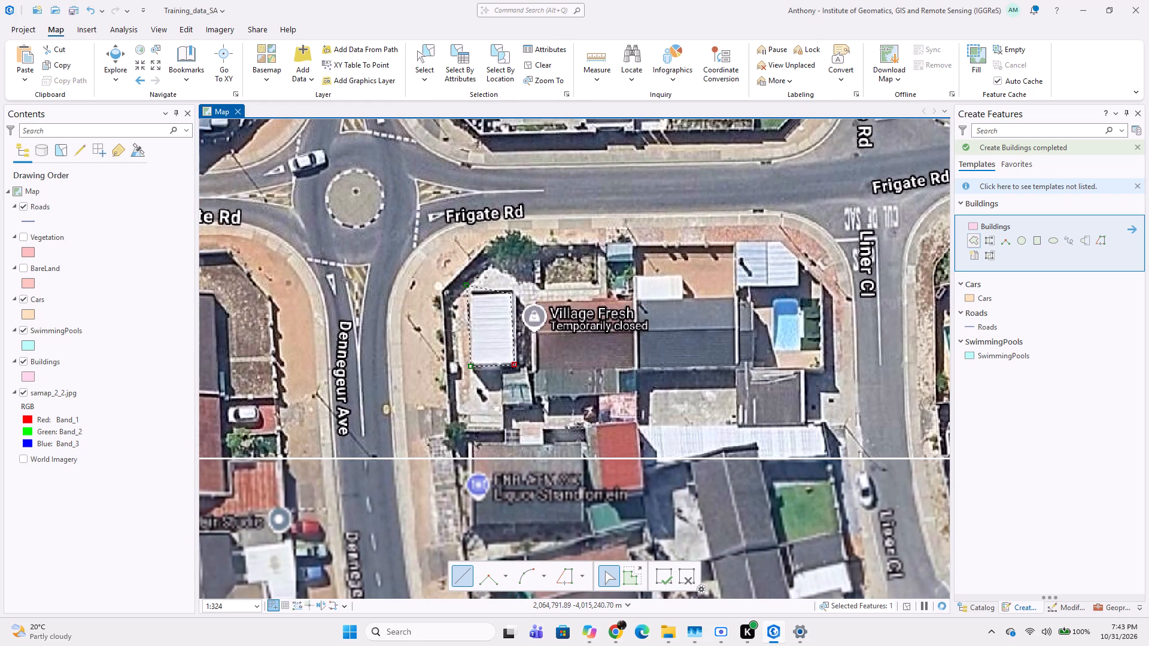
double_click(515, 290)
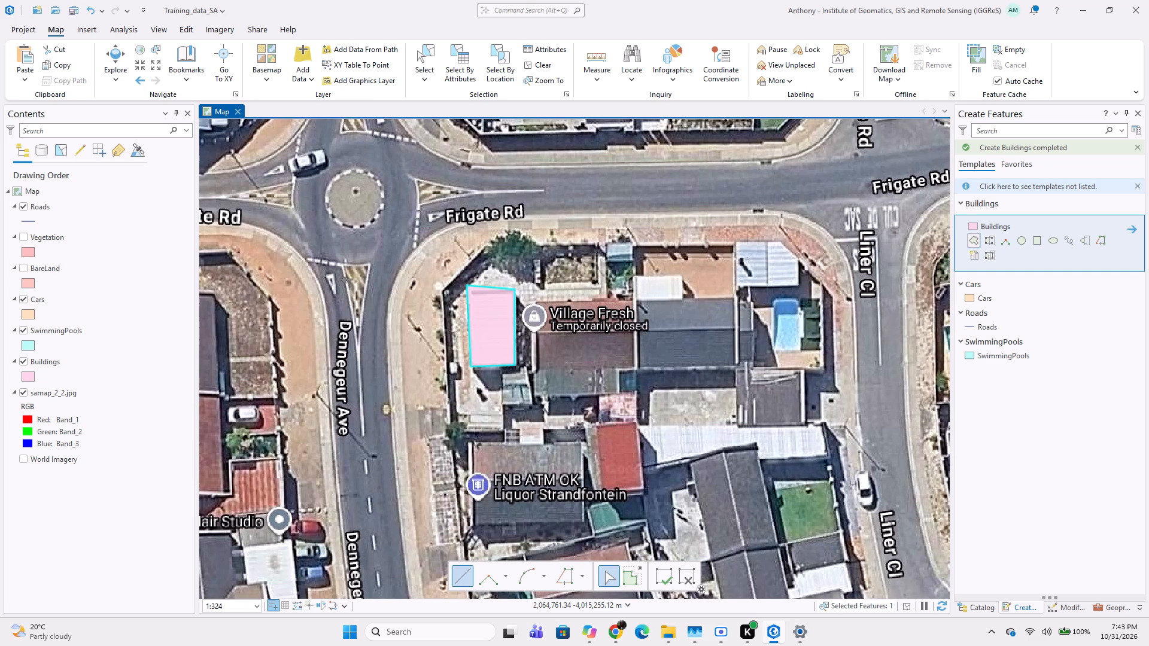
Digitize the brown roof under the Village Fresh label as a four-sided Buildings polygon.
left_click(536, 301)
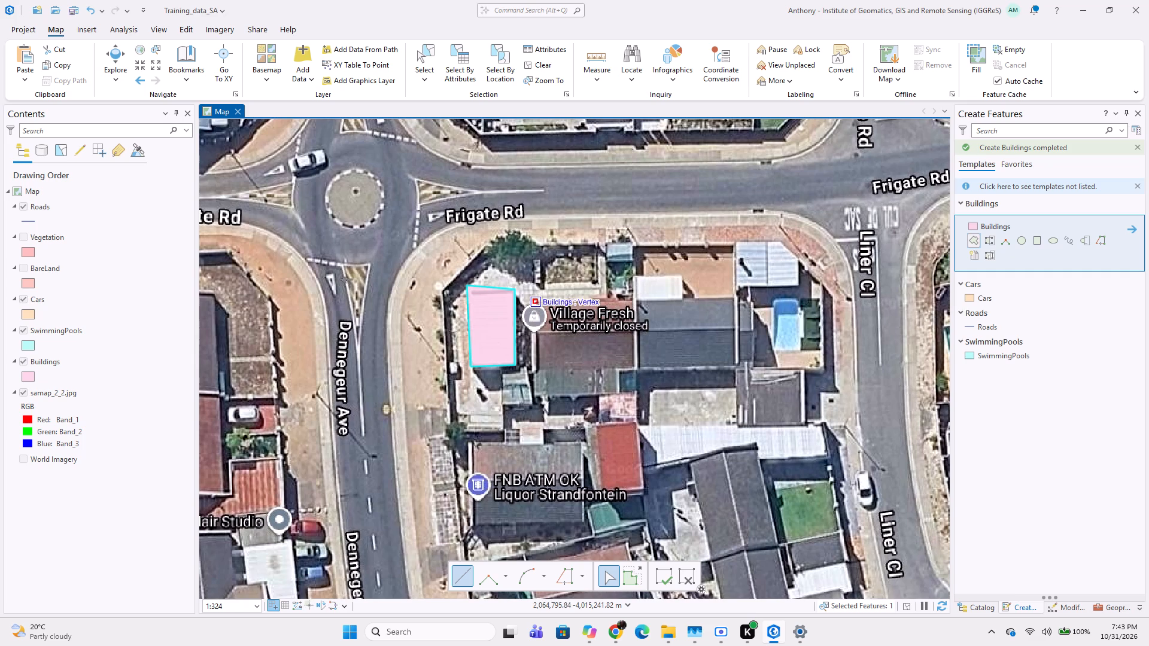
left_click(634, 300)
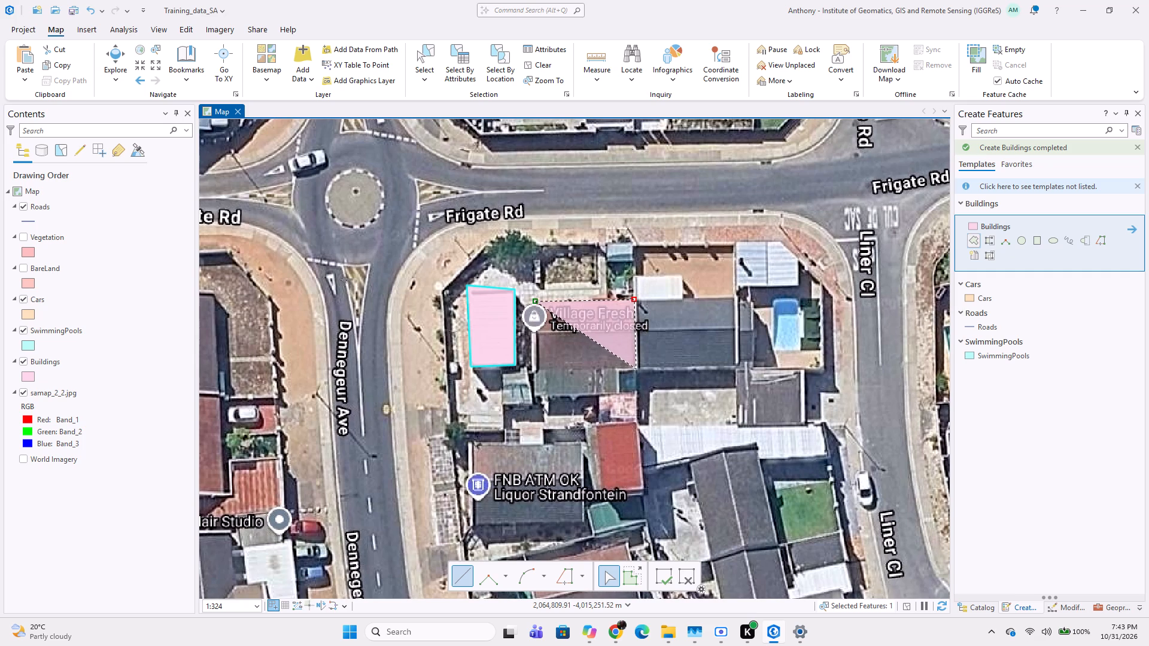
left_click(636, 369)
double_click(530, 369)
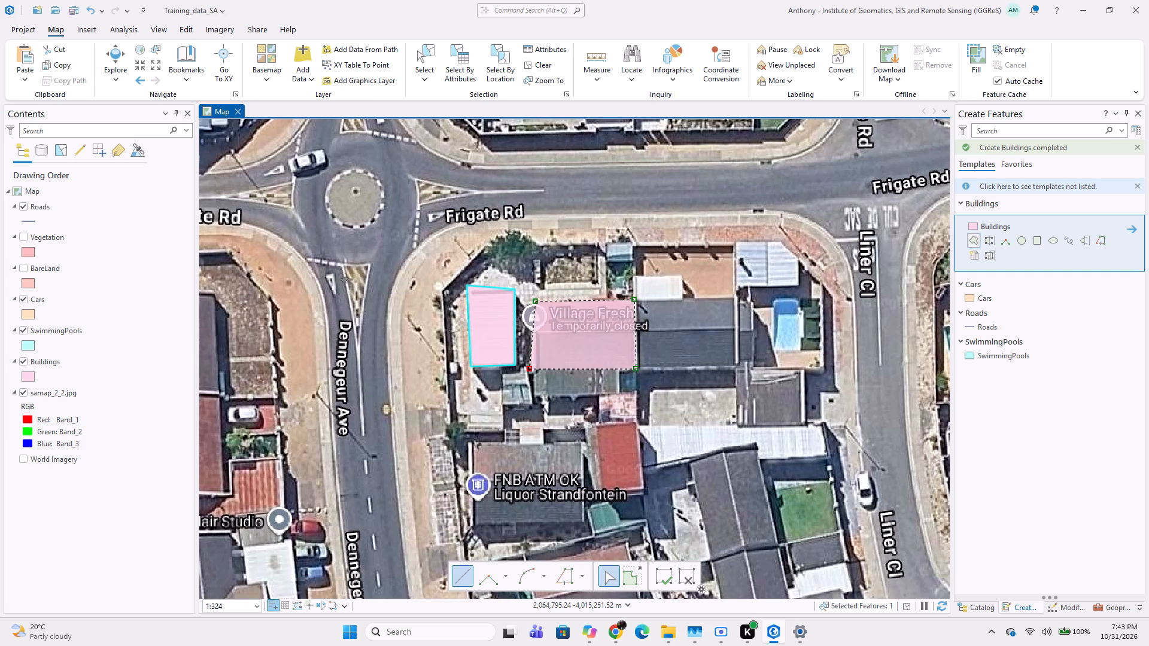
Digitize the small grey roof between the white-roofed building and the yard southwest of Village Fresh as a four-sided Buildings polygon.
scroll(507, 410, "up", 1)
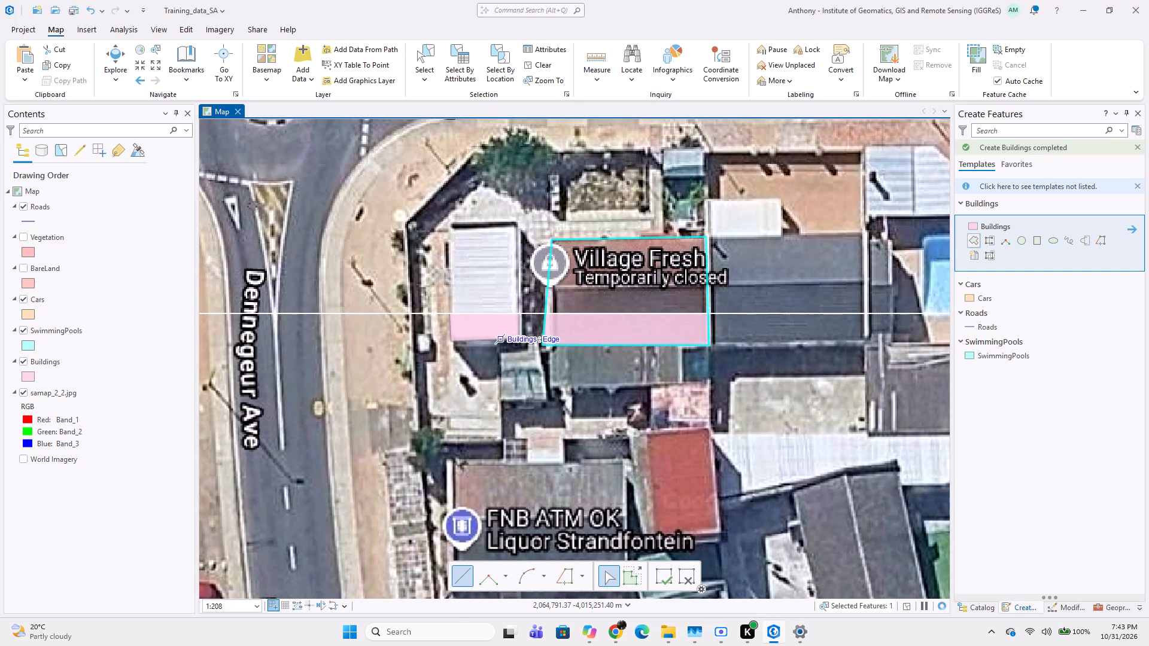
left_click(498, 348)
left_click(498, 402)
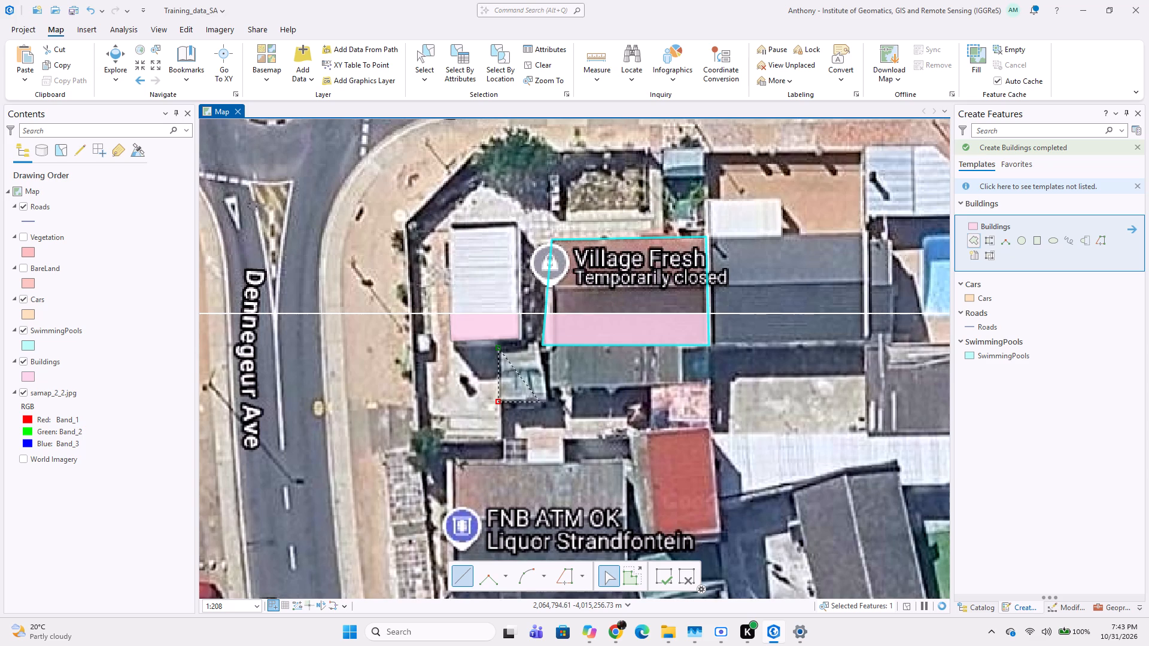
left_click(548, 402)
double_click(536, 342)
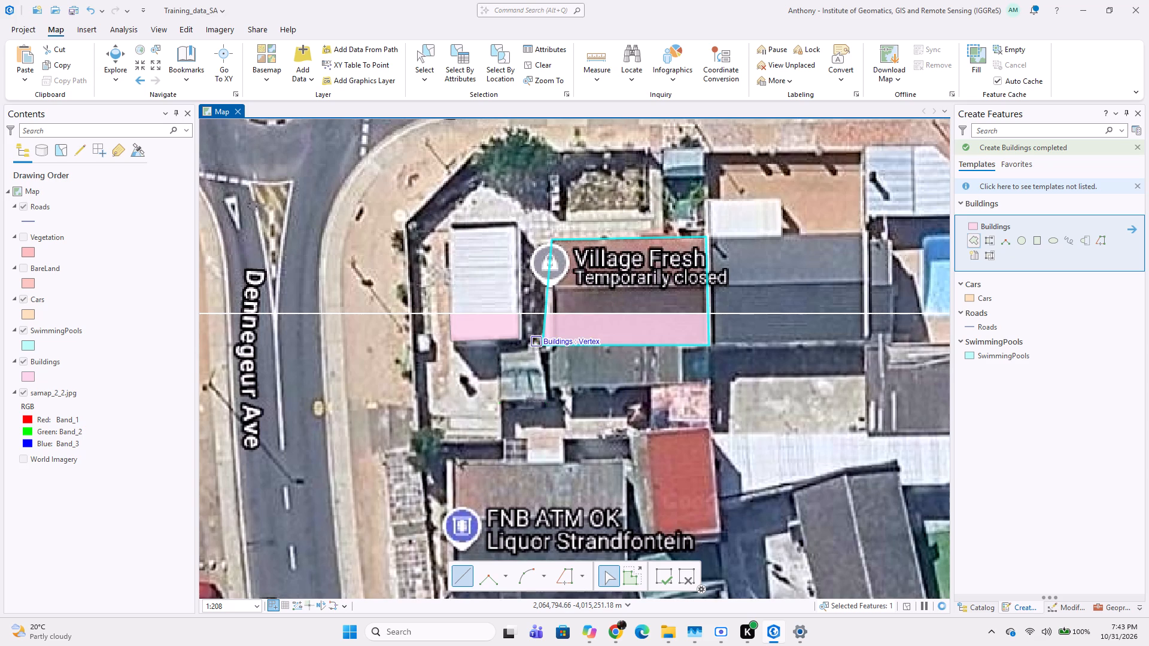
Digitize the narrow grey-green roof directly along the south side of the Village Fresh building as a four-sided Buildings polygon.
left_click(553, 344)
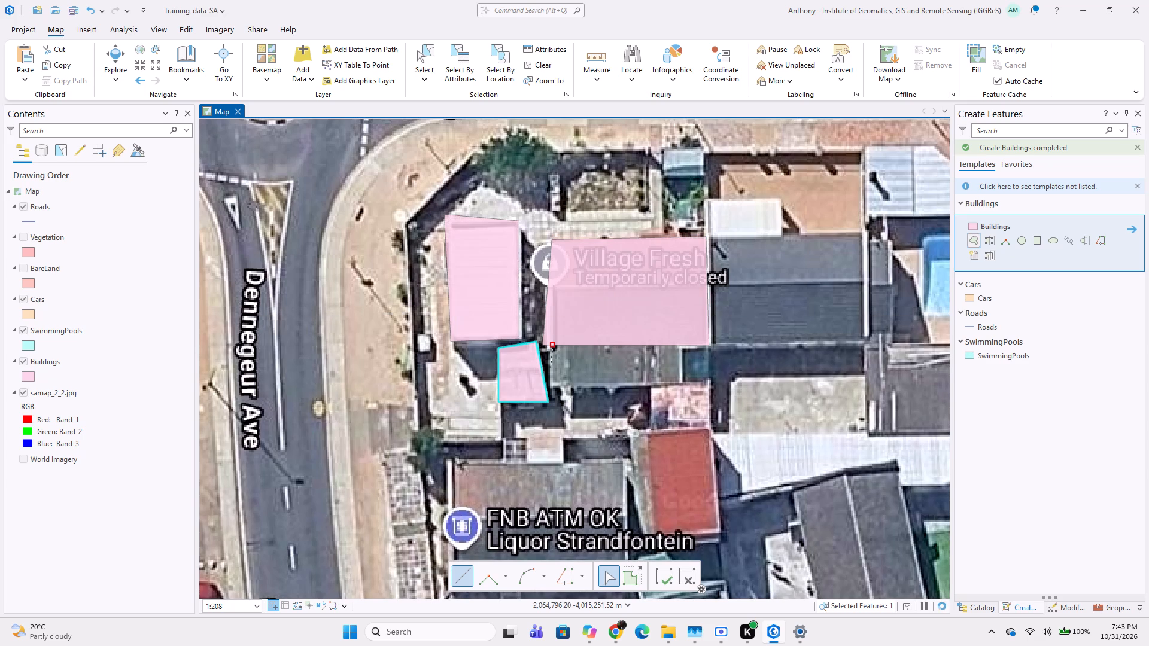
scroll(553, 386, "up", 3)
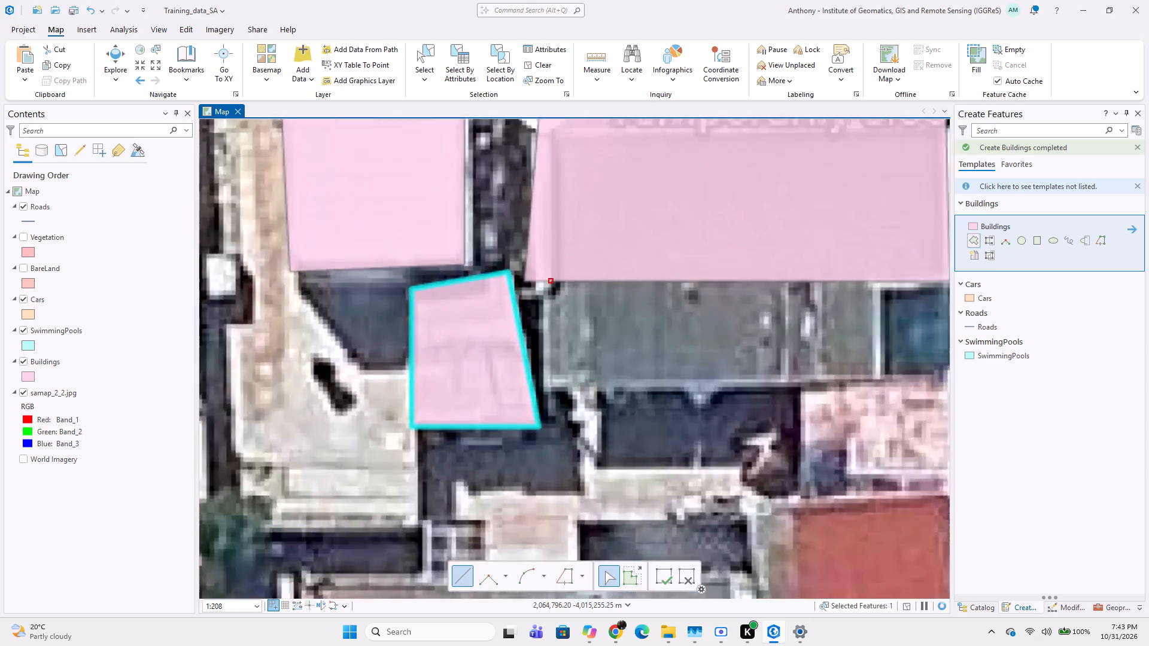
left_click(540, 392)
scroll(557, 398, "down", 4)
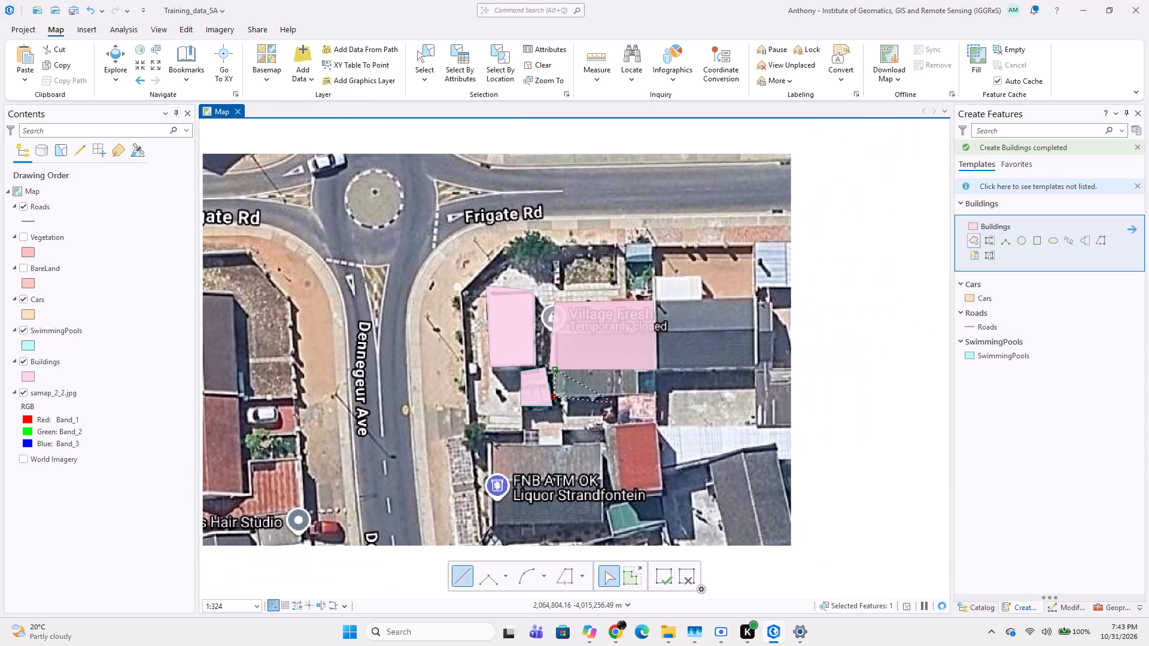
left_click(636, 394)
double_click(637, 369)
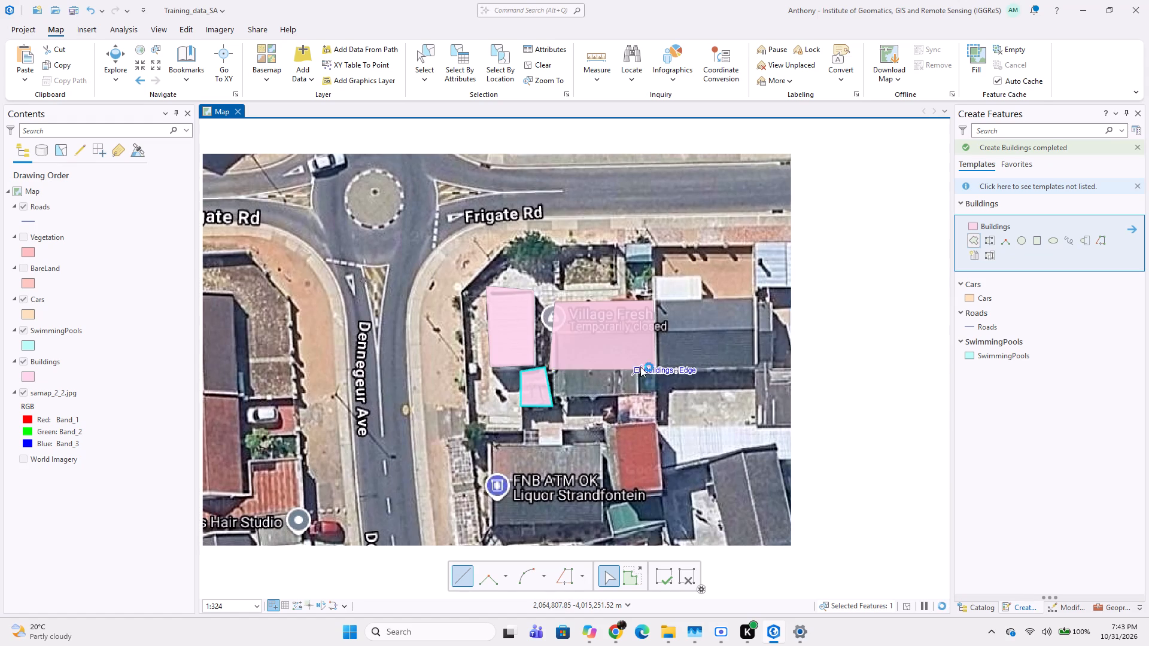
Digitize the large dark grey roof adjoining Village Fresh on the east as a four-sided Buildings polygon.
scroll(658, 308, "up", 2)
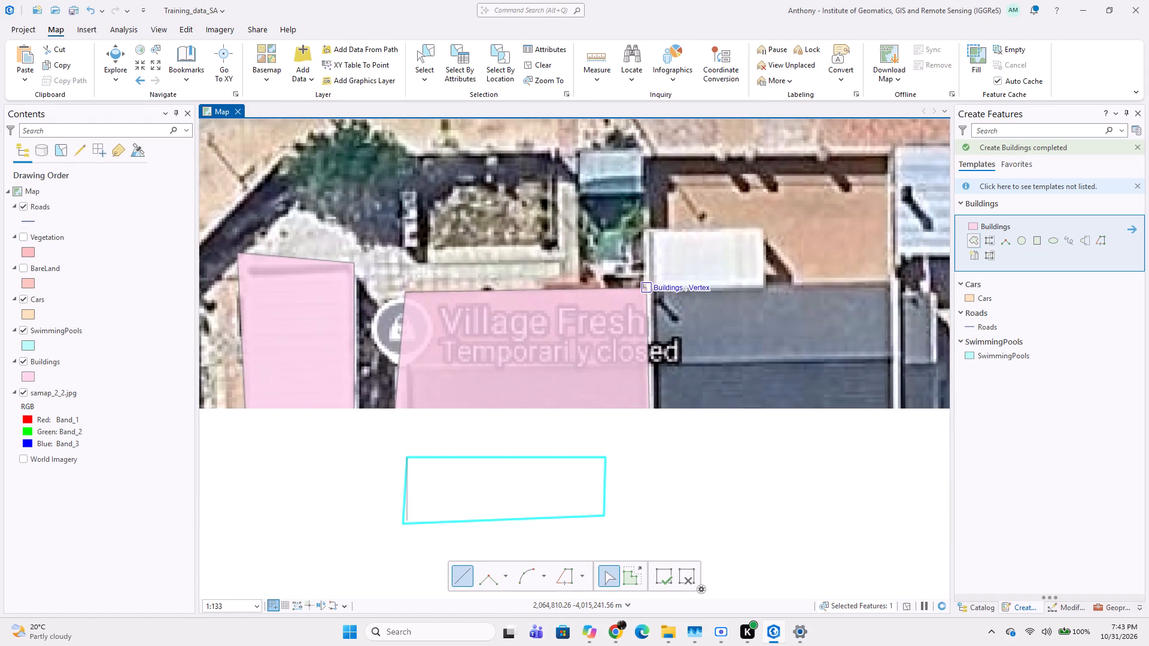
left_click(657, 290)
middle_click_drag(842, 295, 794, 285)
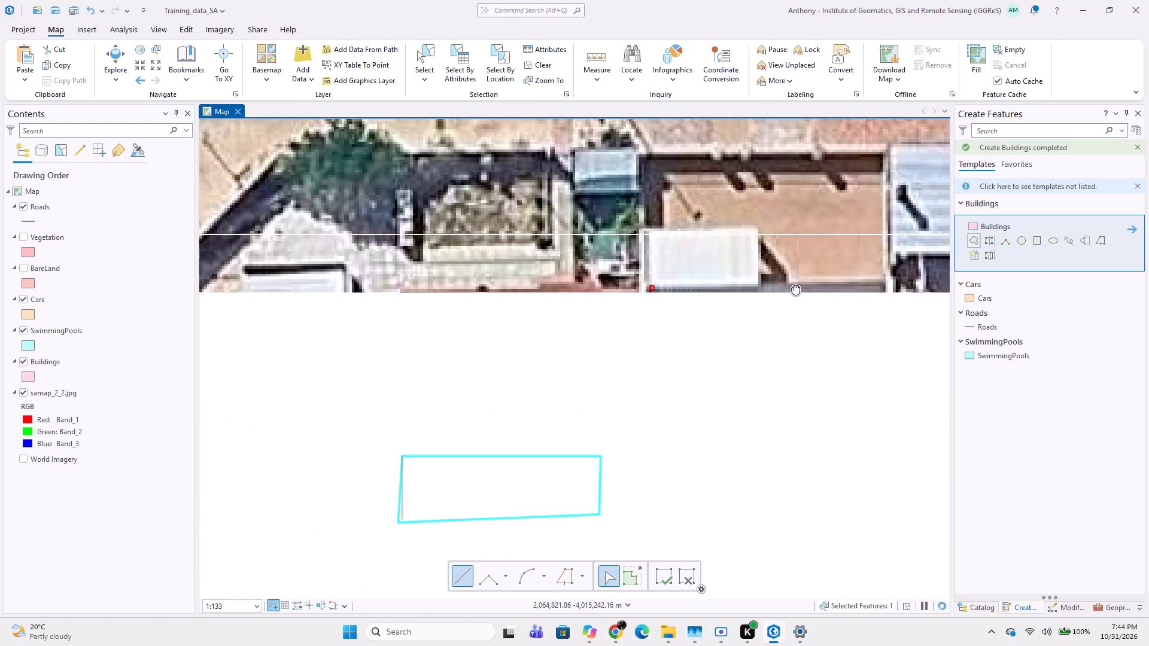
middle_click_drag(794, 285, 746, 279)
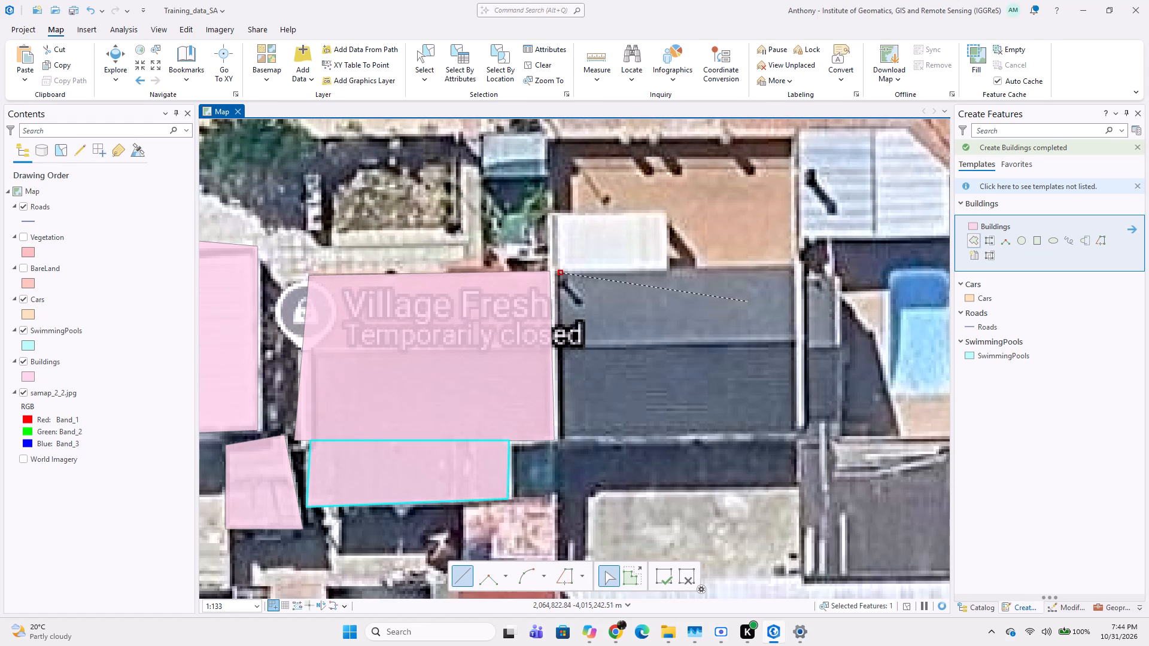
left_click(791, 262)
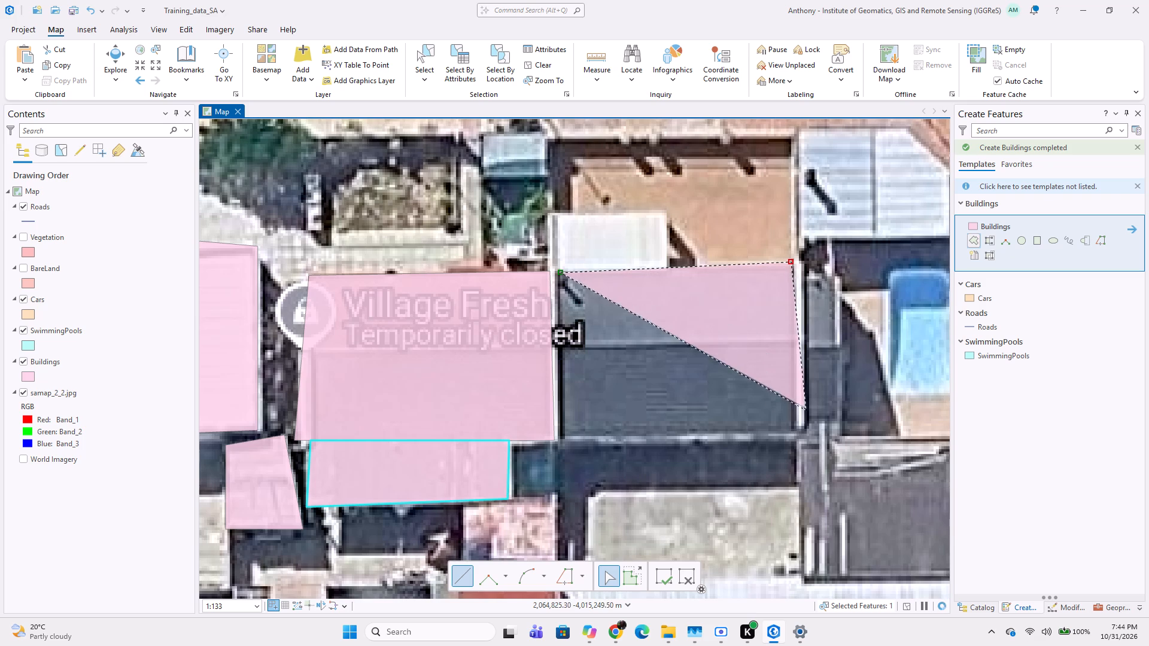
left_click(796, 438)
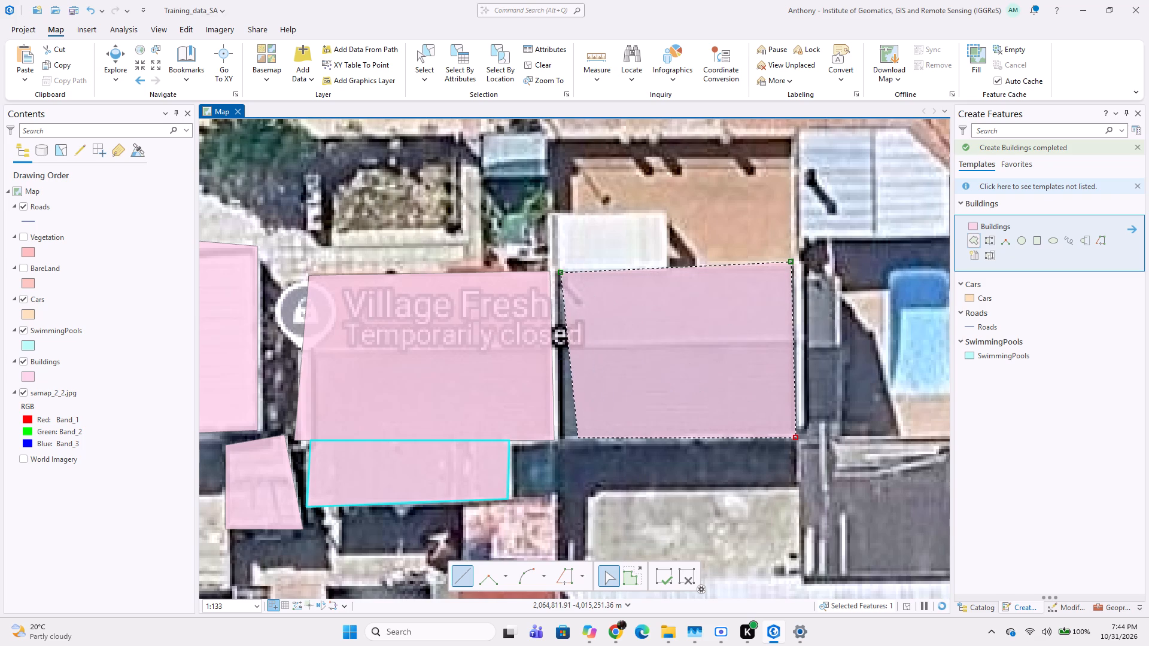
double_click(561, 442)
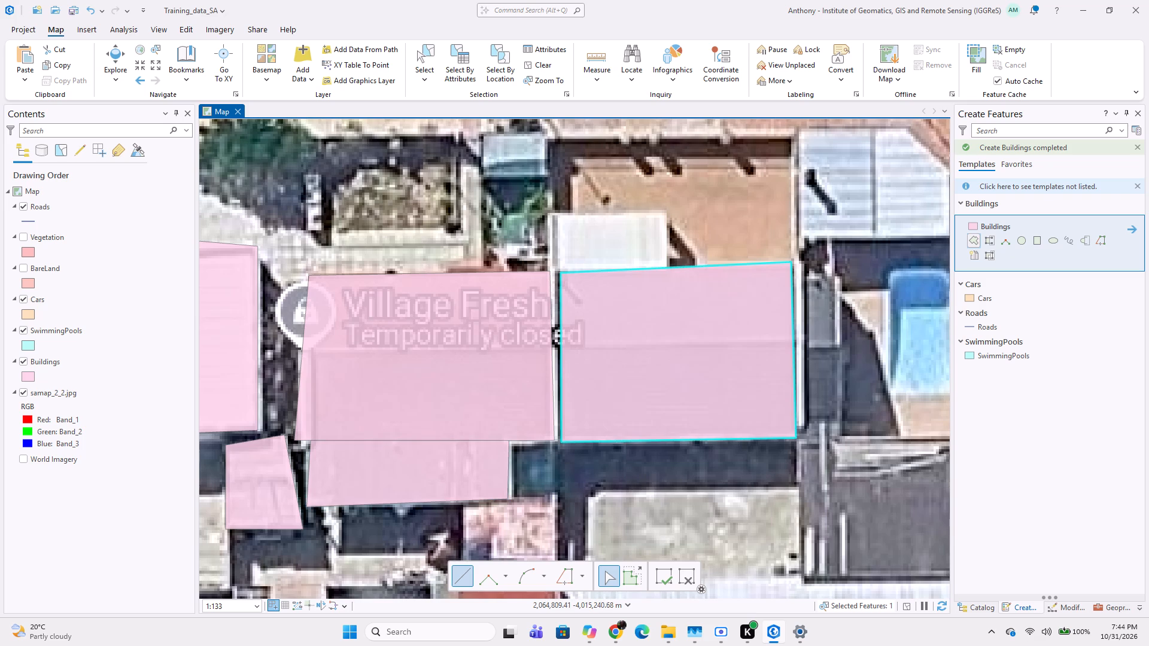
Digitize the small white roof on the north side of the dark grey-roofed house east of Village Fresh as a Buildings polygon.
left_click(546, 212)
left_click(665, 206)
left_click(672, 266)
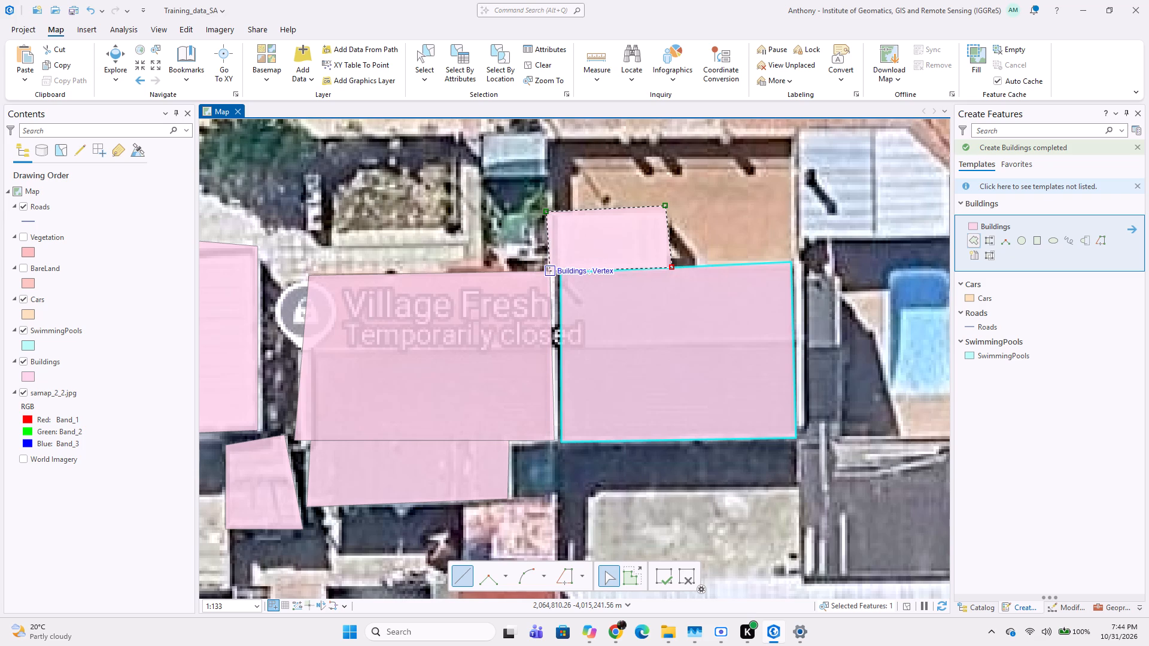
left_click(563, 272)
double_click(551, 269)
Digitize the small light-blue roof by the Frigate Rd boundary, north of Village Fresh, as a four-sided Buildings polygon.
scroll(661, 295, "down", 2)
middle_click_drag(720, 352, 770, 283)
middle_click_drag(704, 266, 718, 343)
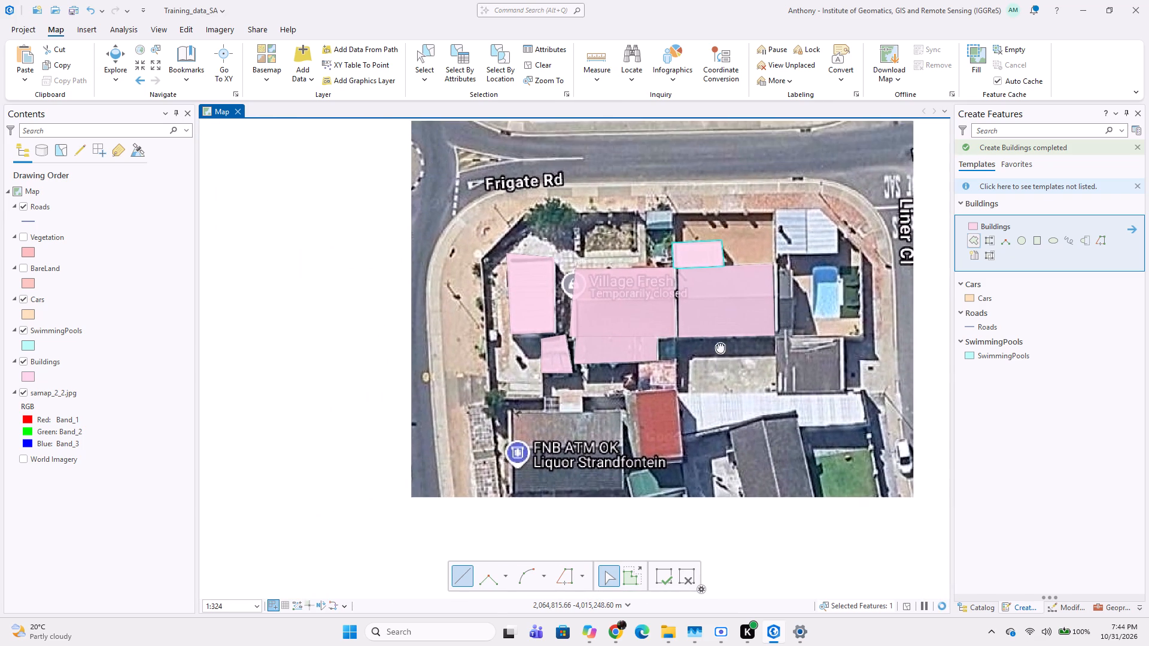
middle_click_drag(718, 343, 716, 337)
scroll(651, 245, "up", 2)
left_click(655, 220)
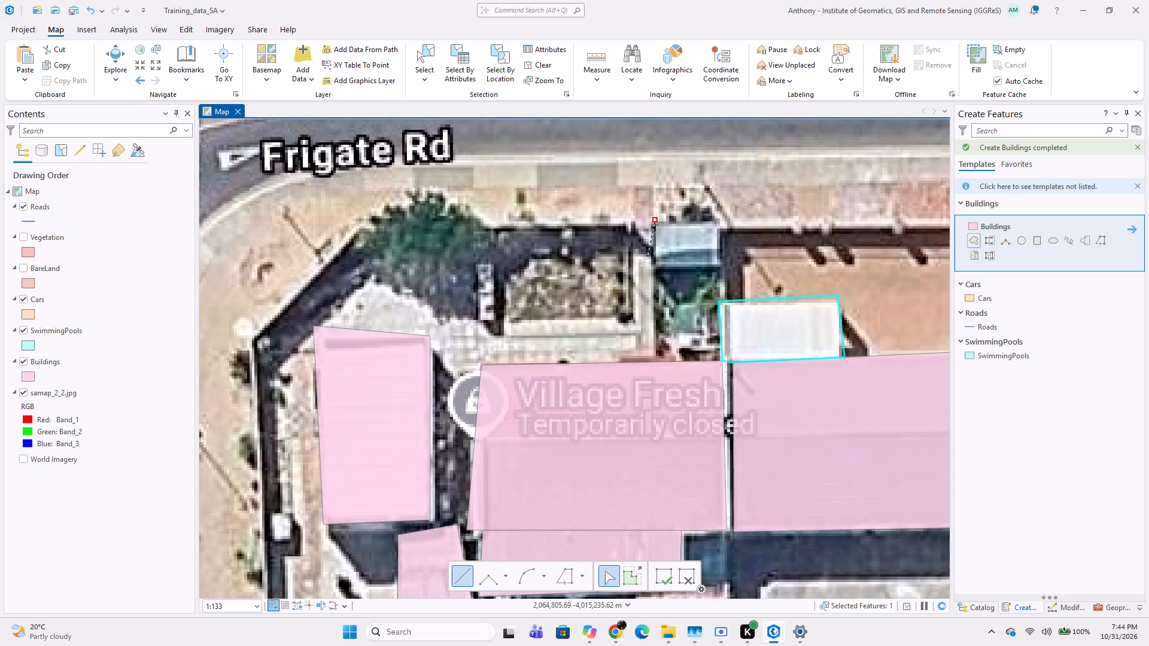
left_click(651, 266)
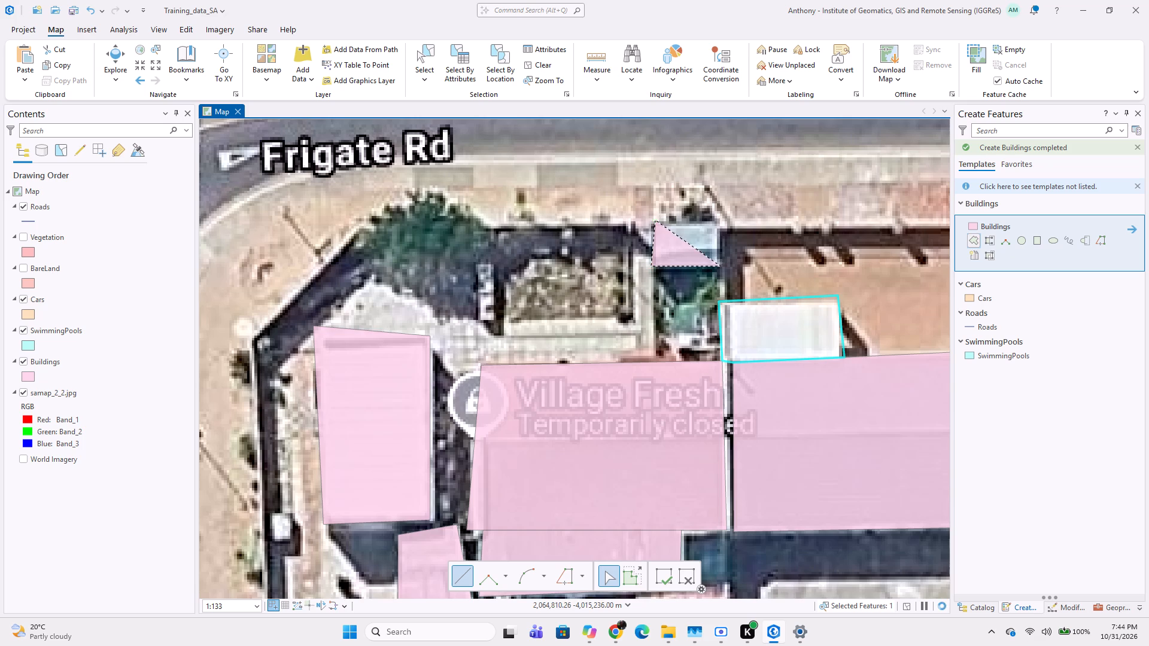
left_click(721, 266)
double_click(720, 220)
Digitize the roof labelled FNB ATM OK Liquor Strandfontein, beside Dennegeur Ave, as a four-sided Buildings polygon.
scroll(720, 295, "down", 2)
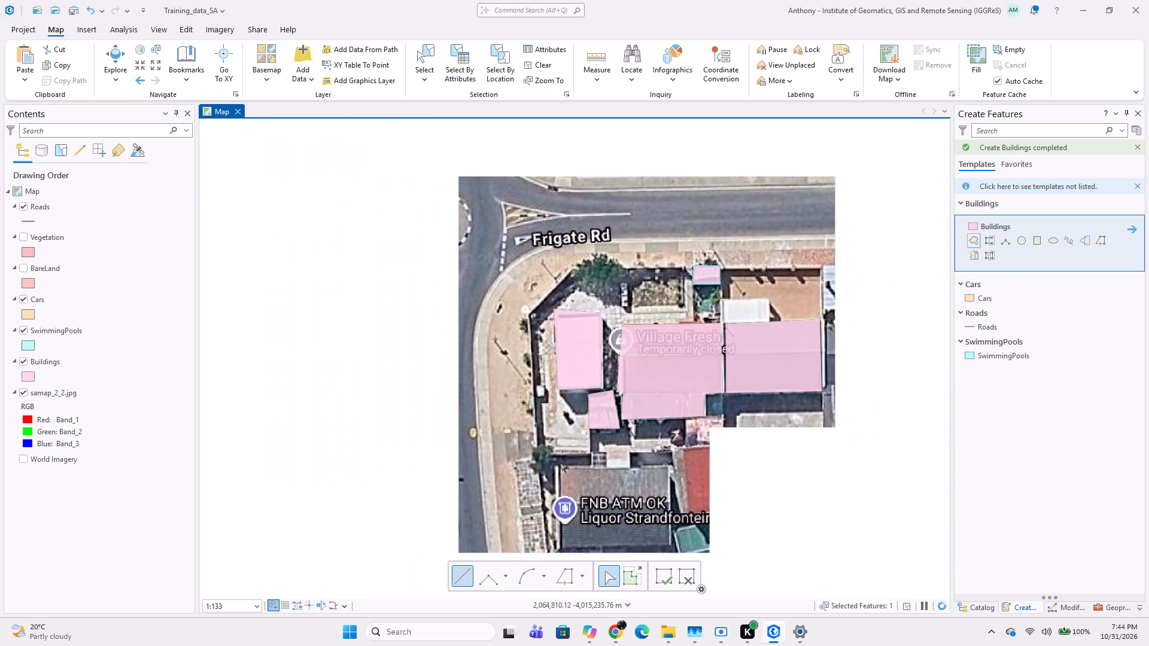
middle_click_drag(720, 379, 725, 294)
middle_click_drag(659, 367, 603, 344)
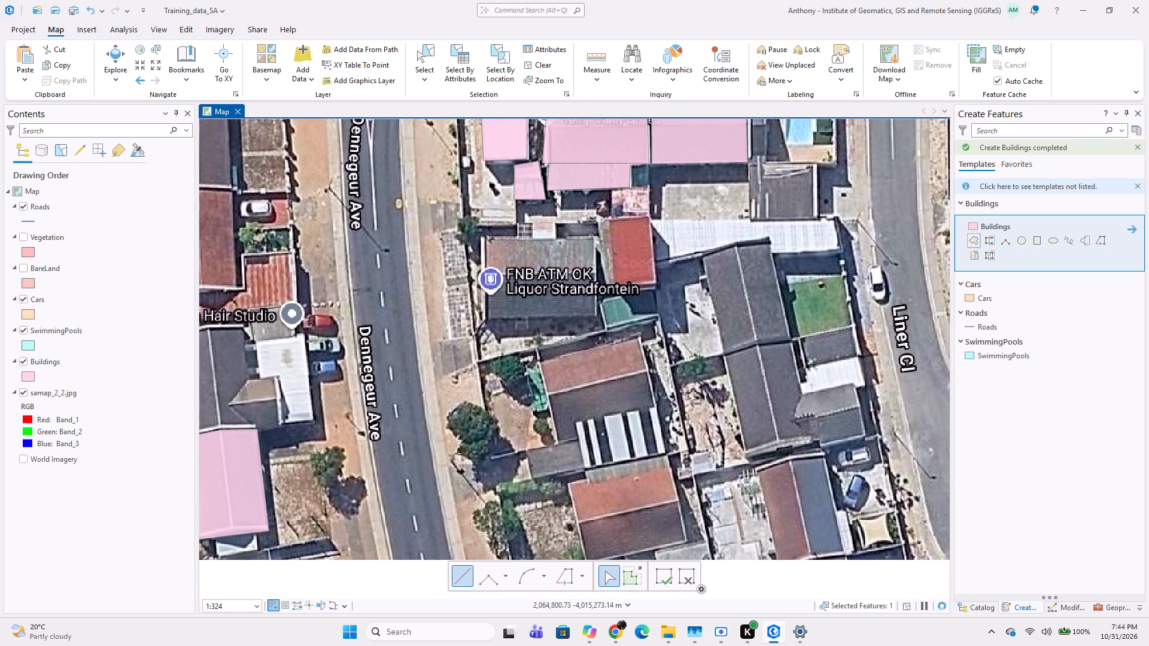
scroll(461, 304, "up", 1)
middle_click_drag(473, 239, 477, 312)
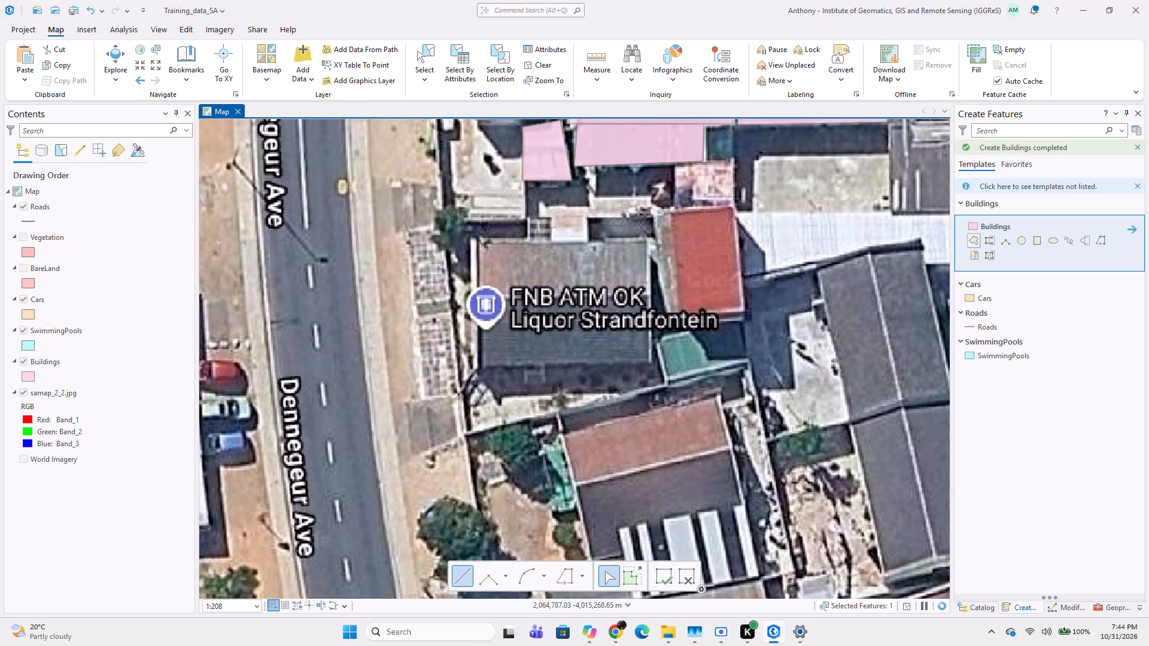
left_click(475, 239)
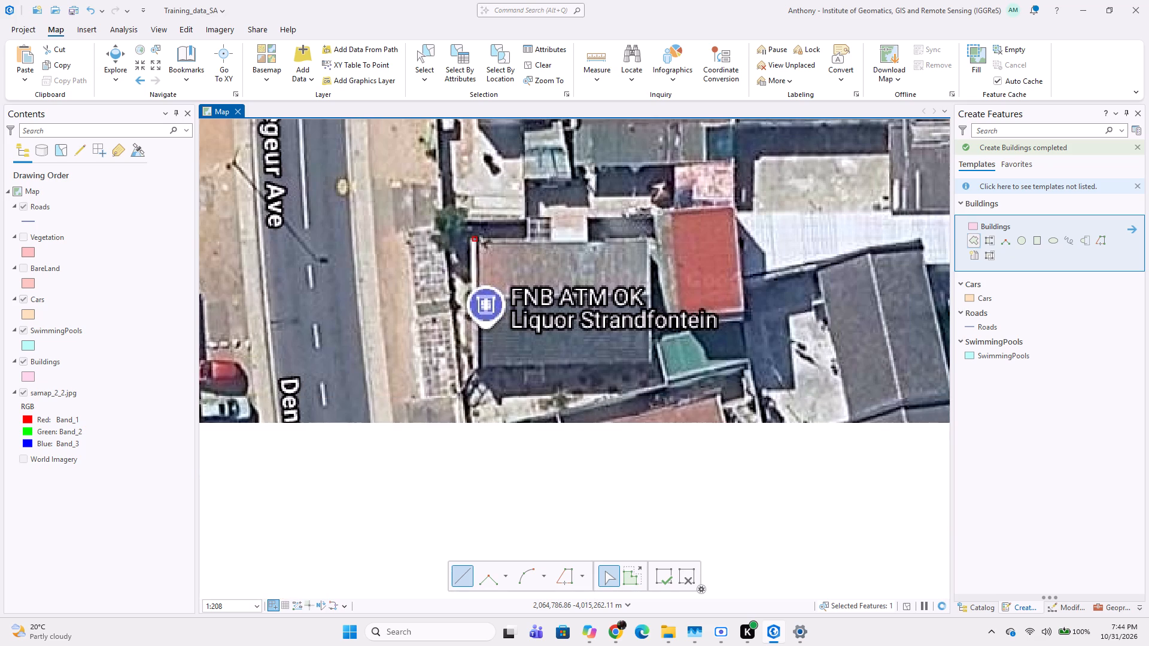
left_click(647, 241)
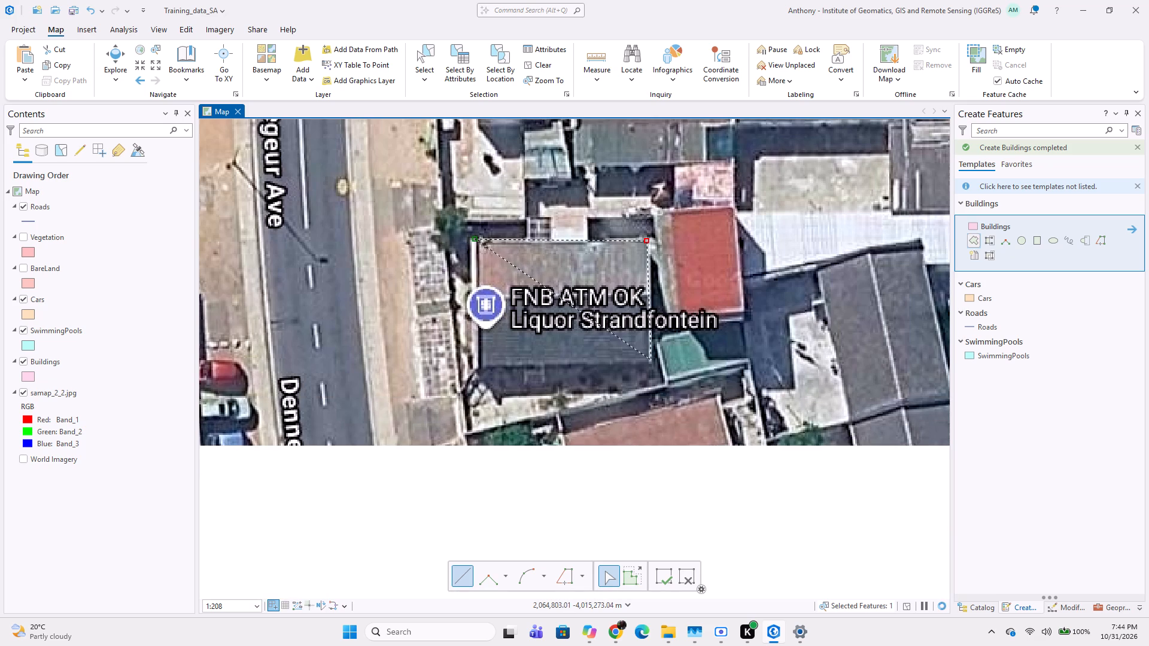
left_click(653, 362)
double_click(478, 368)
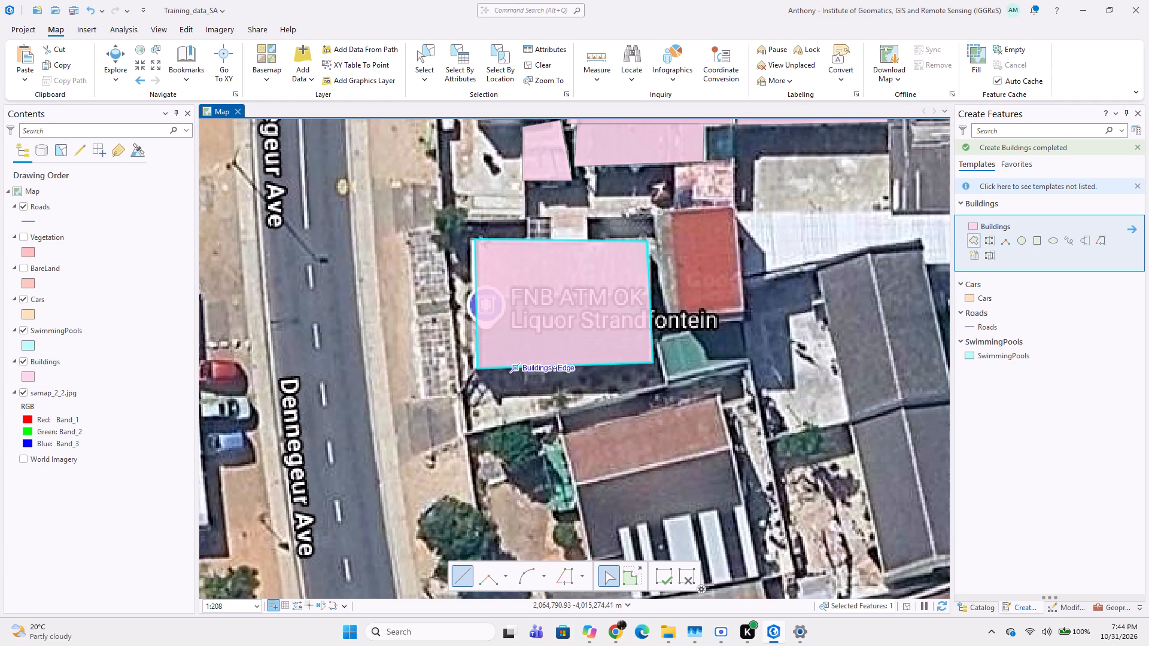
Digitize the red roof just east of the FNB ATM OK Liquor Strandfontein building as a four-sided Buildings polygon.
scroll(548, 331, "down", 2)
middle_click_drag(634, 350, 586, 419)
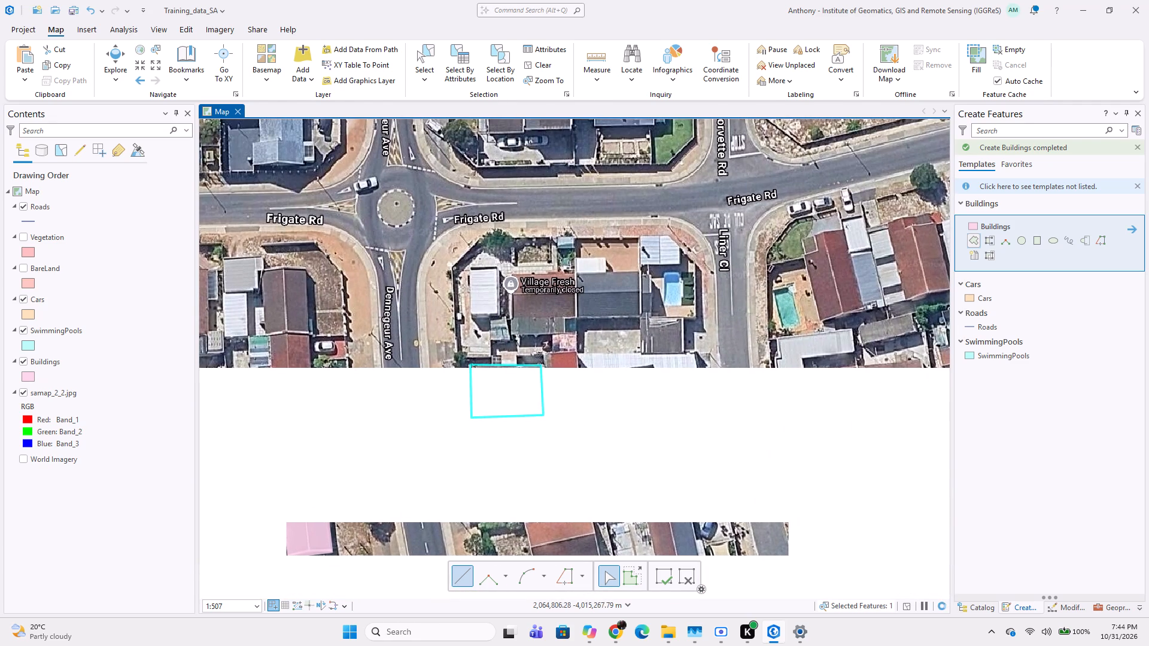
scroll(561, 362, "up", 1)
middle_click_drag(555, 346, 555, 321)
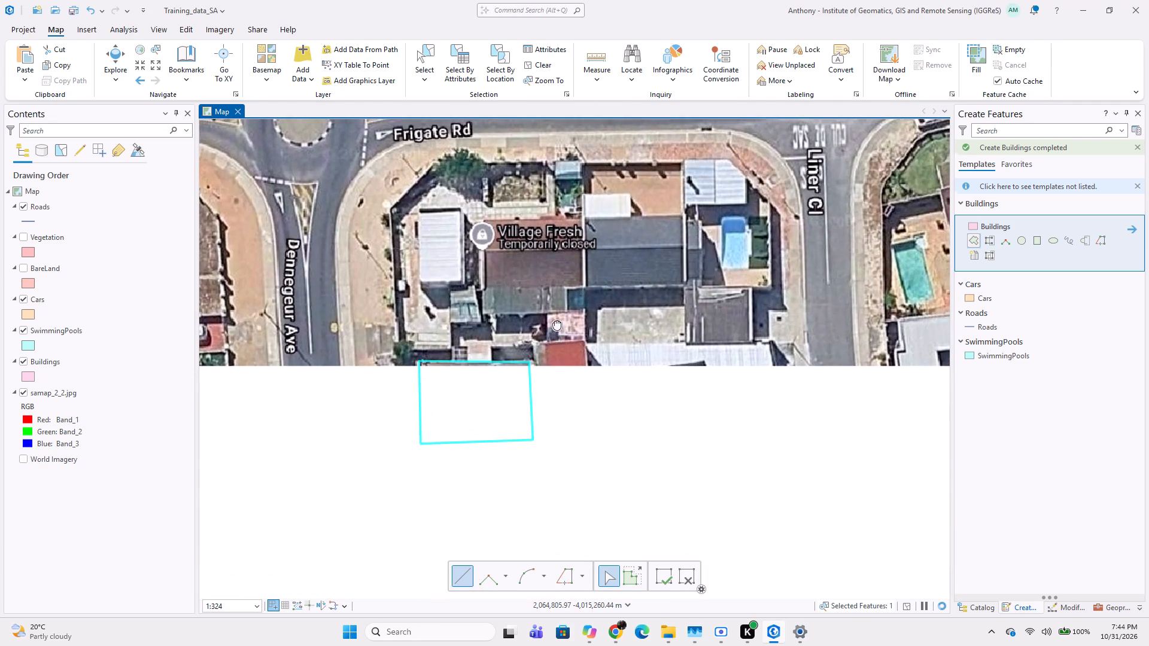
middle_click_drag(555, 321, 553, 290)
scroll(538, 287, "up", 1)
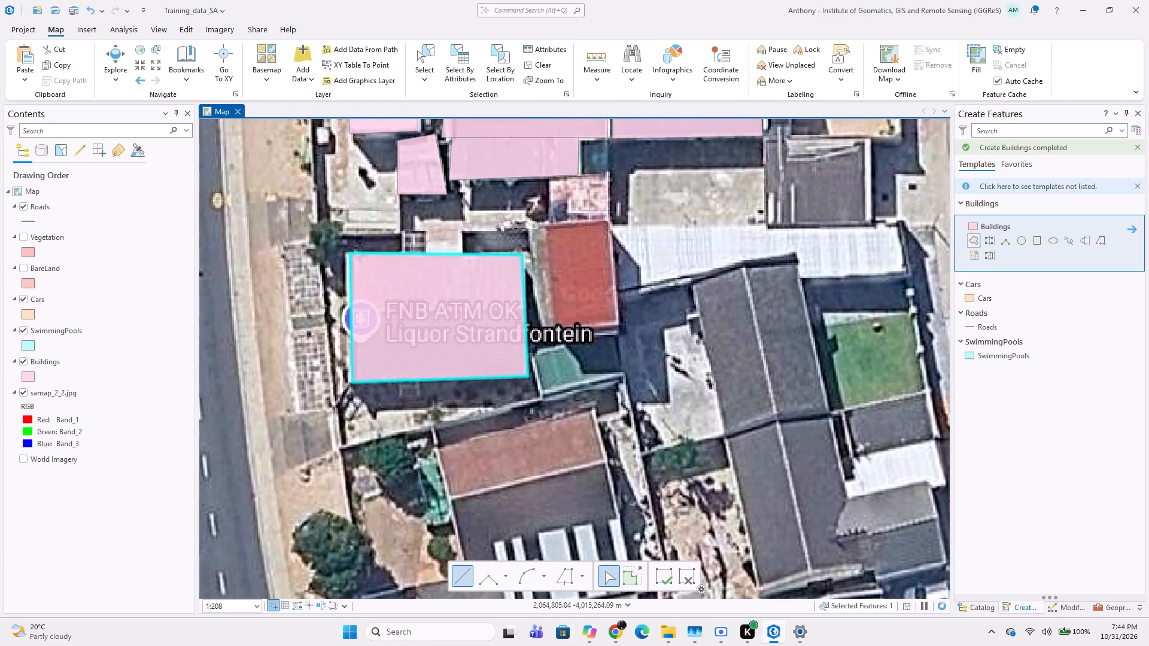
scroll(540, 233, "up", 1)
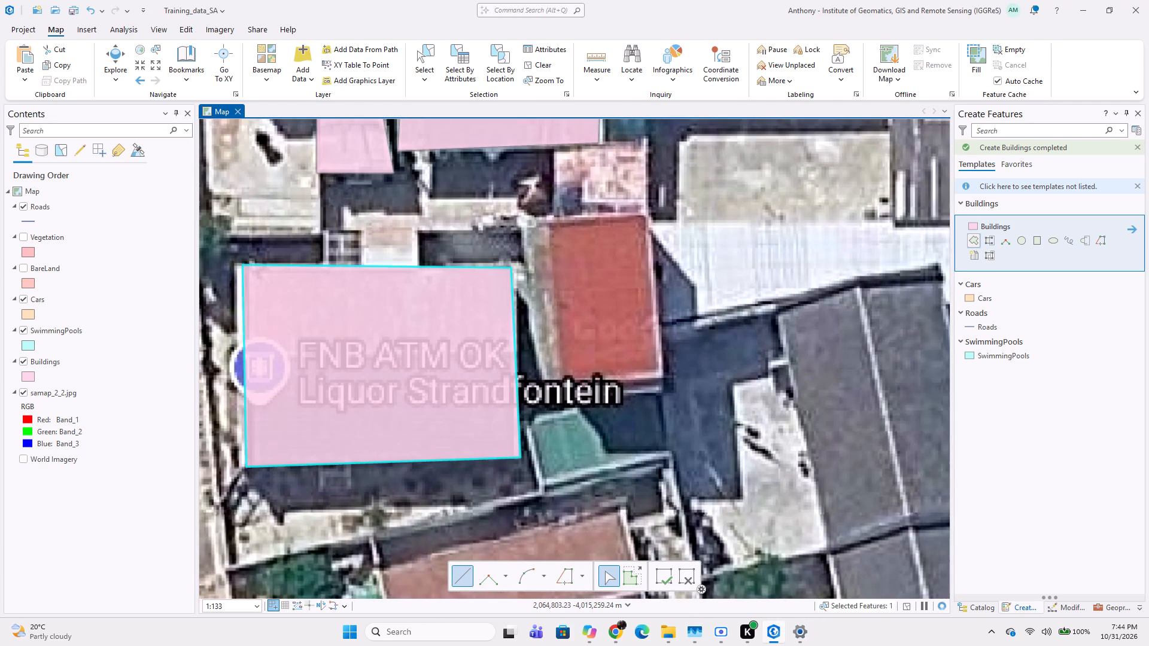
left_click(523, 216)
left_click(653, 208)
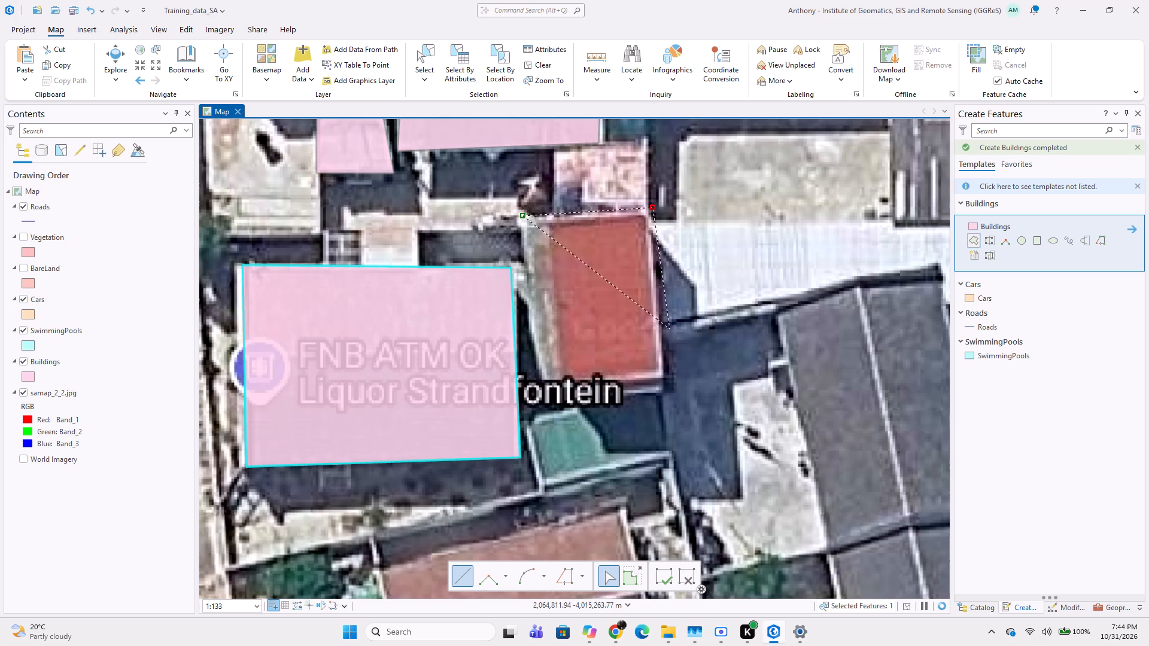
left_click(666, 383)
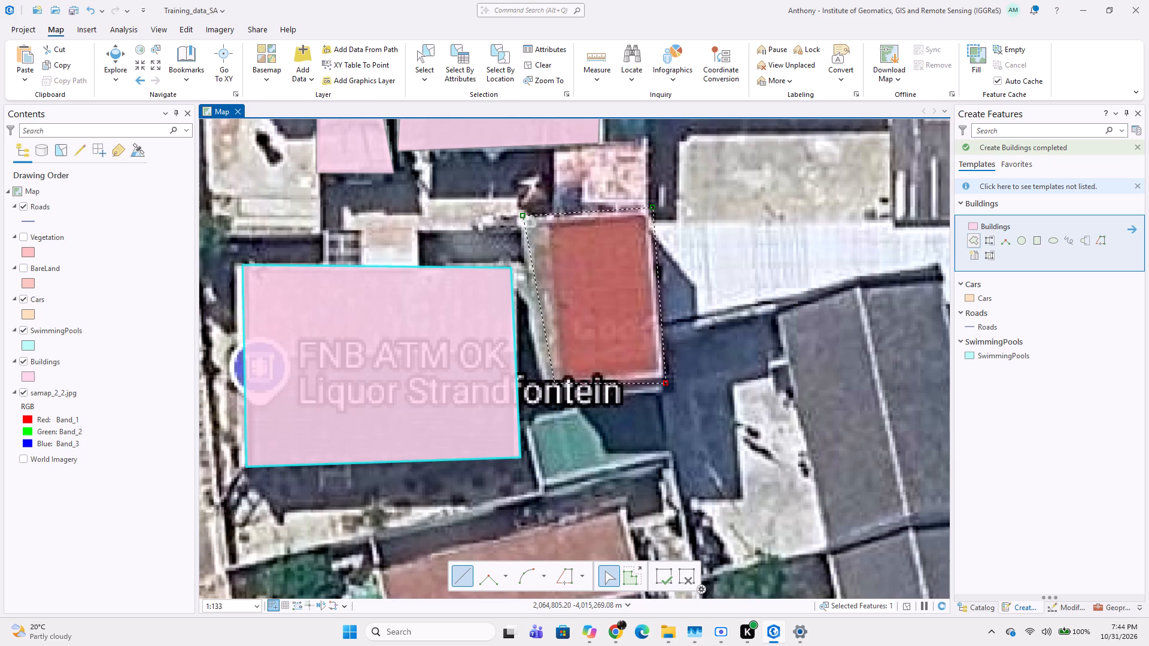
double_click(540, 392)
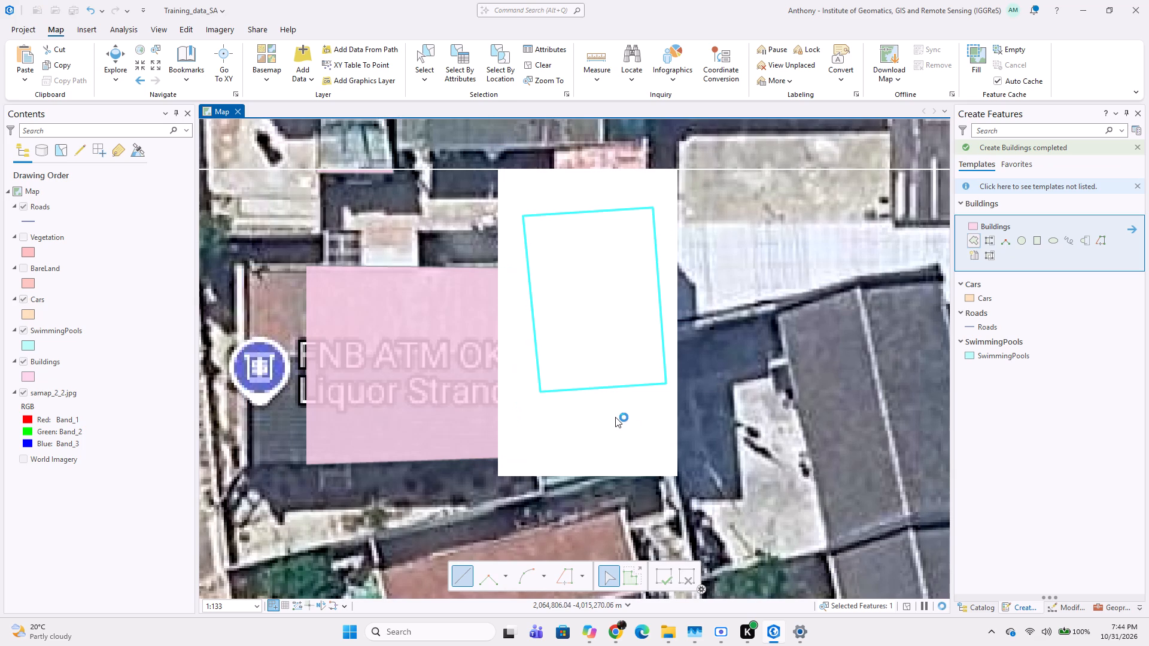
Digitize the small roof on the north side of the FNB ATM OK Liquor Strandfontein building as a four-sided Buildings polygon.
middle_click_drag(720, 415, 752, 340)
middle_click_drag(605, 337, 695, 413)
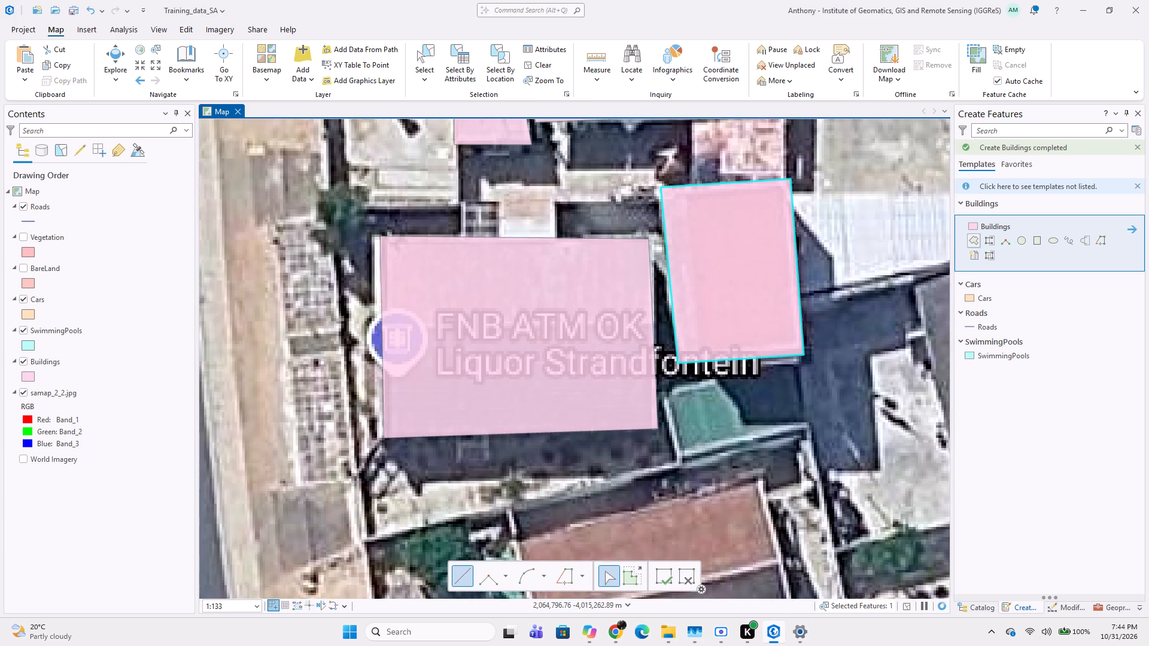
middle_click_drag(540, 235, 573, 354)
left_click(492, 318)
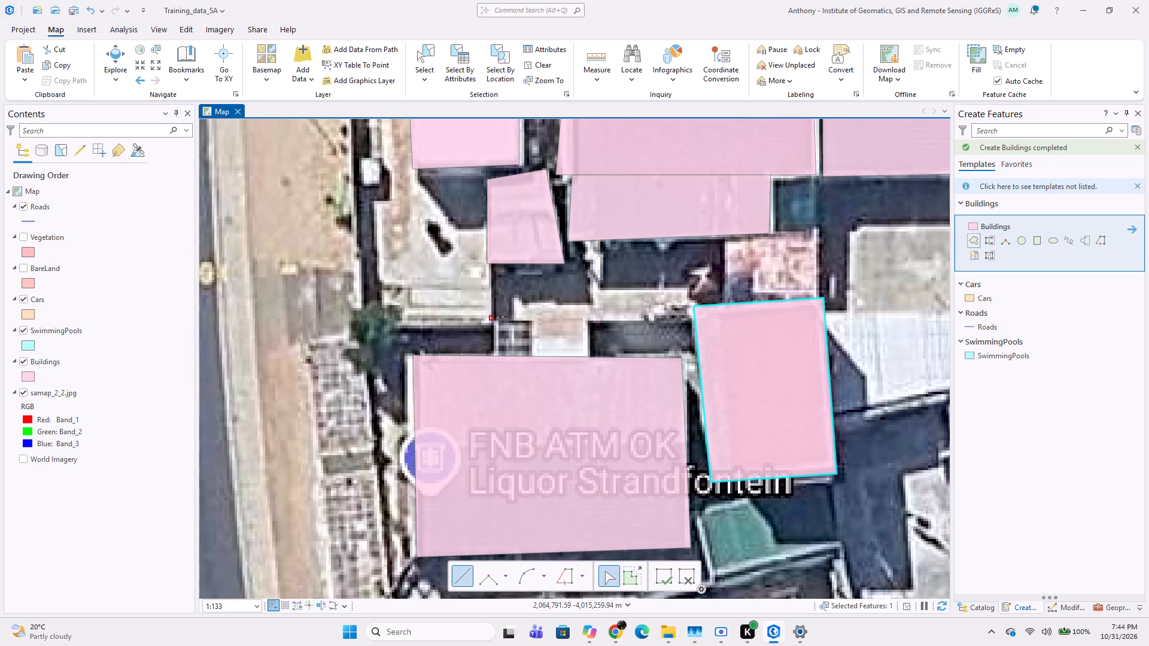
left_click(592, 316)
left_click(592, 358)
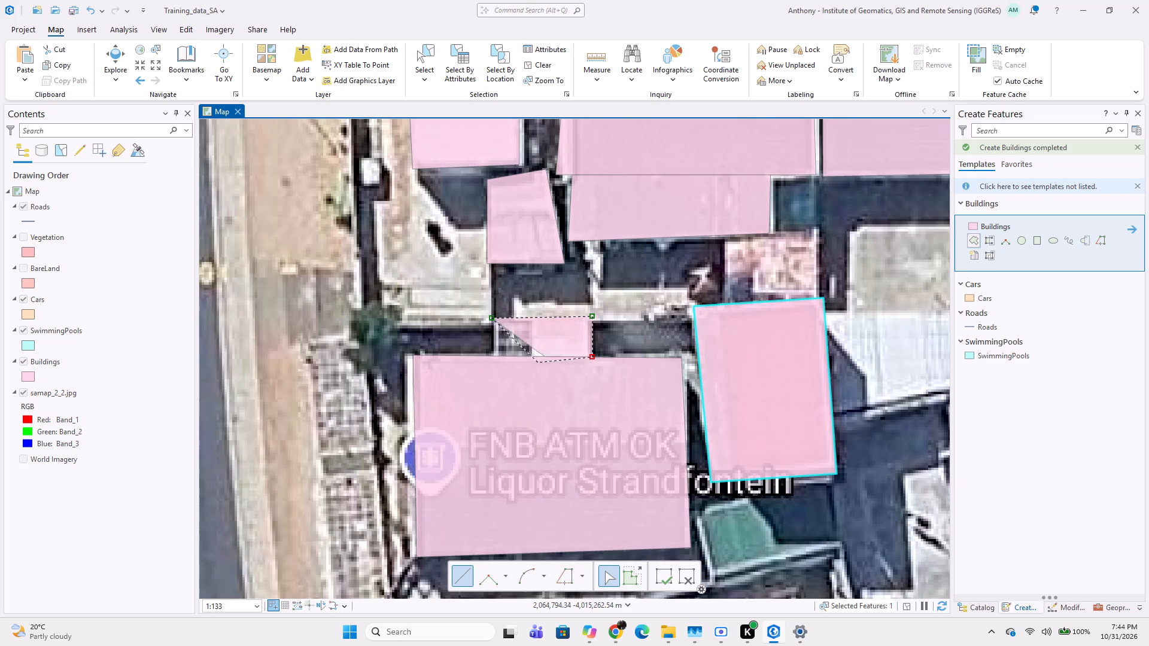
double_click(494, 356)
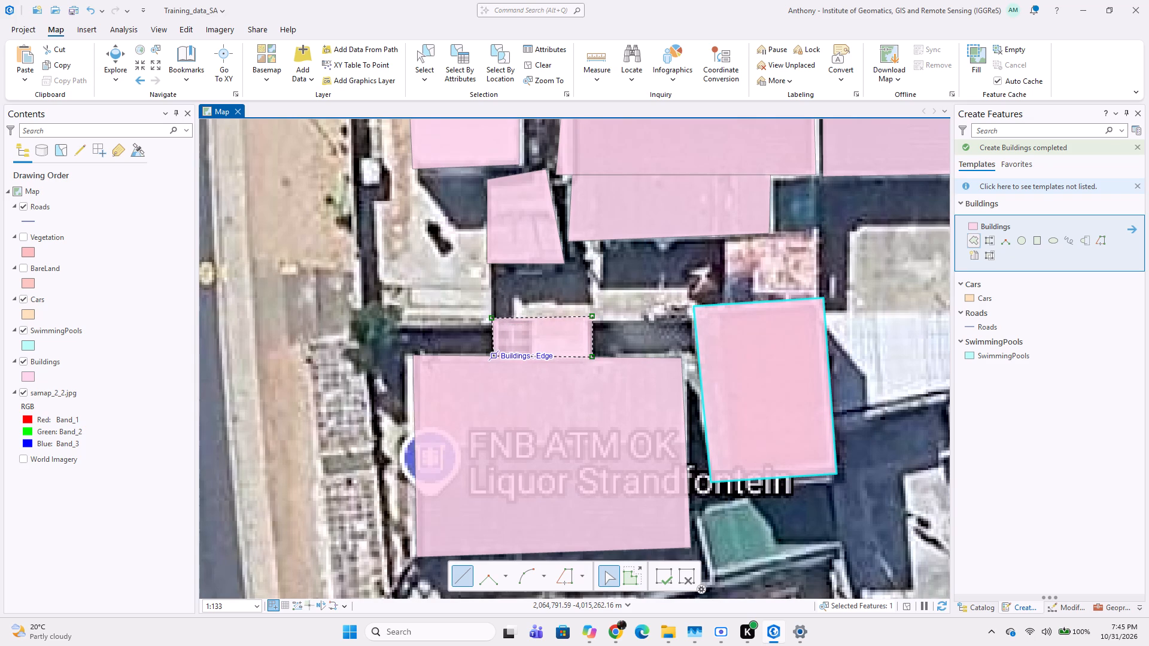
Digitize the mottled pink roof between the red roof and the house at Village Fresh as a Buildings polygon.
scroll(555, 379, "down", 2)
middle_click_drag(630, 327, 616, 394)
scroll(601, 365, "up", 2)
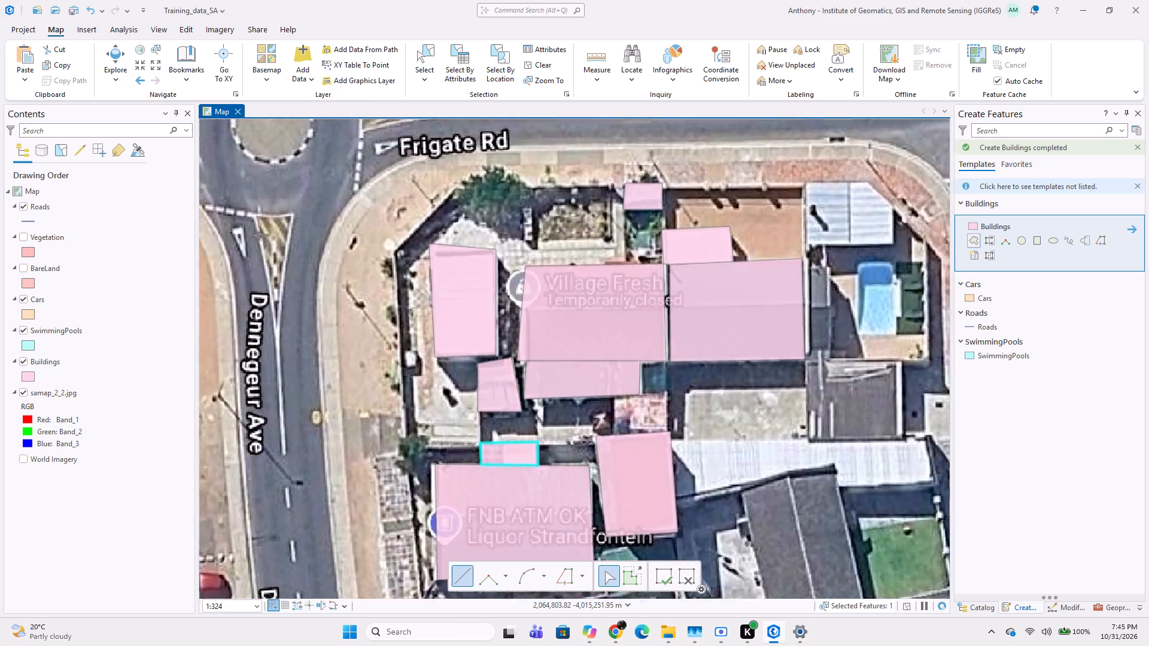
left_click(624, 415)
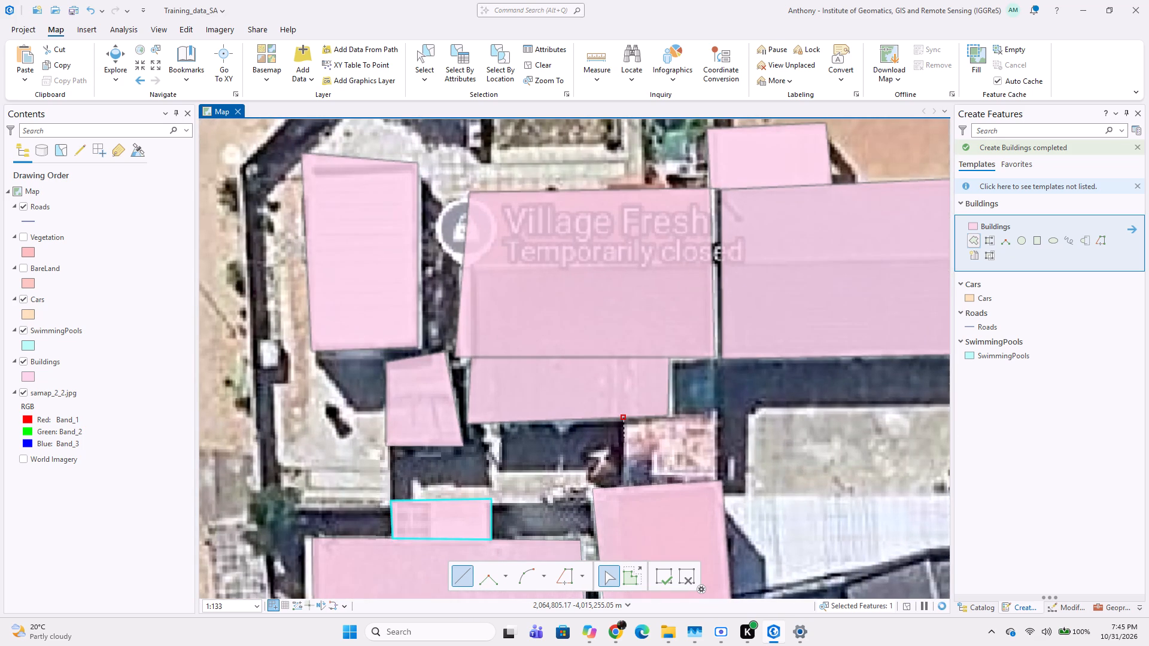
left_click(622, 484)
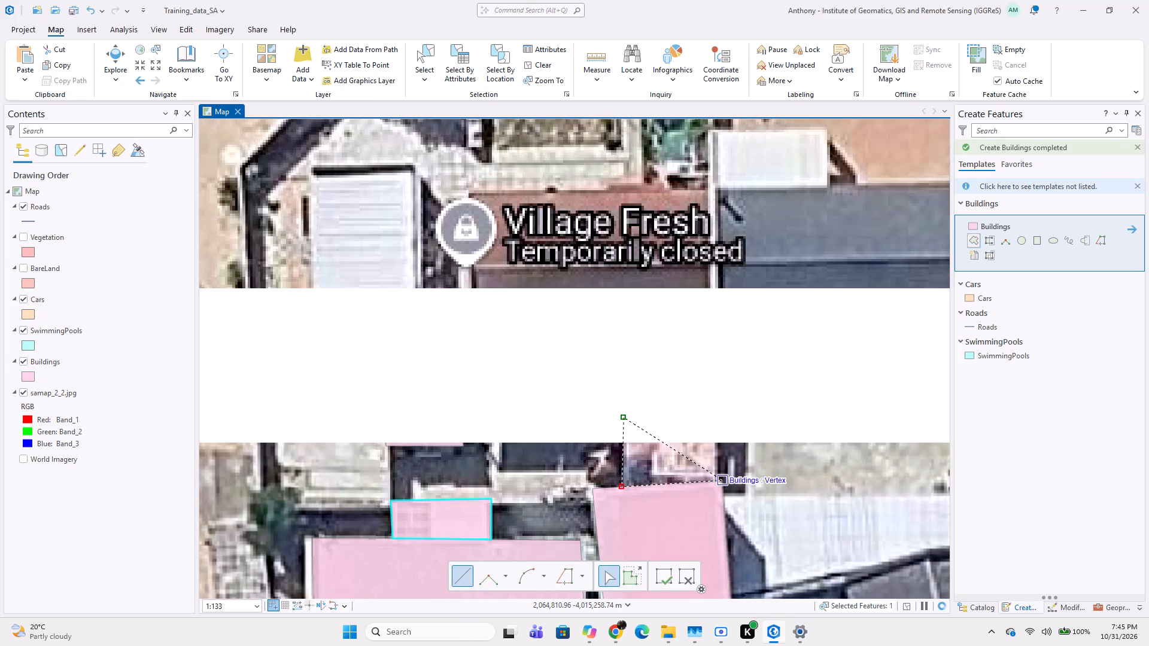
left_click(721, 482)
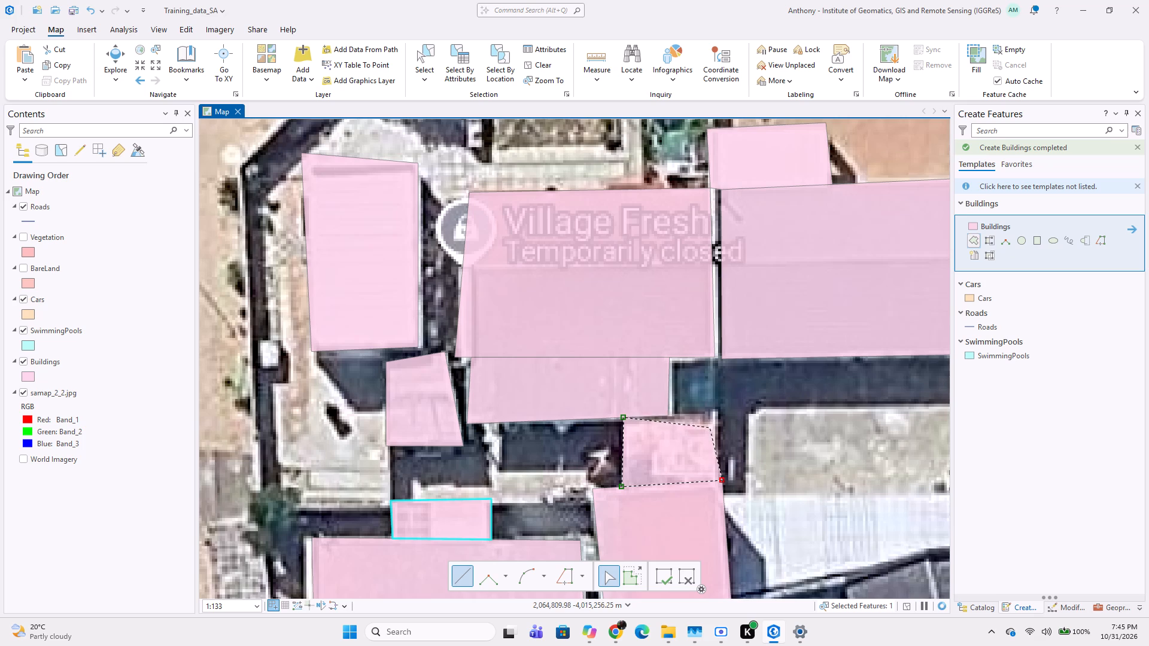
left_click(718, 413)
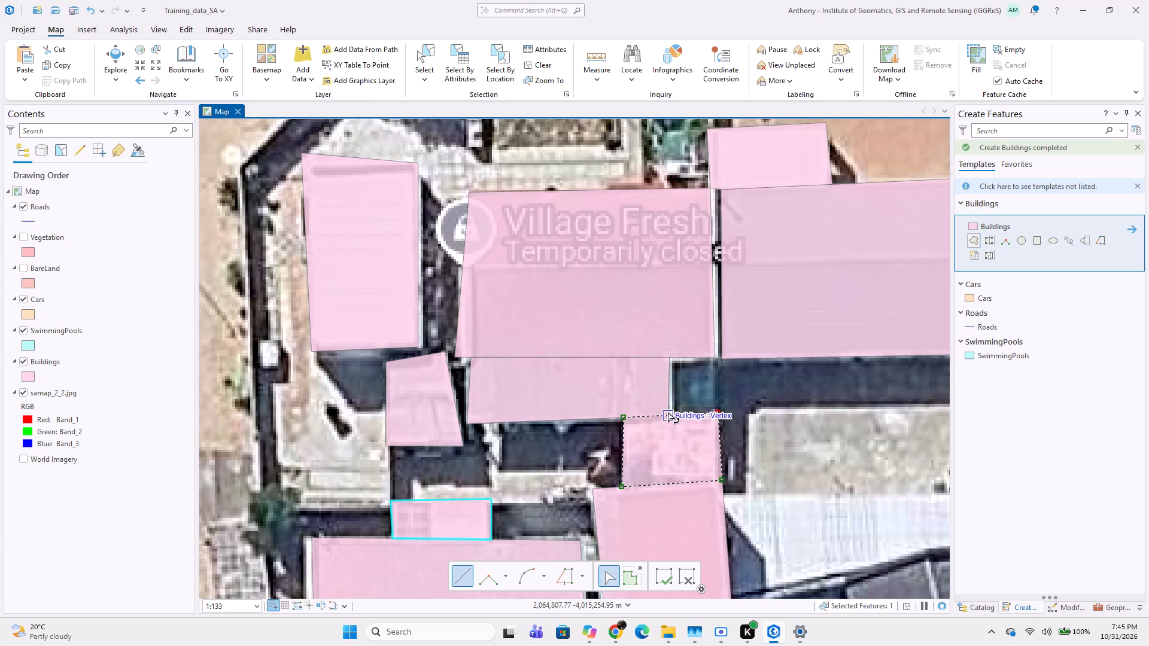
double_click(668, 413)
Digitize the dark grey gabled roof west of the green lawn by Liner Cl as a five-vertex Buildings polygon.
scroll(732, 392, "down", 3)
middle_click_drag(747, 429, 676, 388)
scroll(672, 386, "up", 1)
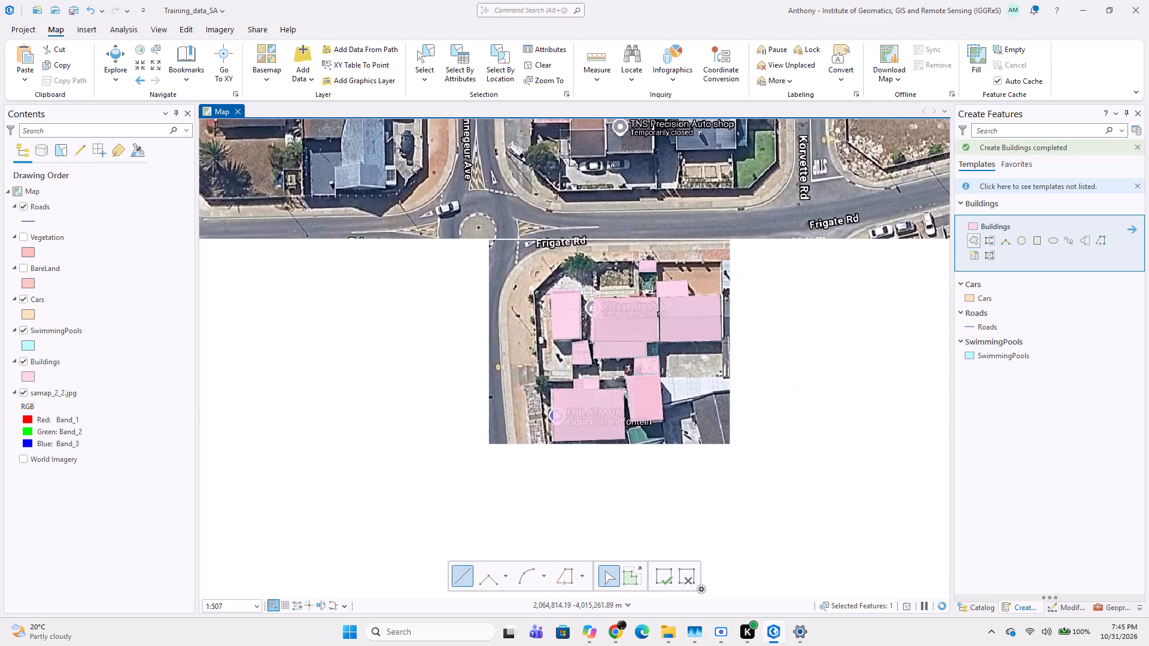
scroll(672, 386, "up", 1)
middle_click_drag(674, 356, 637, 398)
scroll(639, 377, "down", 2)
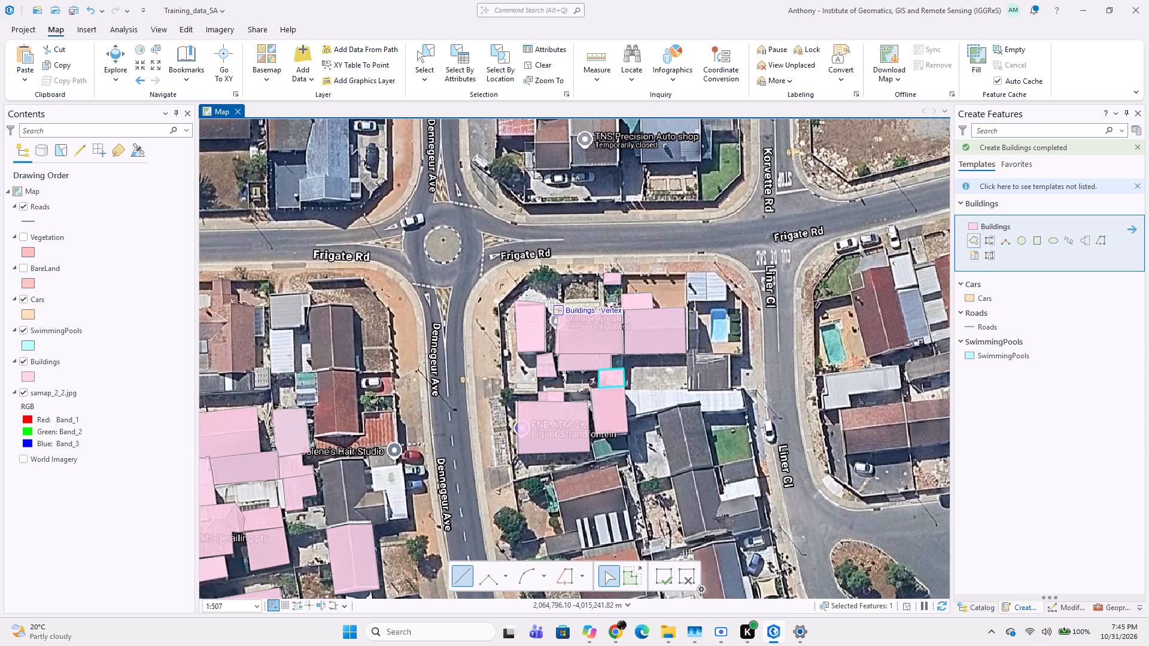
scroll(603, 298, "up", 1)
middle_click_drag(619, 346, 559, 248)
scroll(659, 283, "up", 1)
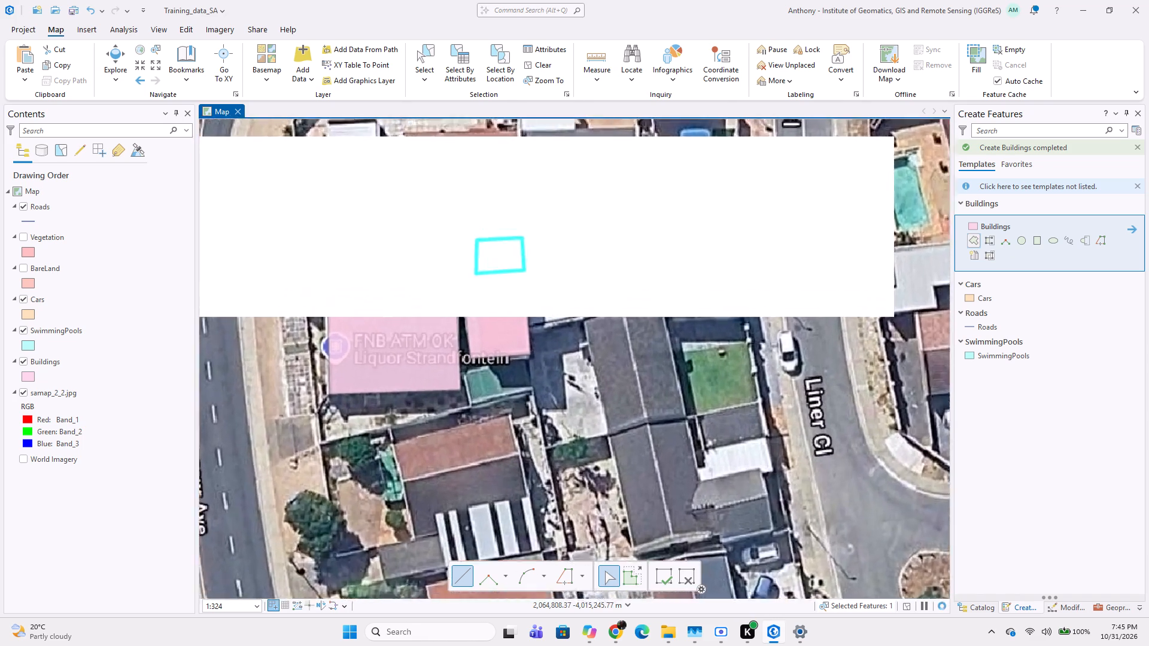
scroll(578, 321, "up", 1)
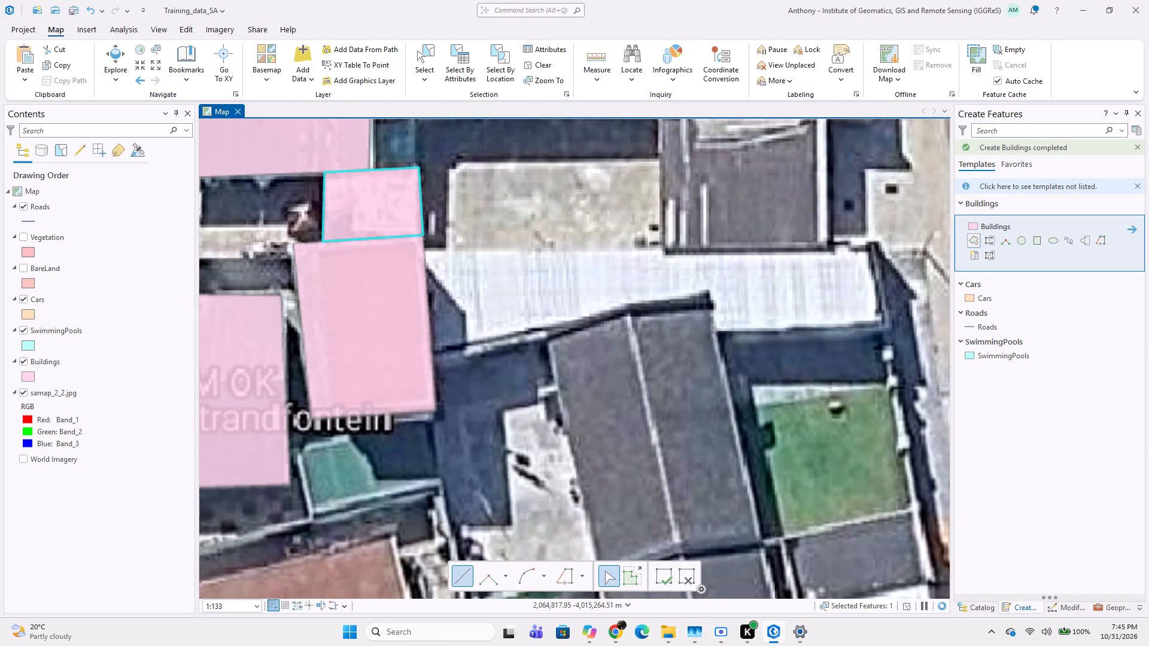
left_click(544, 327)
middle_click_drag(561, 404, 524, 302)
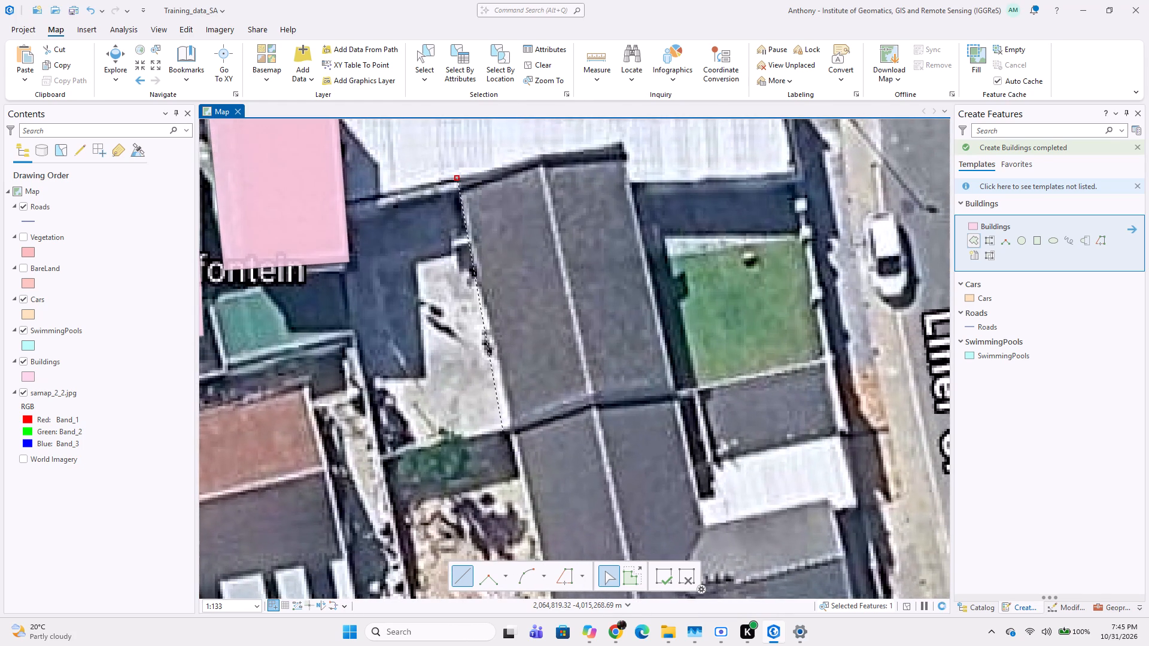
left_click(510, 432)
left_click(595, 404)
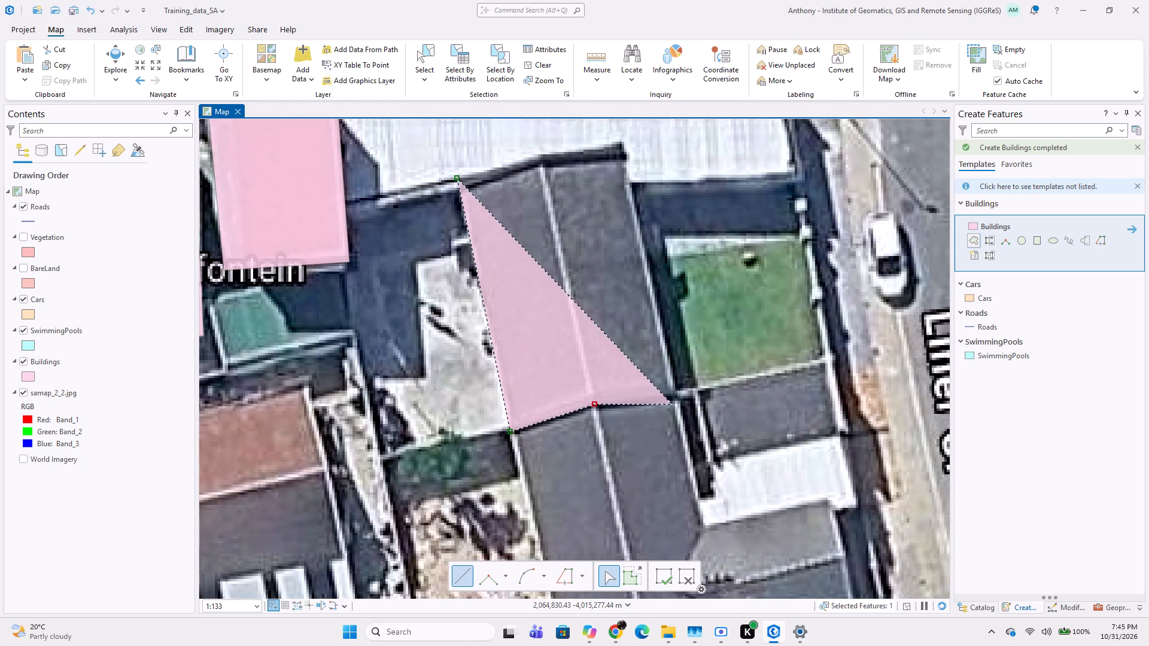
left_click(678, 400)
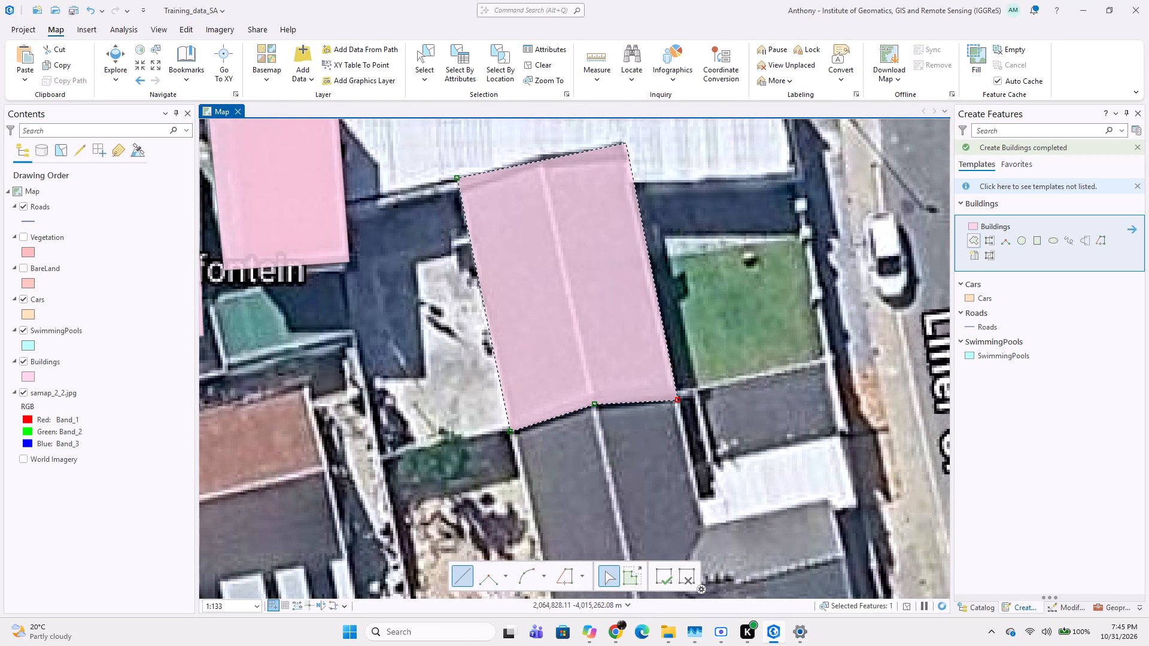
double_click(624, 141)
Digitize the long white roof east of the red roof as a seven-vertex Buildings polygon, following the grey gabled roof's northern edge.
scroll(649, 264, "down", 3)
middle_click_drag(634, 279, 636, 373)
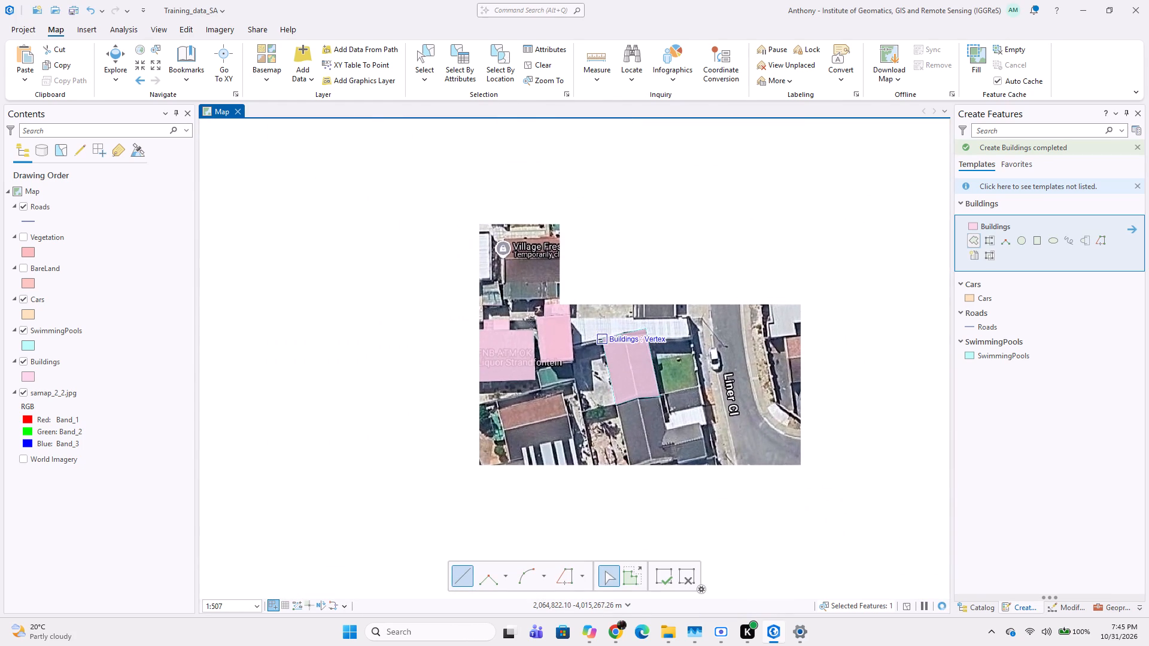
scroll(572, 327, "up", 1)
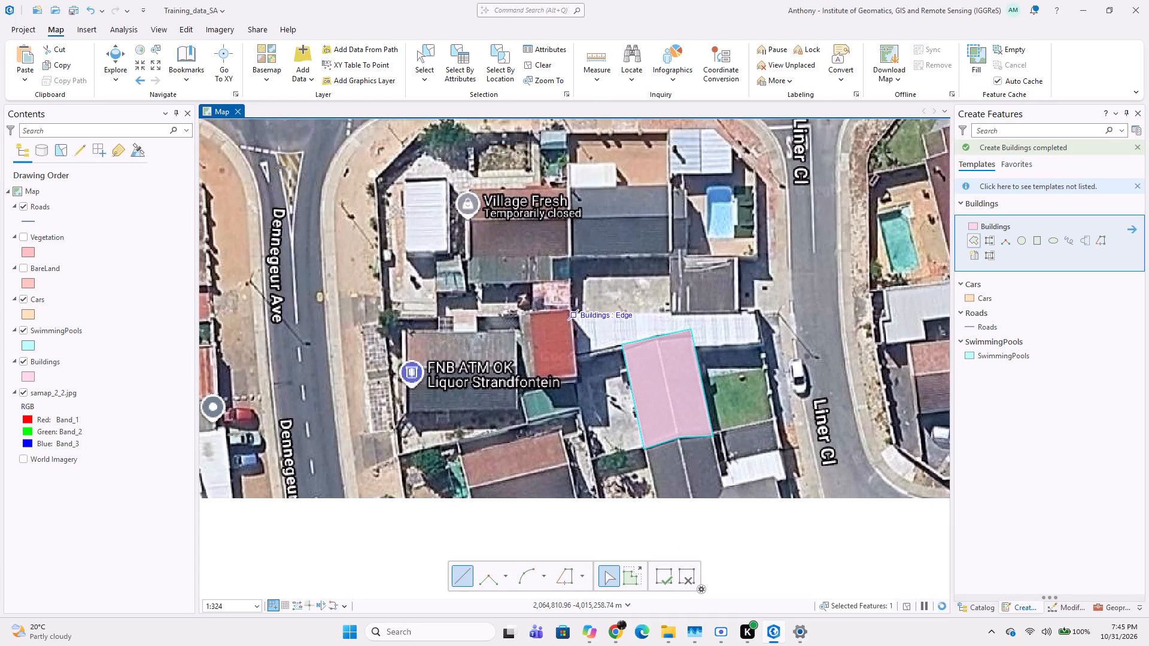
scroll(577, 316, "up", 1)
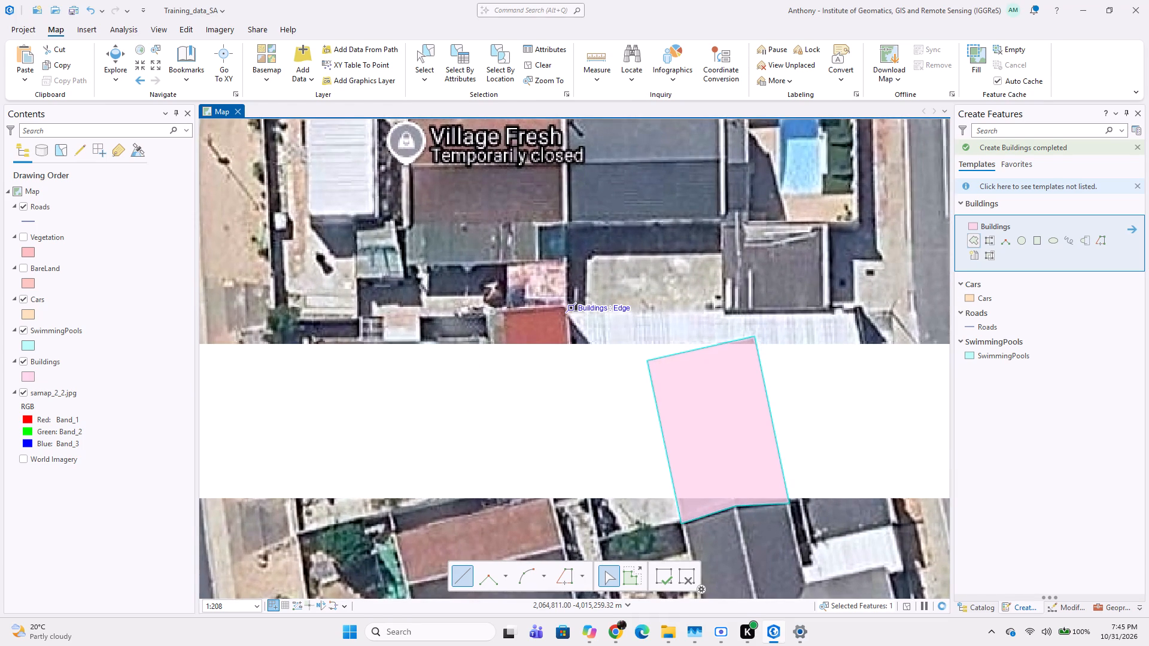
left_click(570, 310)
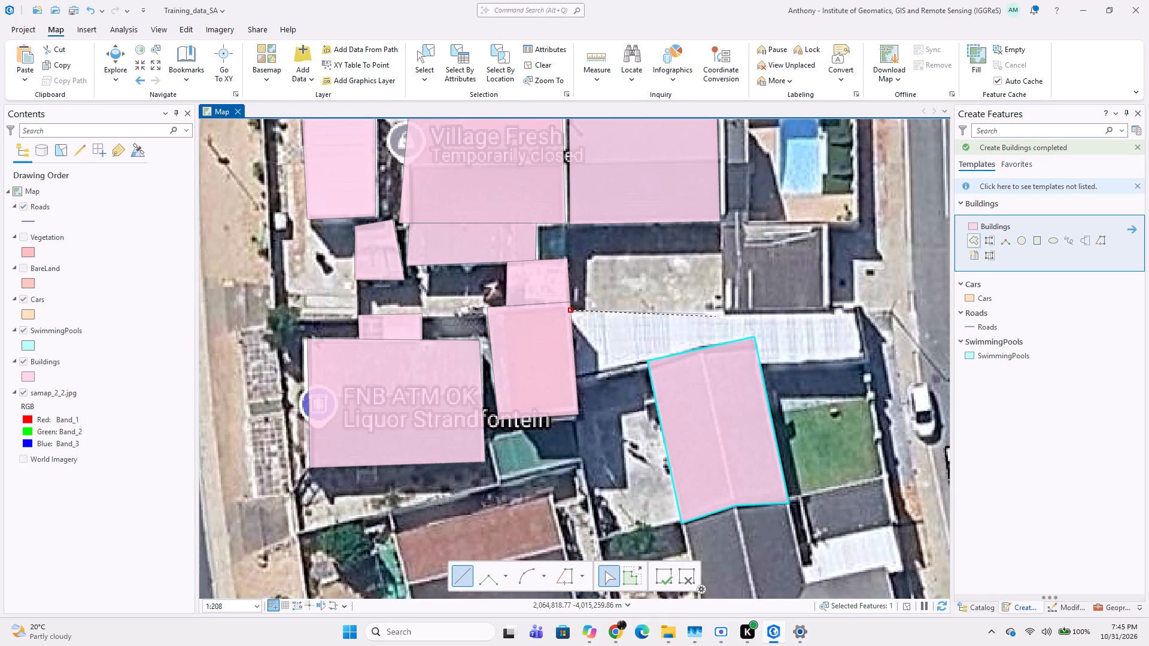
left_click(854, 312)
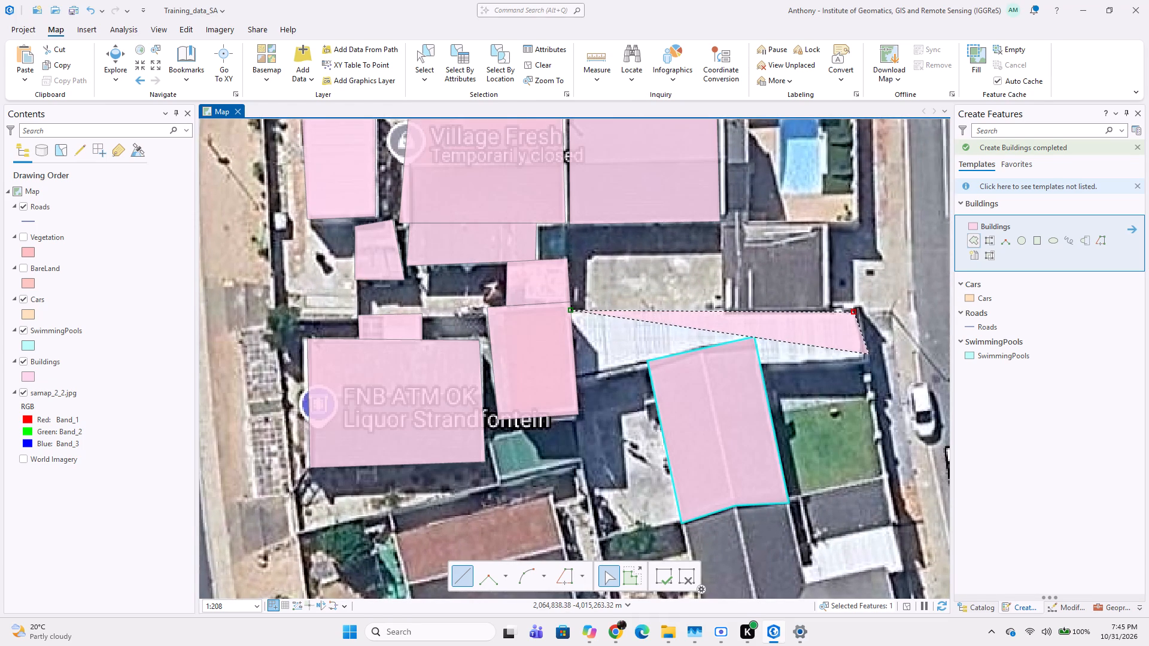
left_click(867, 356)
left_click(762, 364)
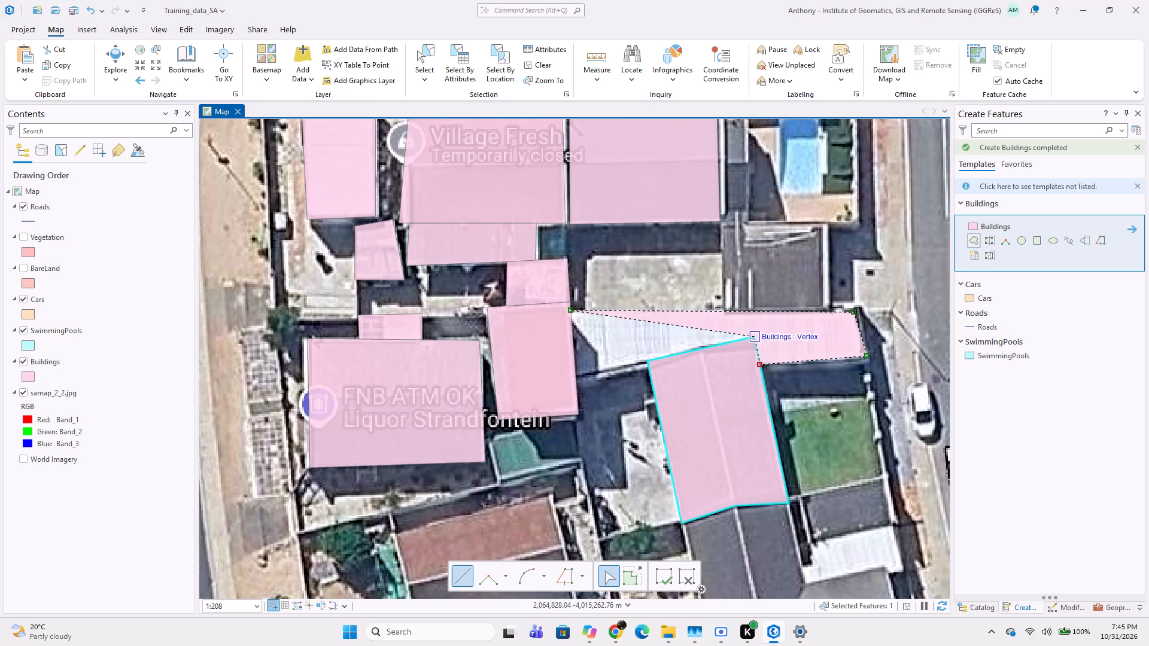
left_click(752, 336)
left_click(649, 358)
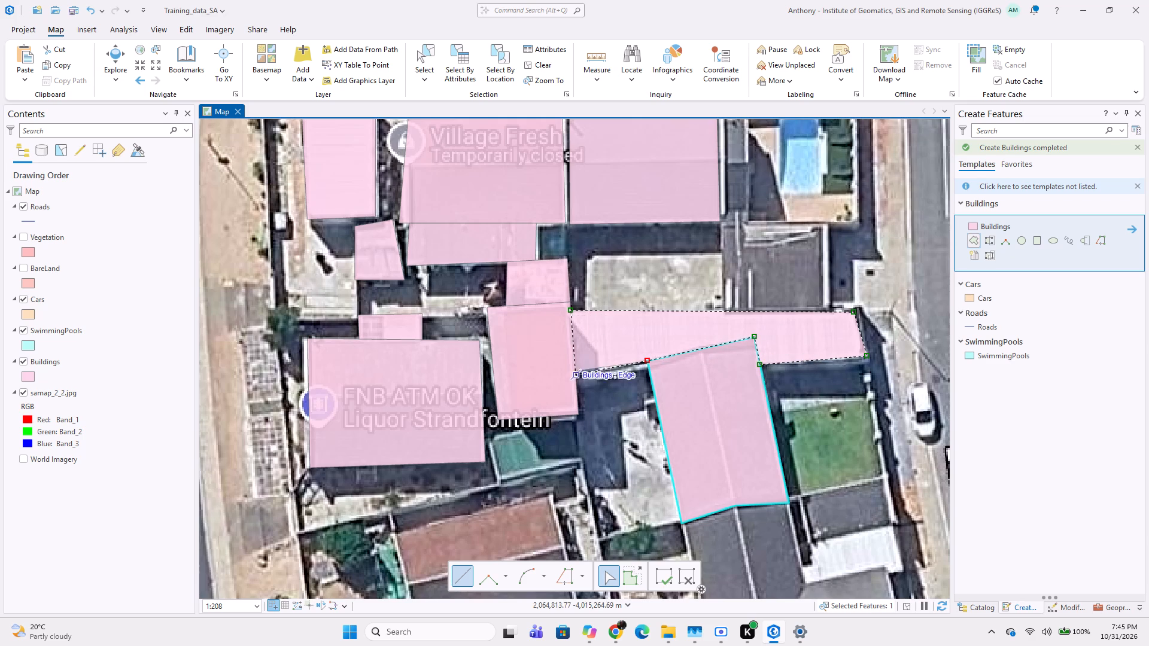
double_click(576, 377)
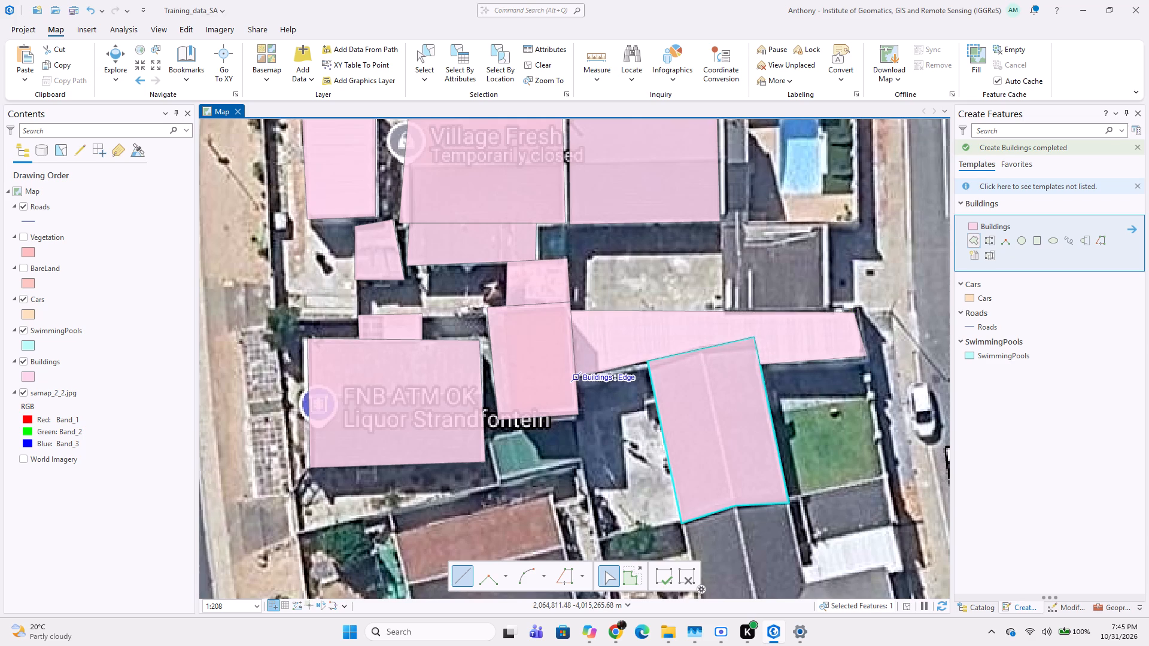
Digitize the light-blue roof at the corner of Frigate Rd and Liner Cl as a five-sided Buildings polygon with a cut corner.
scroll(649, 404, "down", 2)
middle_click_drag(661, 423, 609, 362)
middle_click_drag(628, 290, 616, 371)
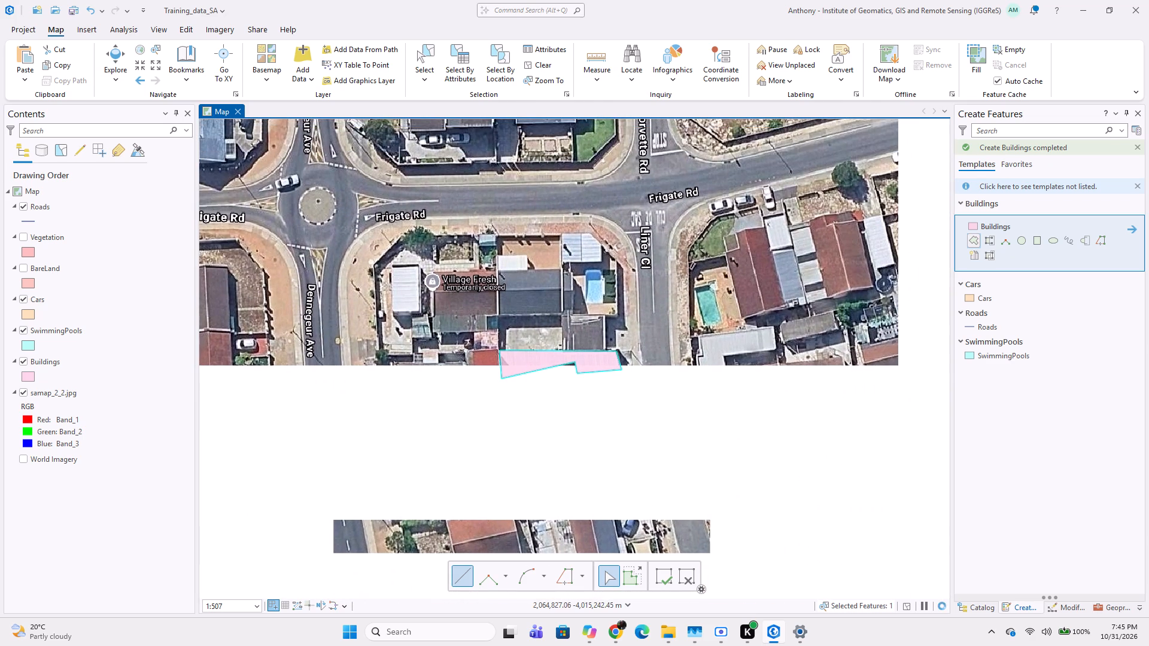
scroll(565, 241, "up", 1)
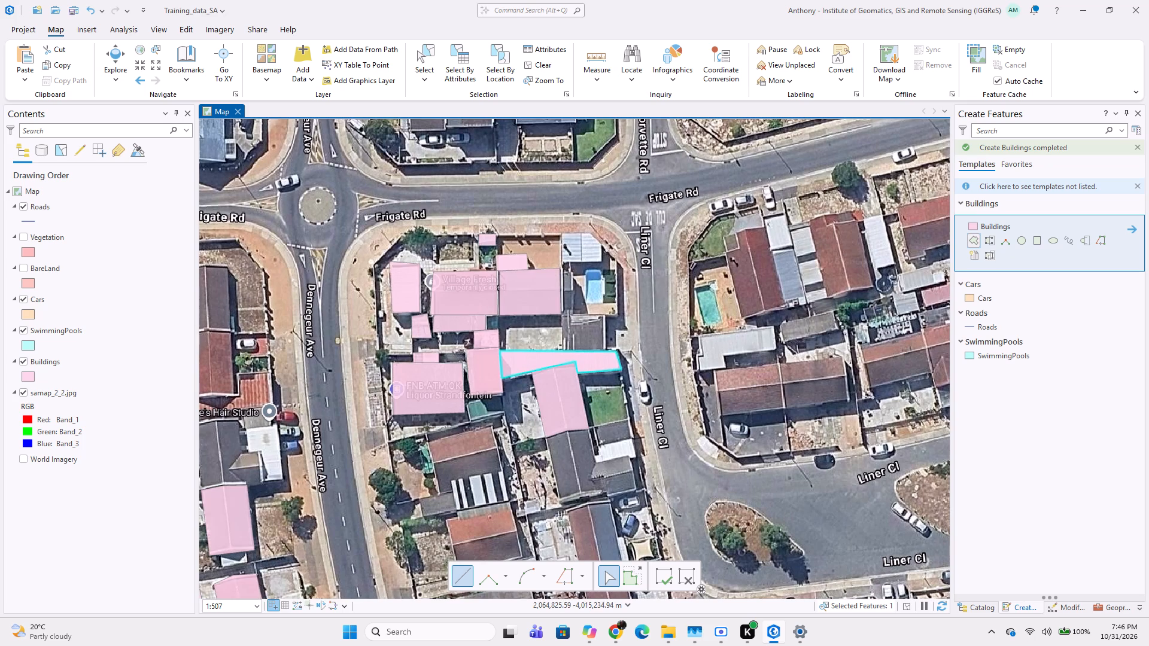
scroll(567, 241, "up", 1)
left_click(555, 218)
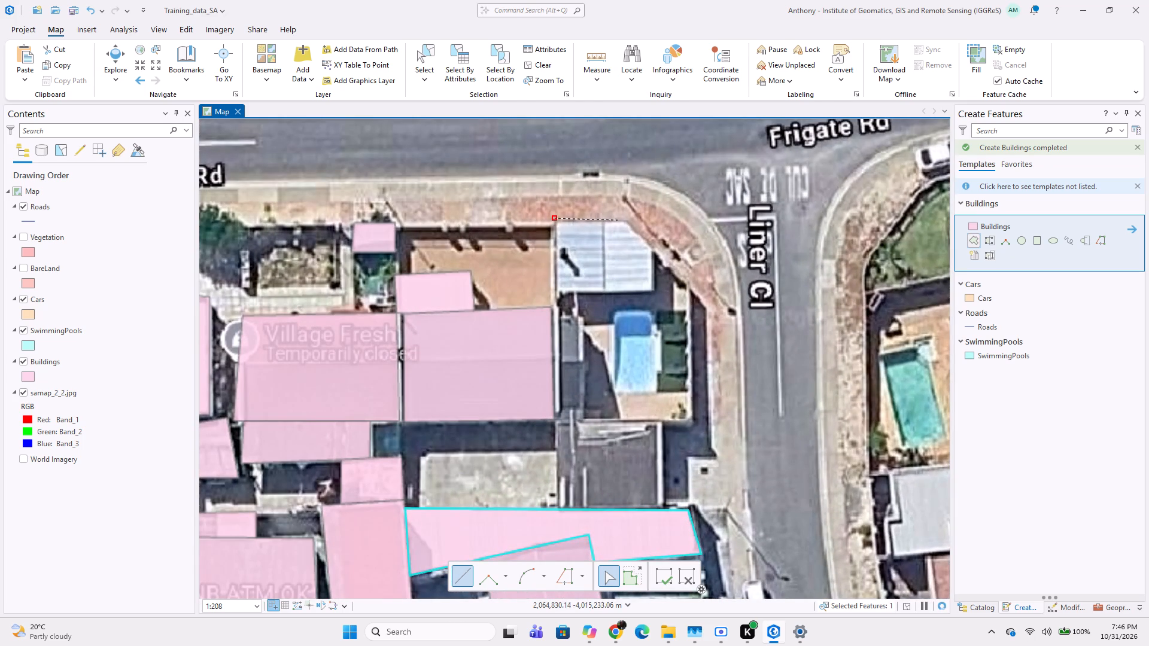
left_click_drag(628, 220, 628, 226)
left_click(653, 243)
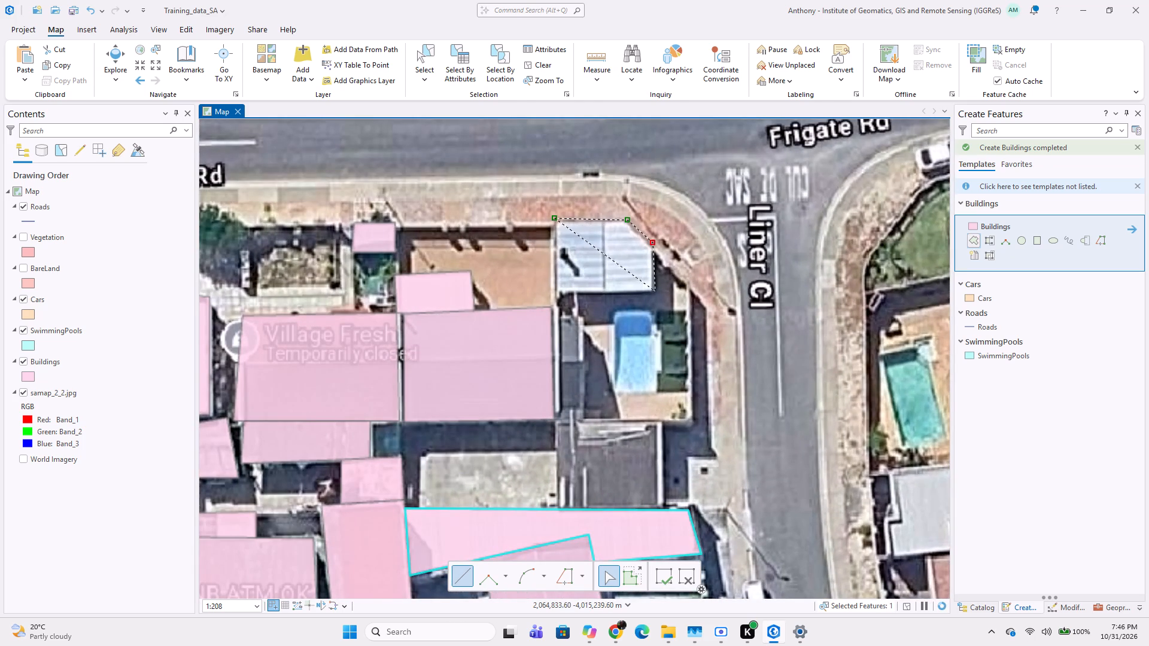
left_click(655, 291)
double_click(555, 291)
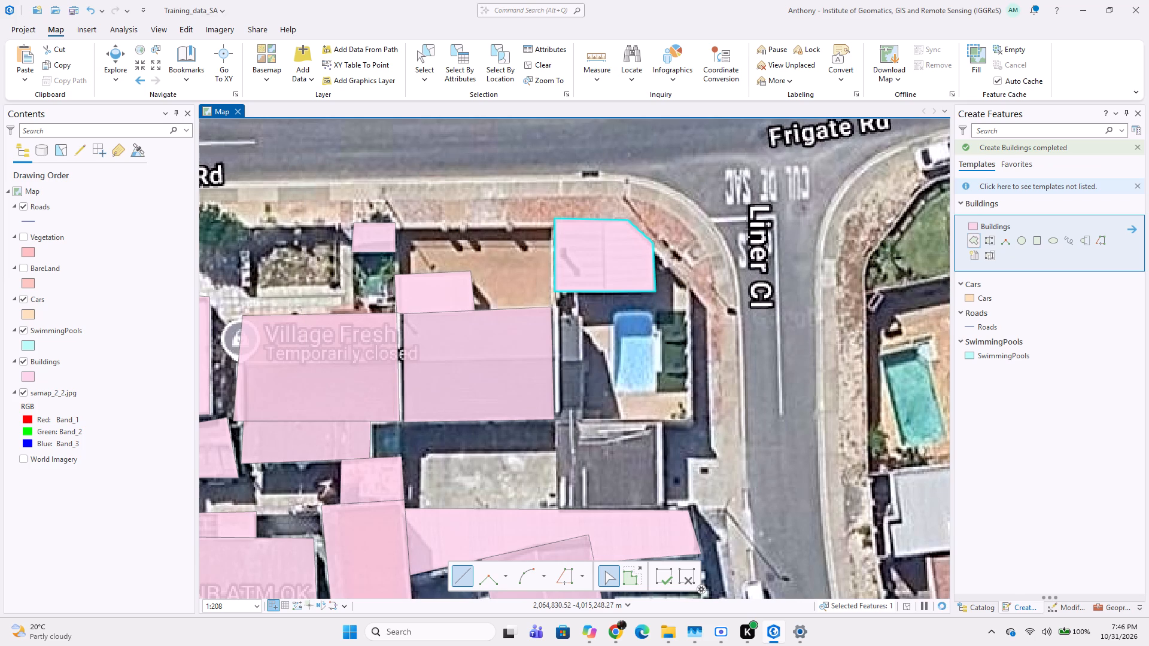
Digitize the blue swimming pool south of the light-blue corner roof by Liner Cl as a ten-vertex SwimmingPools polygon with a rounded northern end.
left_click(992, 354)
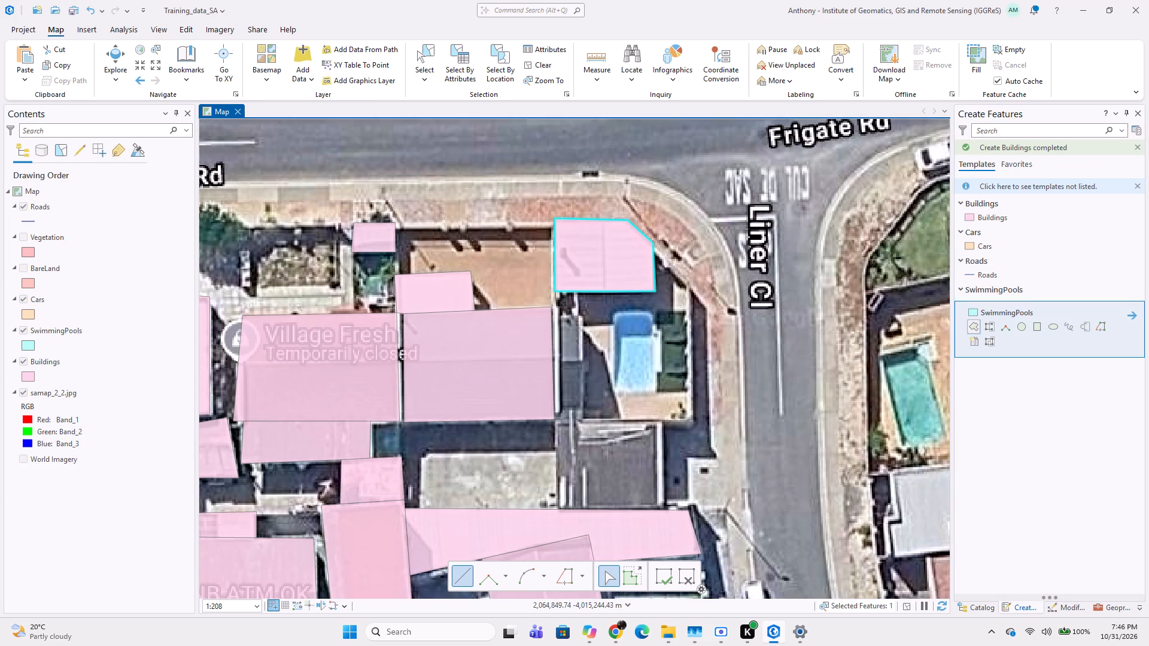
scroll(670, 331, "up", 1)
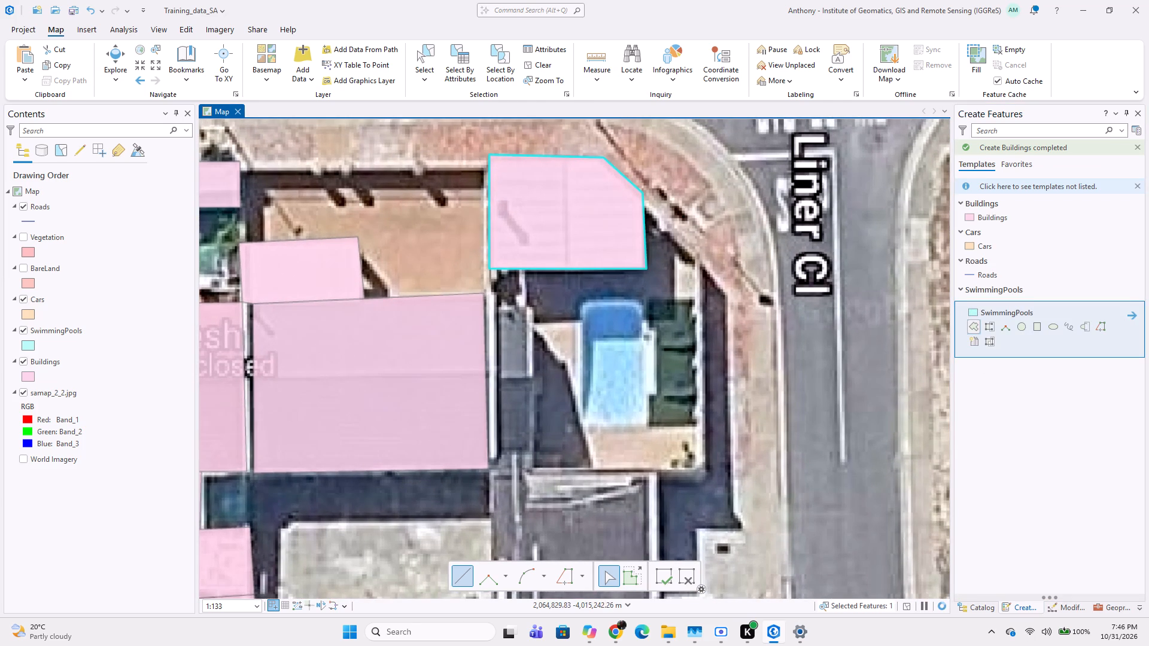
left_click_drag(584, 419, 584, 413)
left_click(580, 375)
left_click(580, 348)
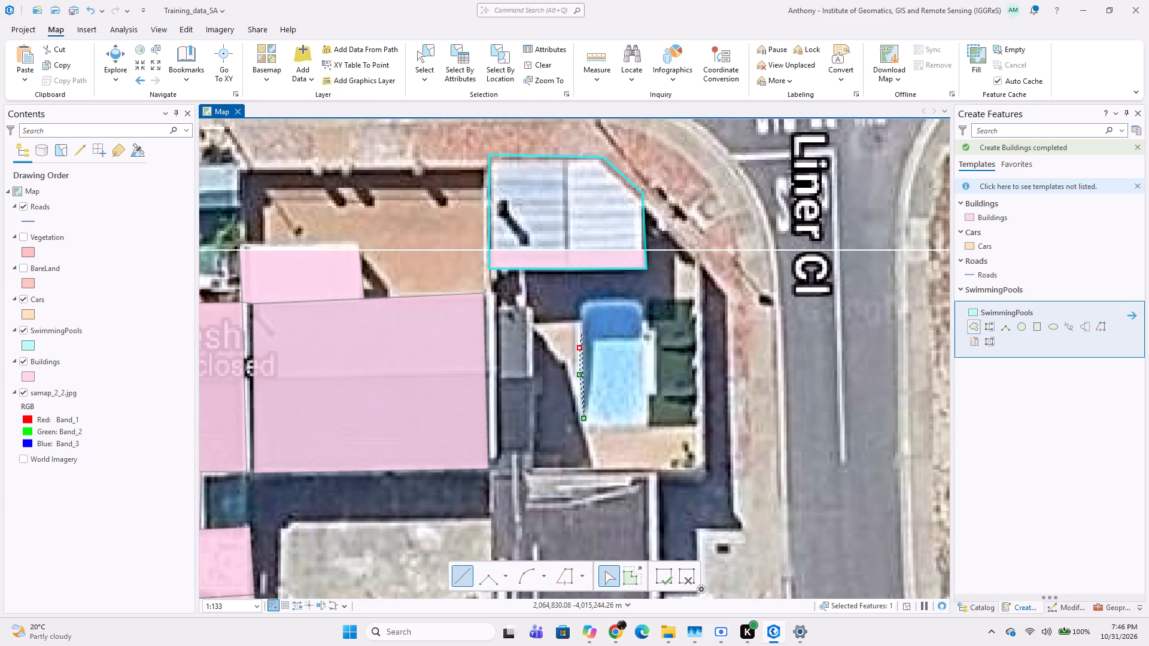
left_click(582, 331)
left_click(582, 310)
left_click(594, 302)
left_click(613, 295)
left_click(630, 295)
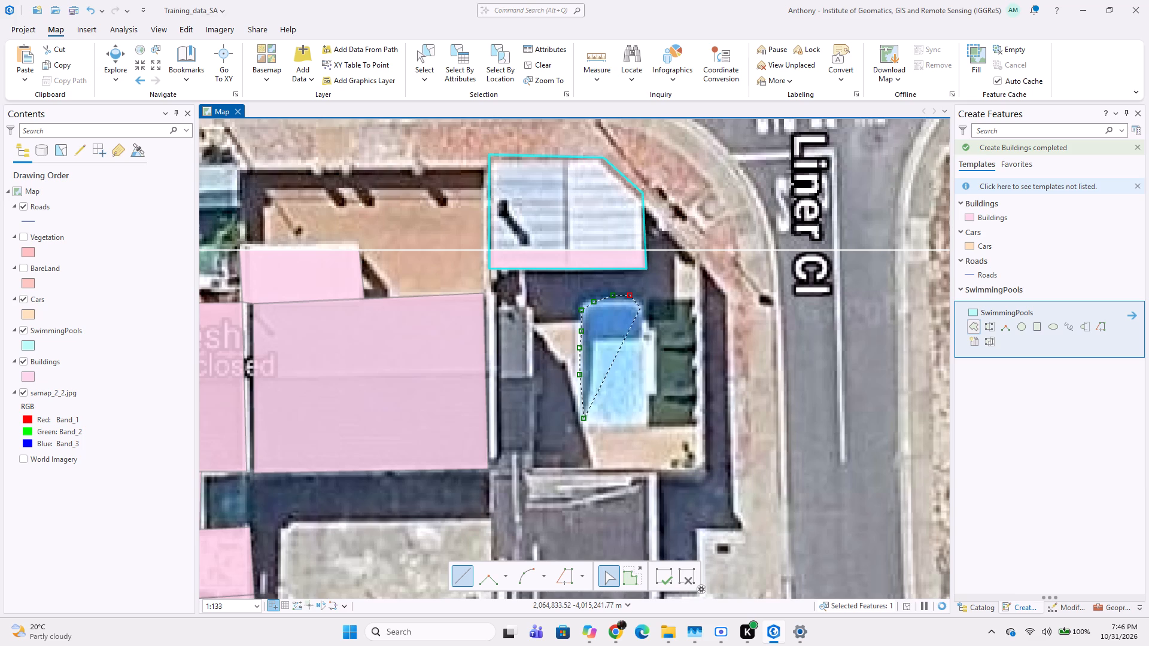
left_click(643, 308)
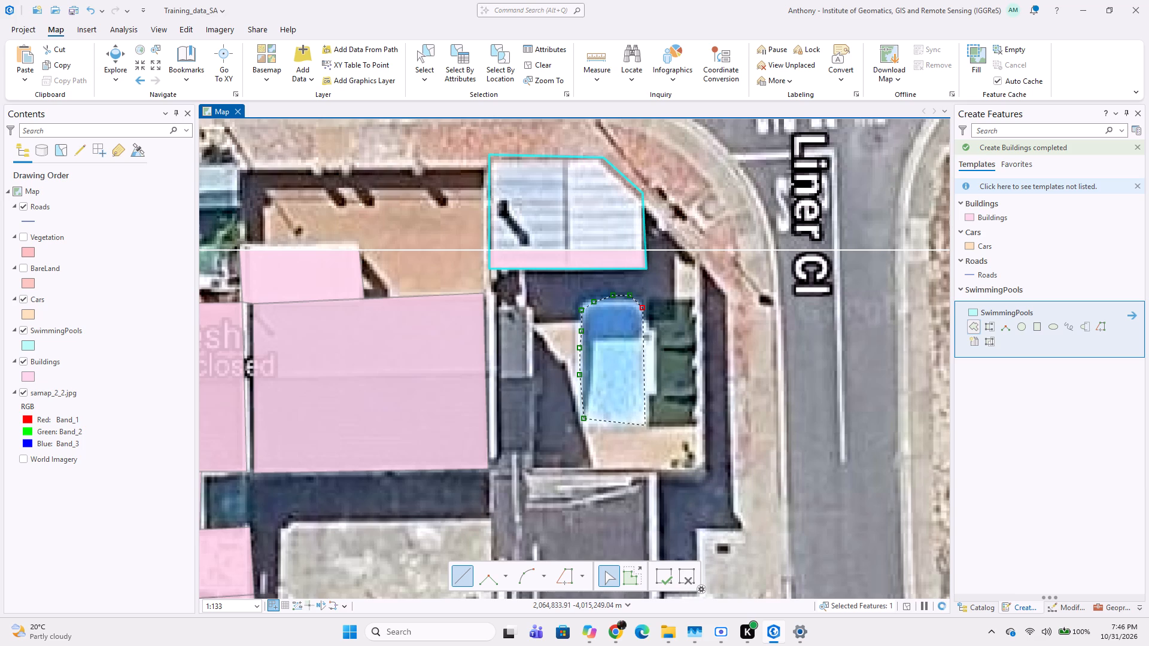
double_click(645, 423)
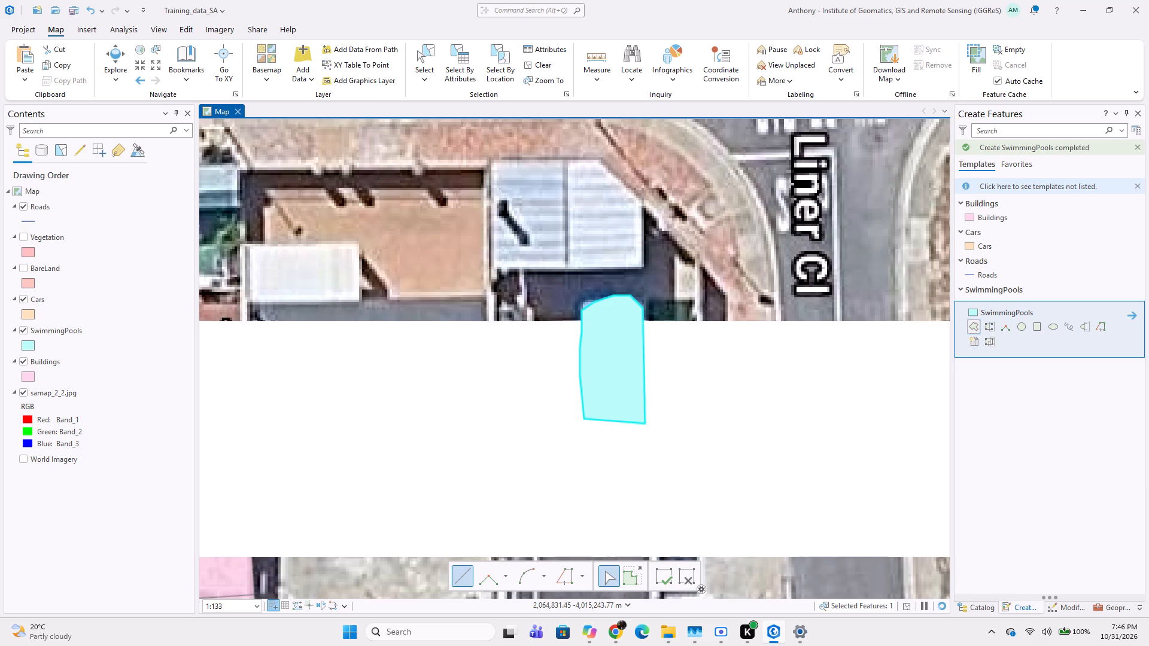
Digitize the dark grey roof directly south of the newly mapped pool as a four-sided Buildings polygon, starting at the neighbouring building's southeast corner.
scroll(603, 340, "down", 1)
middle_click_drag(532, 336, 415, 300)
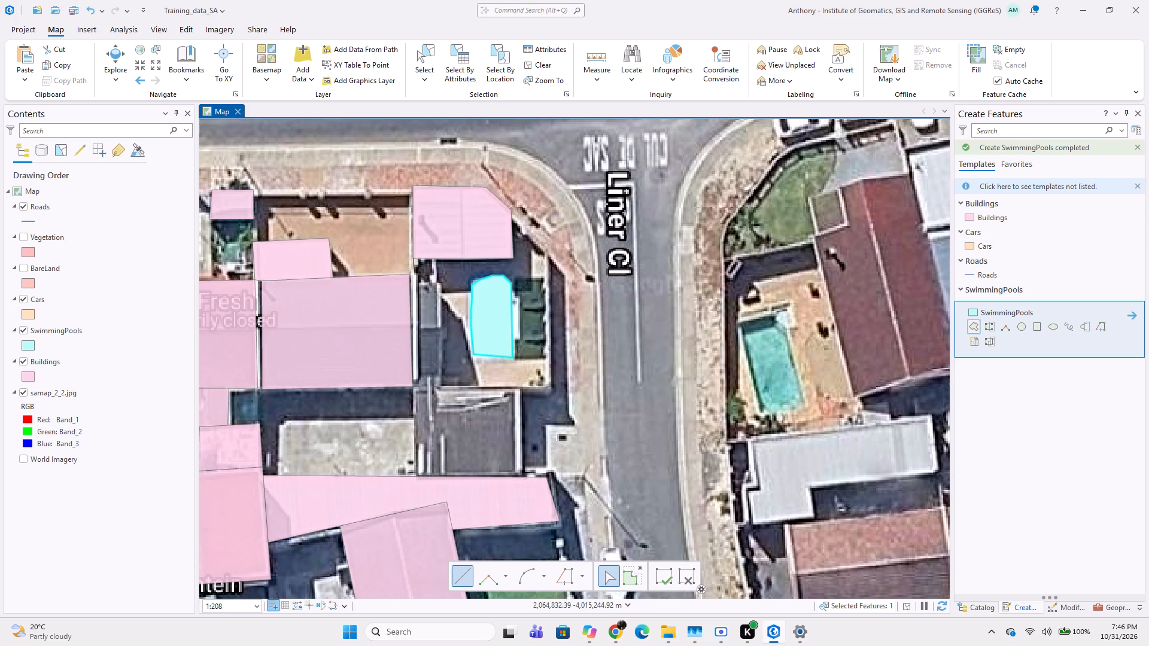
left_click(986, 212)
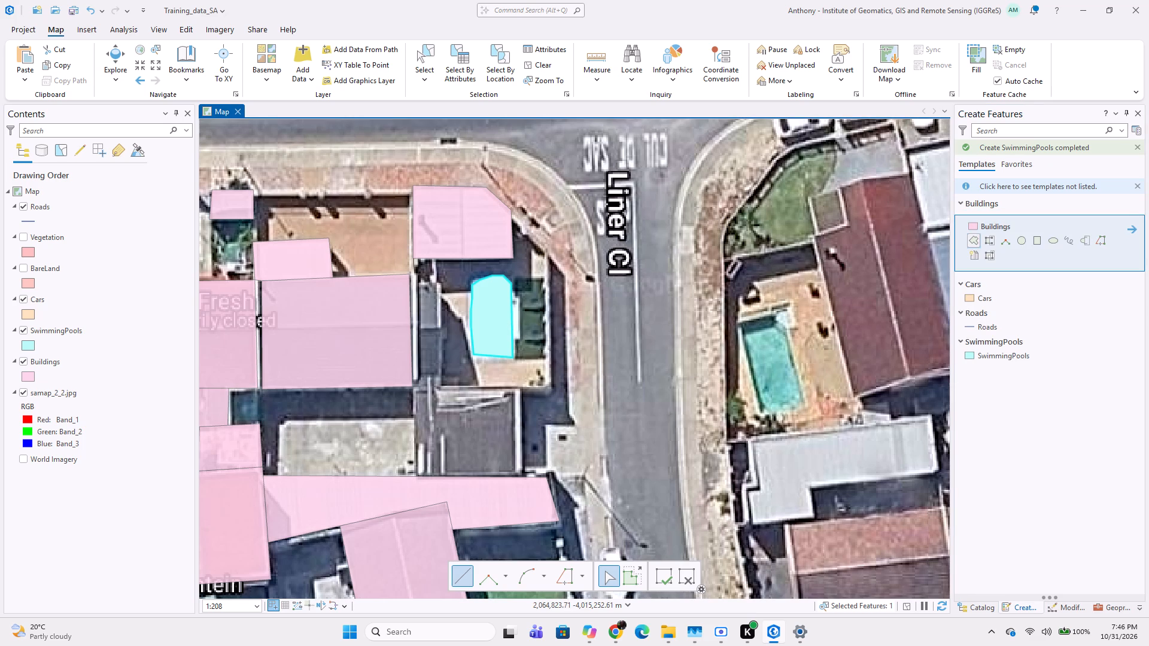
left_click(412, 388)
left_click(519, 388)
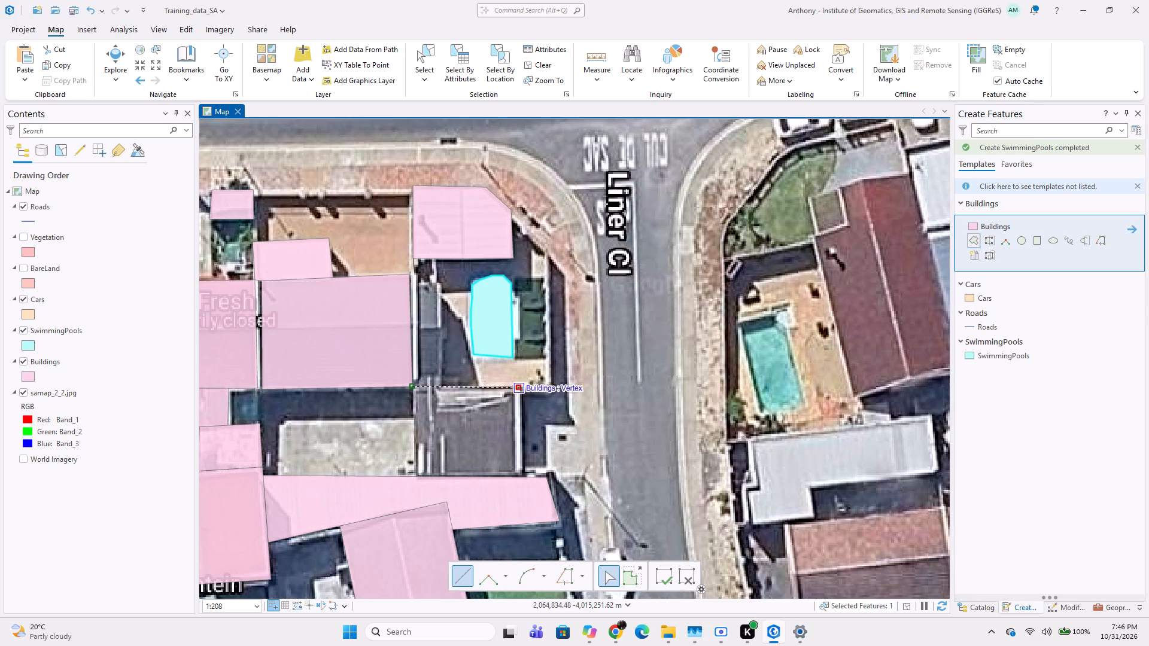
left_click(521, 477)
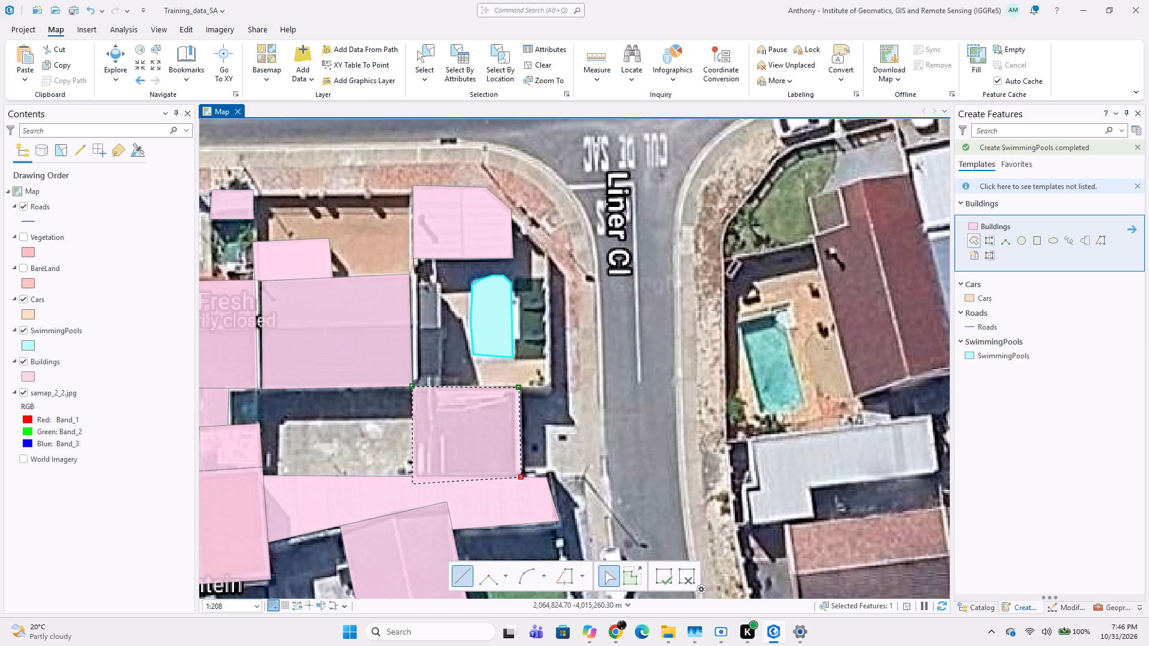
double_click(417, 480)
Digitize the L-shaped dark grey roof adjoining the southern end of the mapped gabled roof by Liner Cl as a nine-vertex Buildings polygon.
scroll(360, 463, "down", 2)
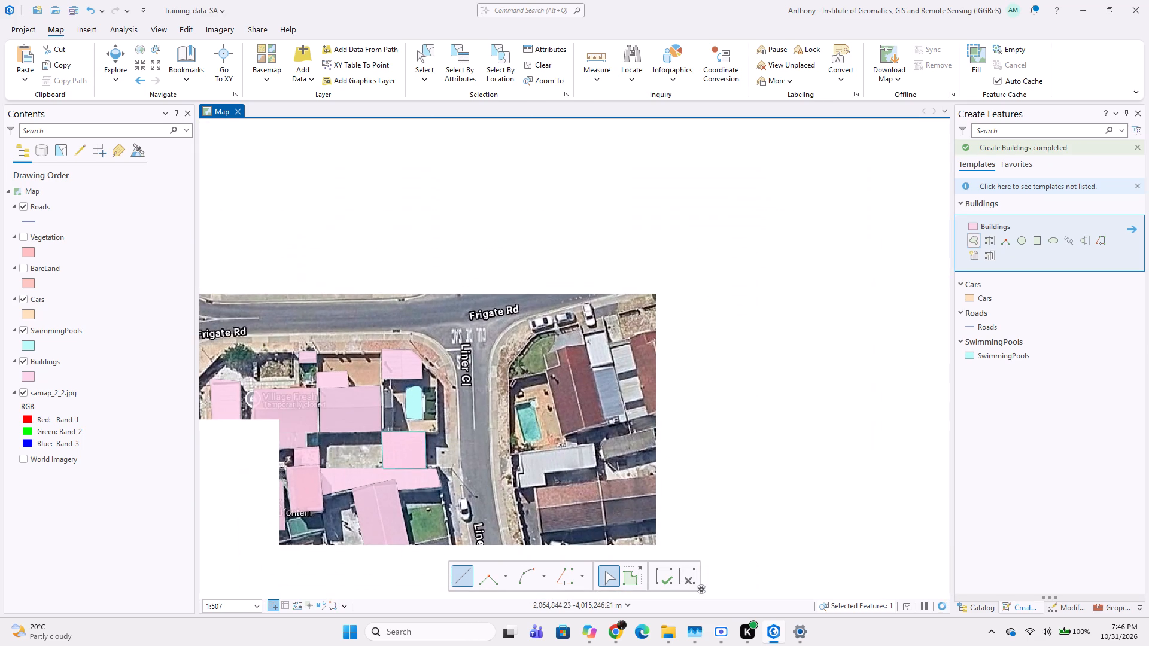
middle_click_drag(465, 413, 557, 361)
middle_click_drag(515, 396, 530, 337)
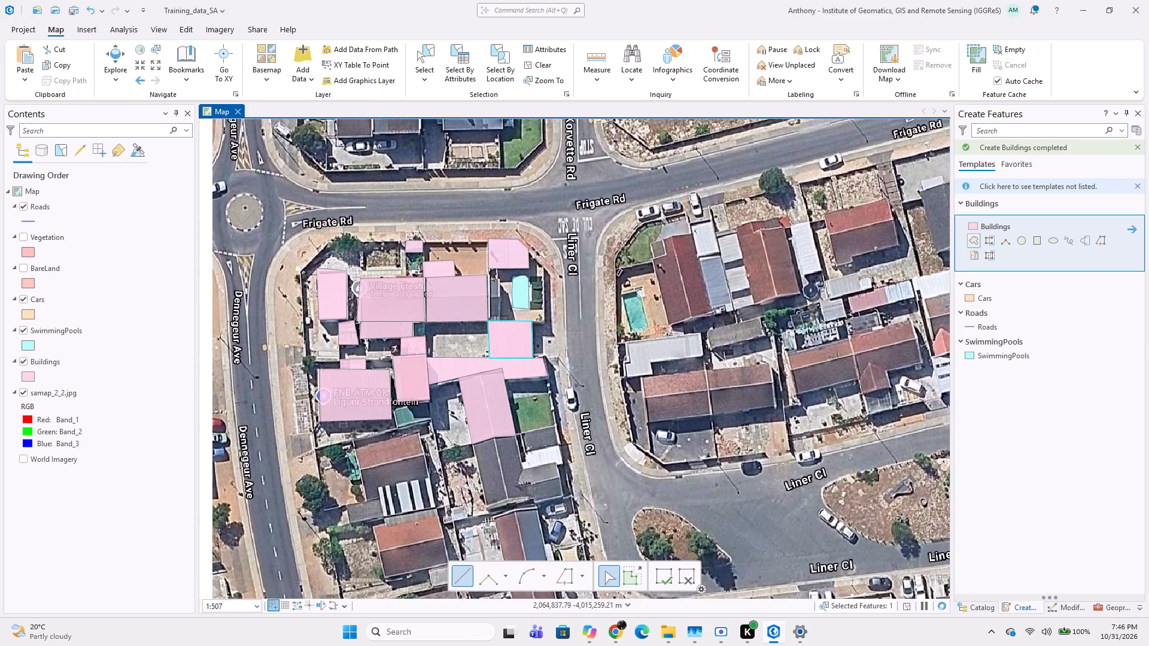
middle_click_drag(643, 423, 657, 337)
middle_click_drag(785, 333, 739, 404)
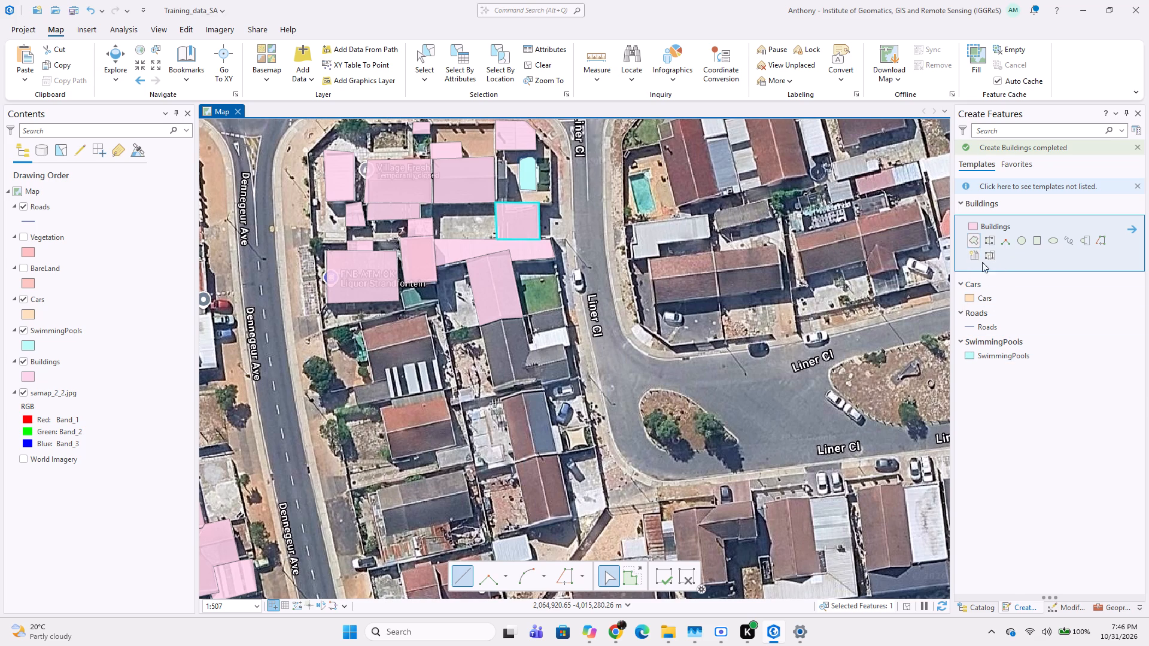
scroll(482, 375, "up", 1)
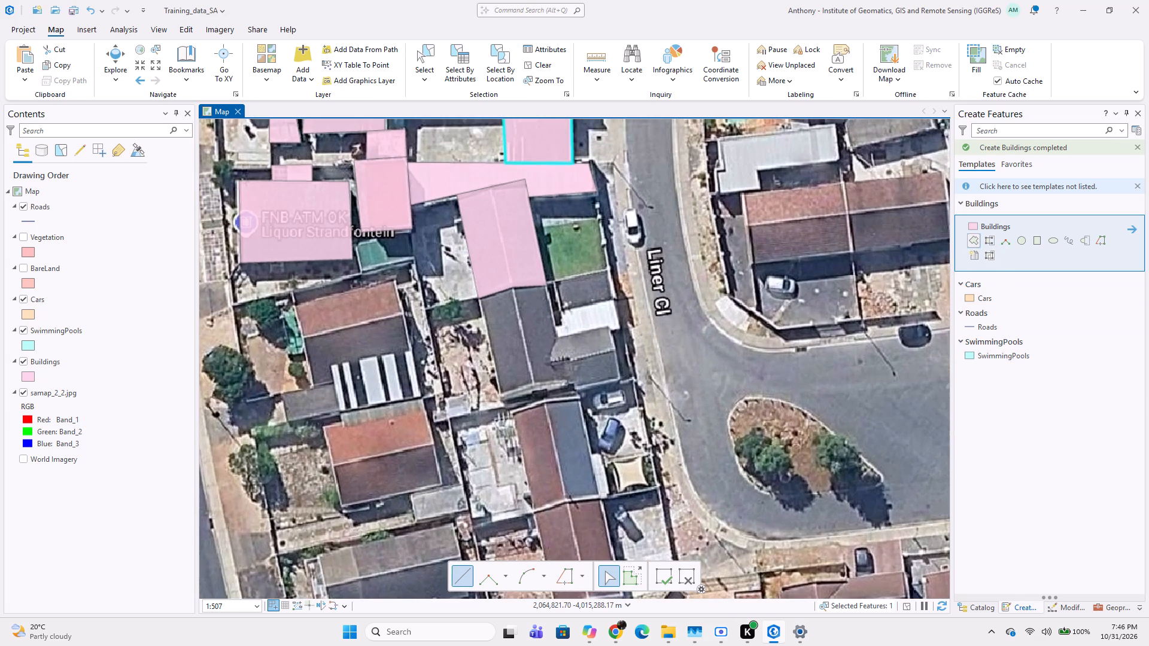
left_click(479, 300)
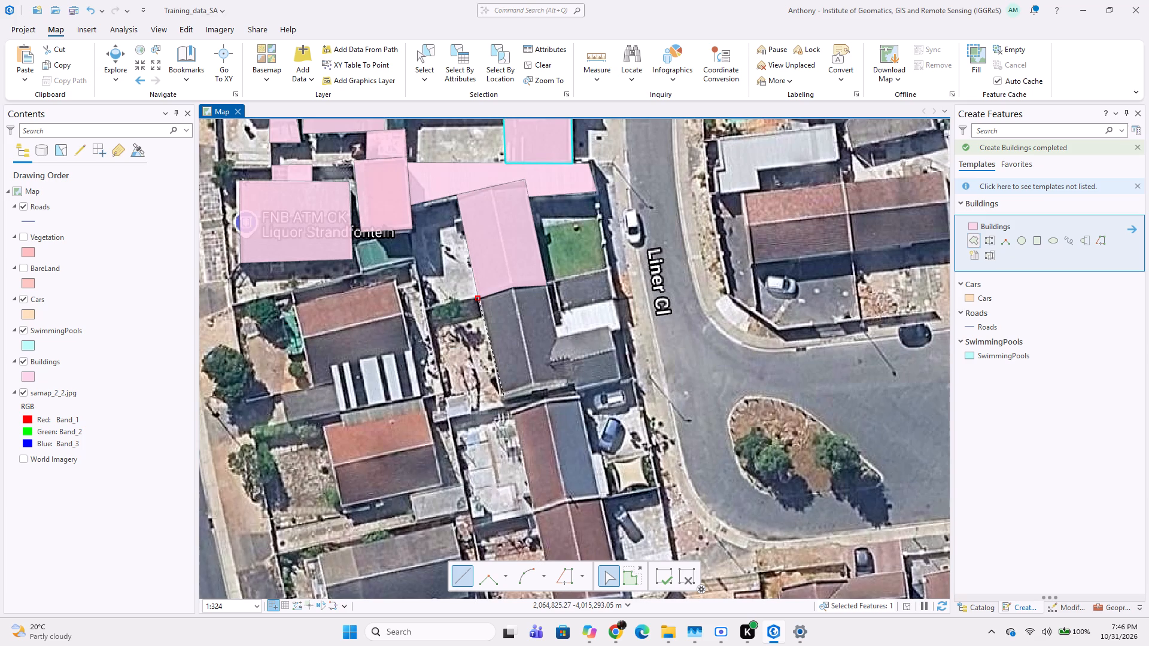
left_click(496, 400)
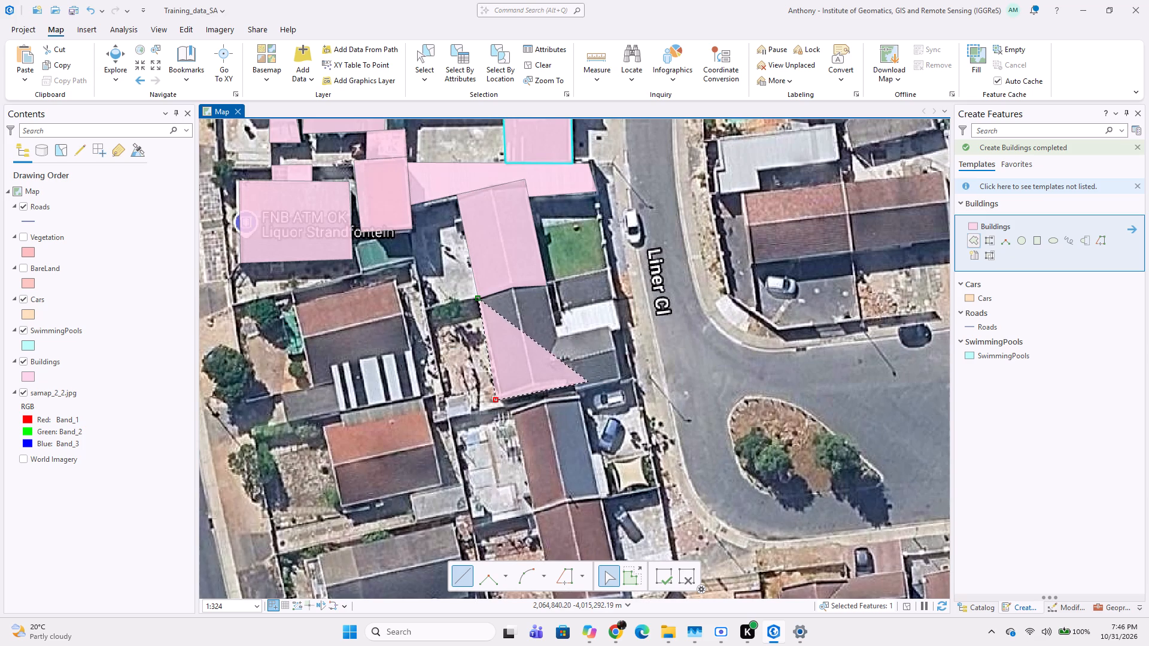
left_click(569, 382)
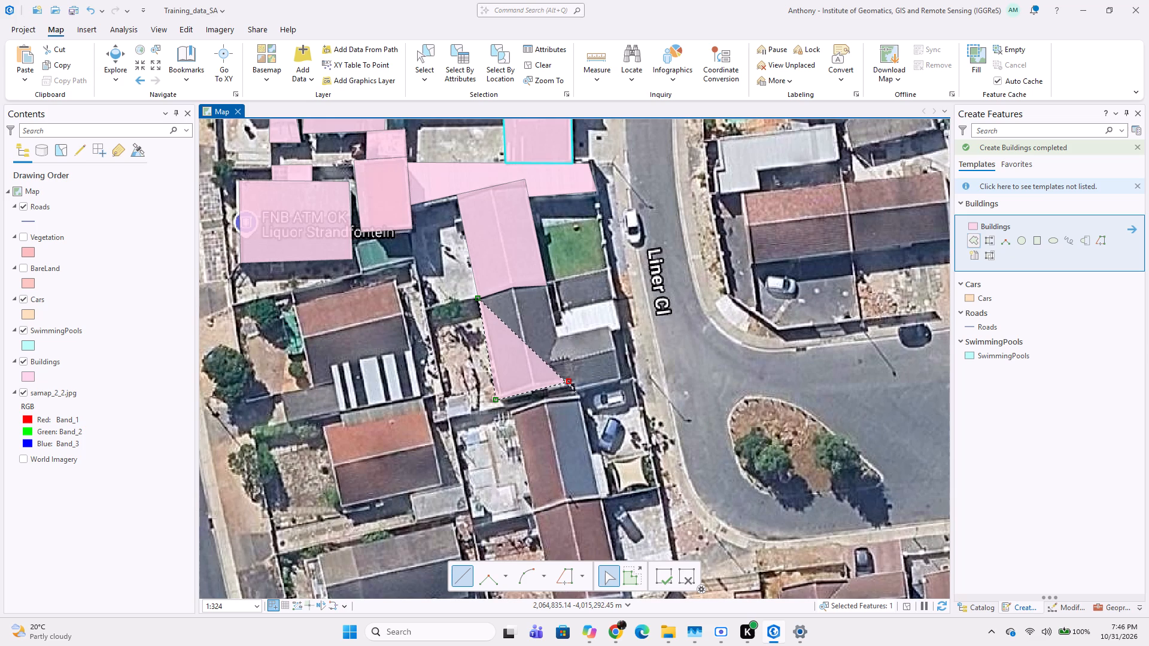
left_click(576, 392)
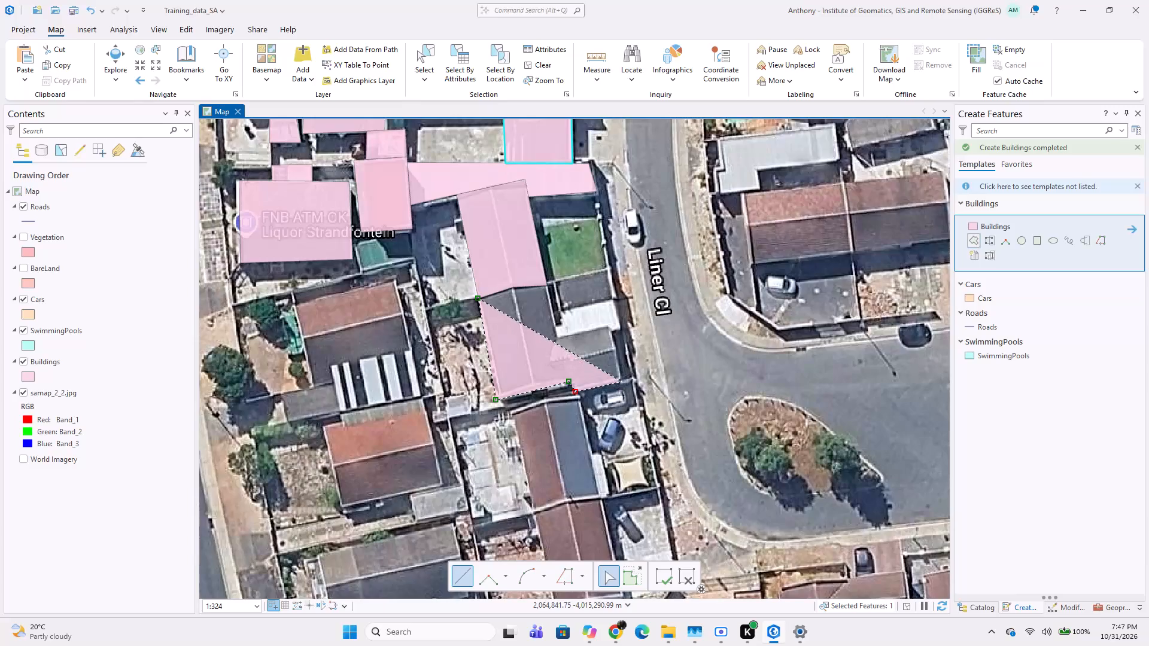
left_click(622, 382)
left_click(609, 327)
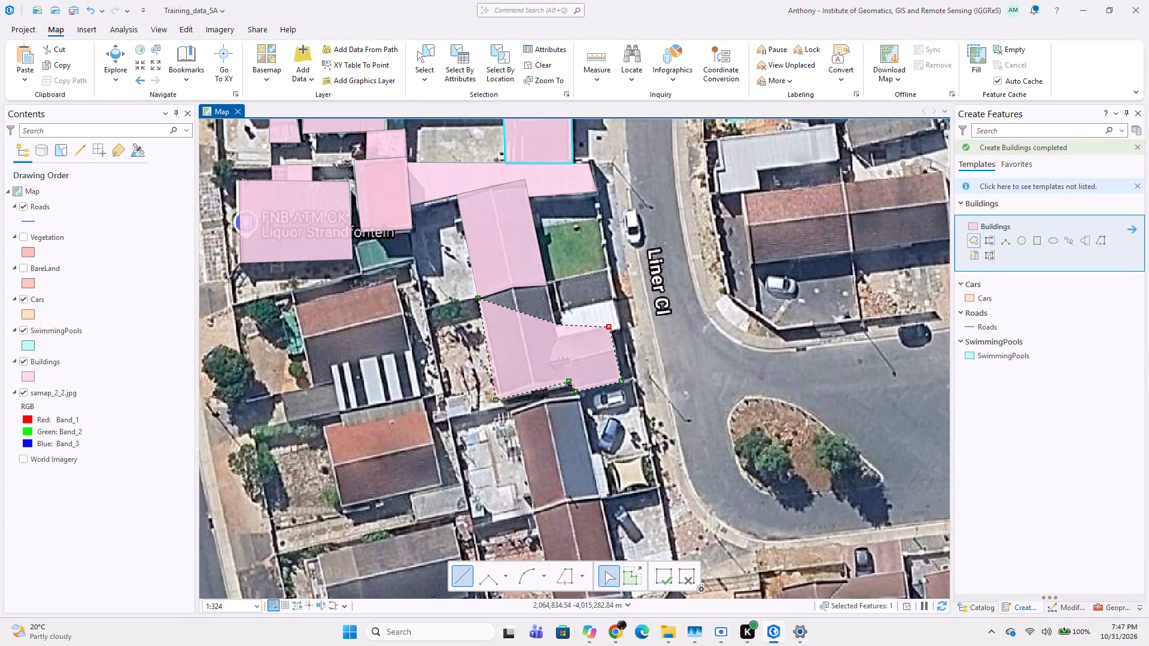
left_click(559, 337)
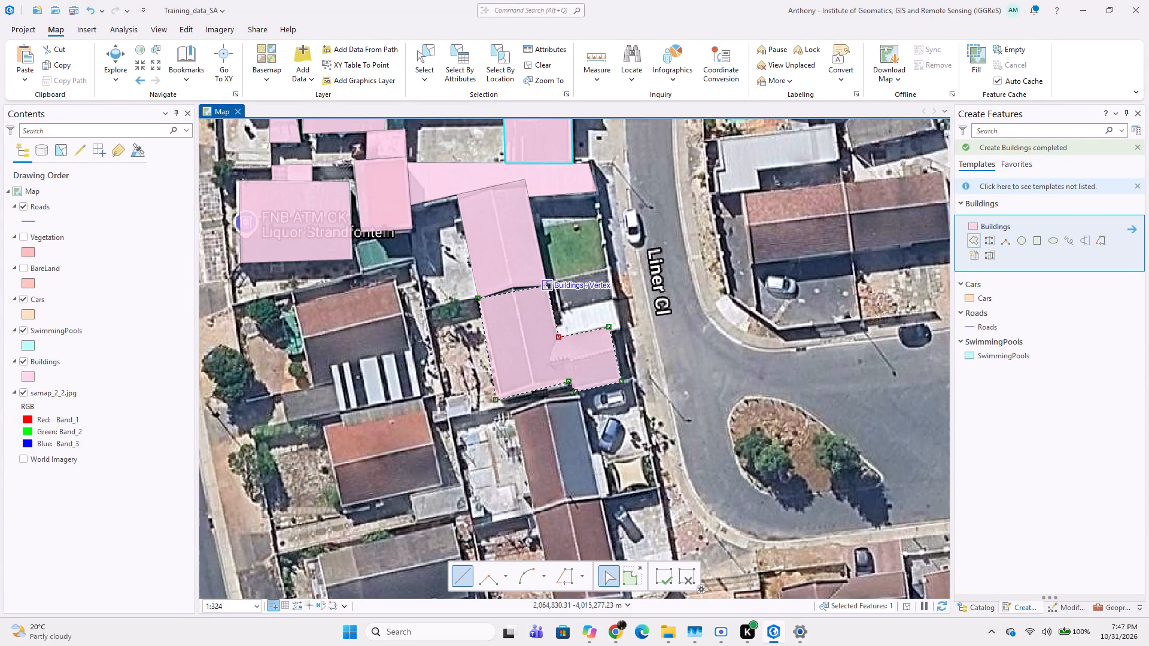
left_click(546, 285)
double_click(511, 285)
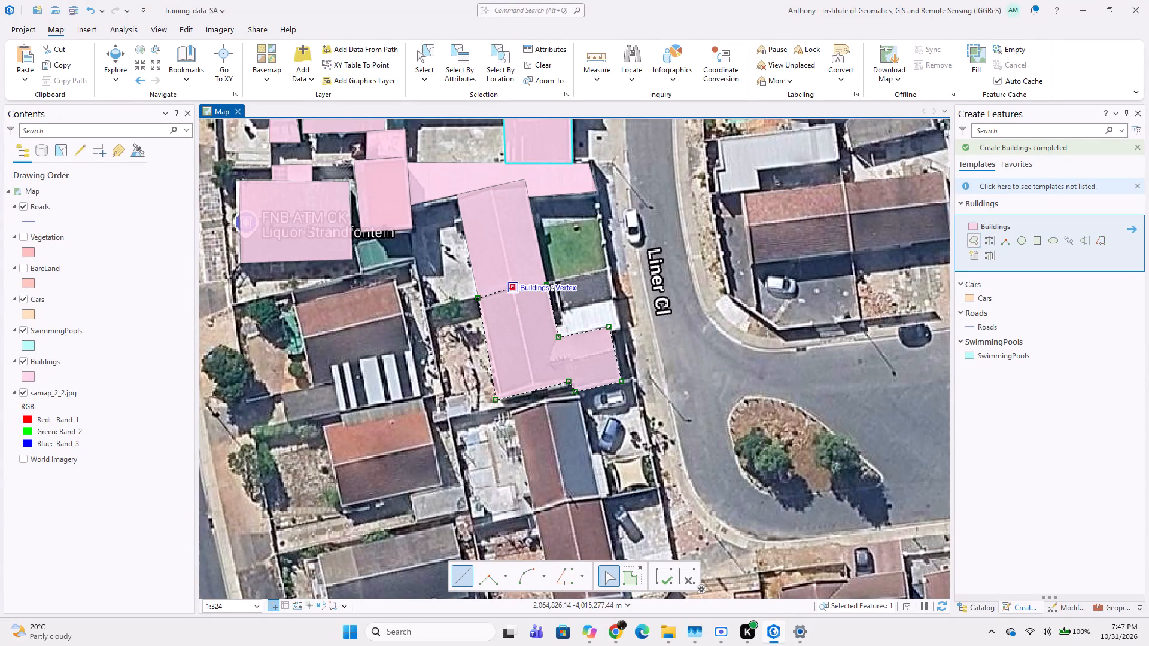
Digitize the red-and-grey roof south of FNB ATM OK Liquor Strandfontein as a six-vertex L-shaped Buildings polygon, leaving out the striped white roof.
scroll(584, 352, "down", 2)
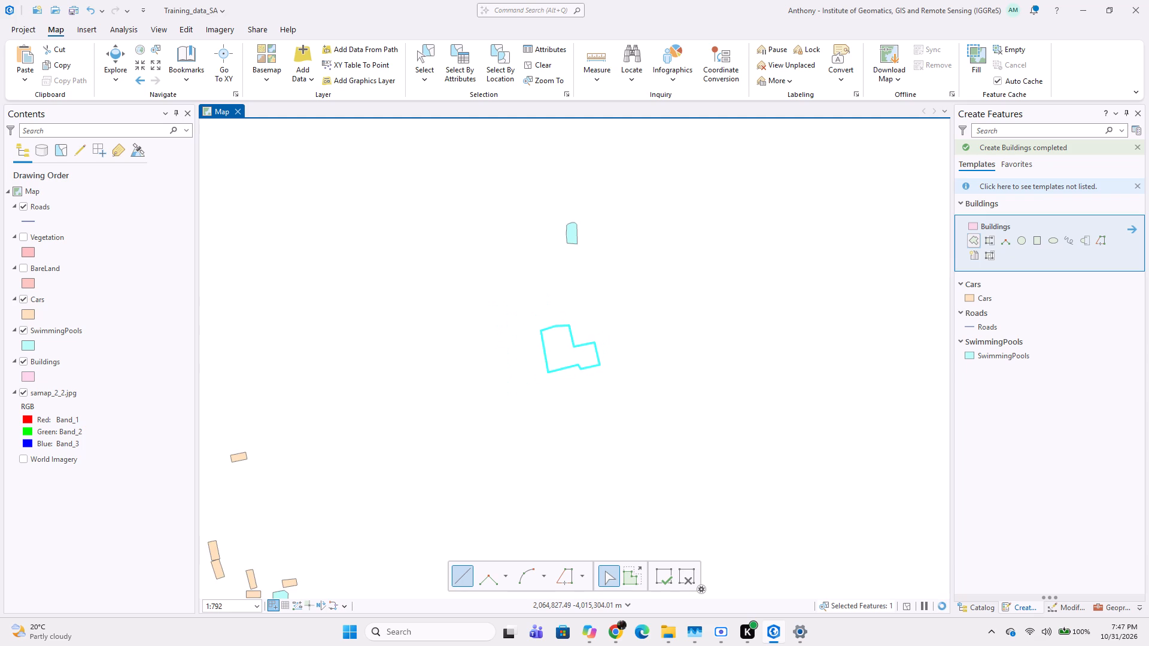
middle_click_drag(572, 409, 588, 362)
middle_click_drag(546, 325, 597, 368)
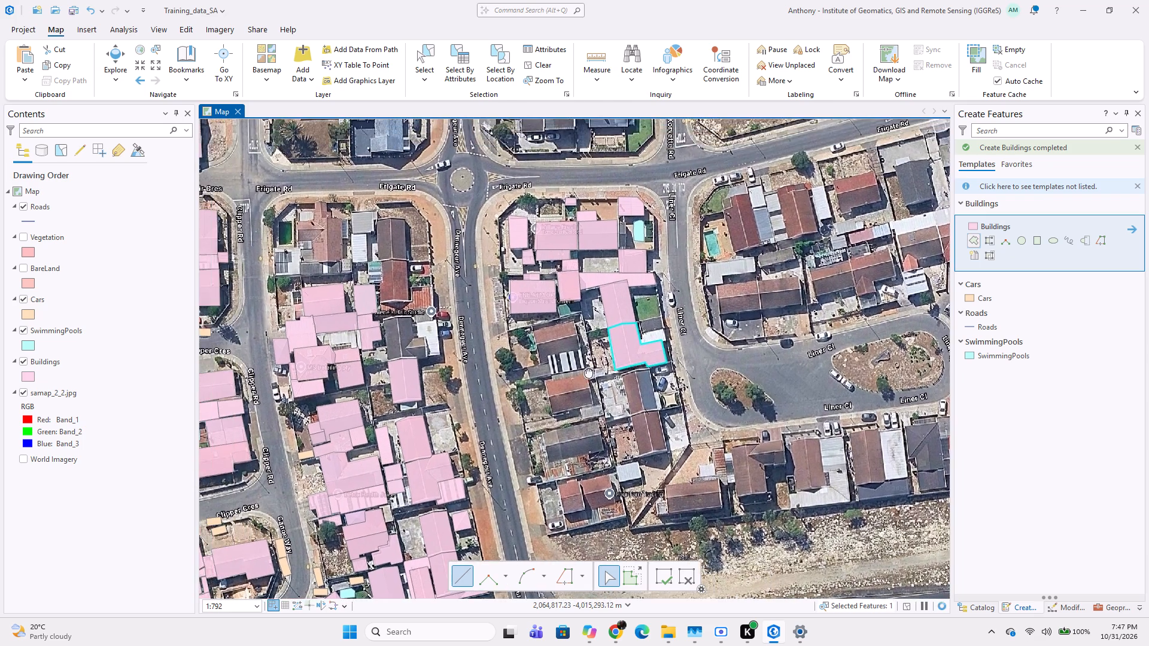
scroll(540, 340, "up", 2)
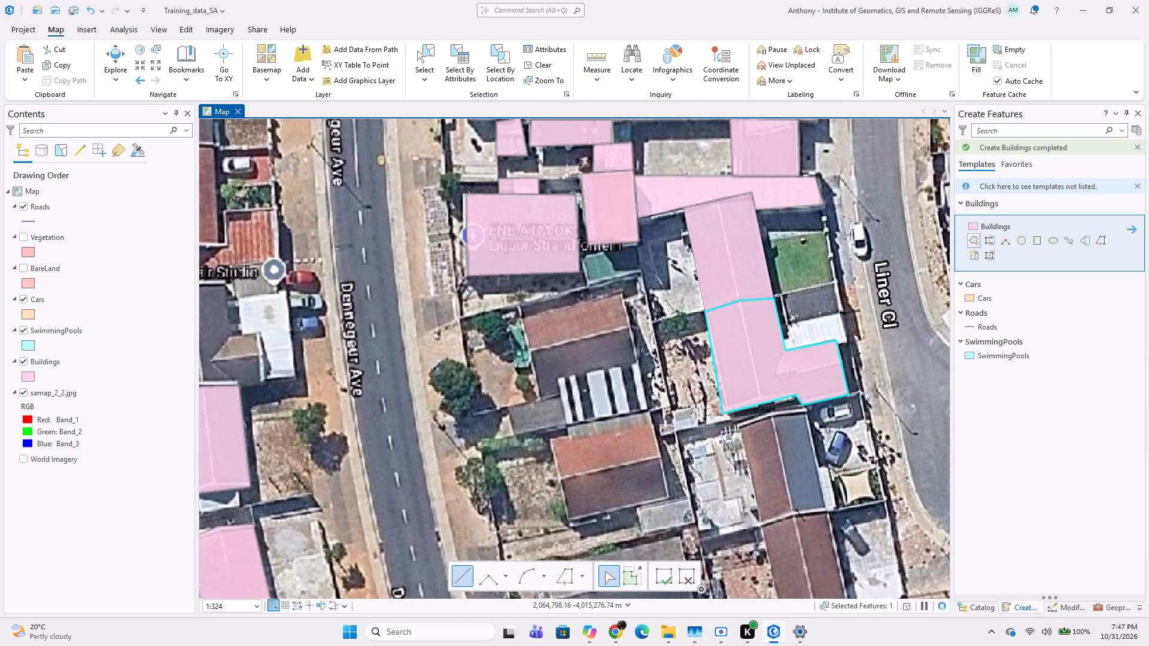
left_click(517, 306)
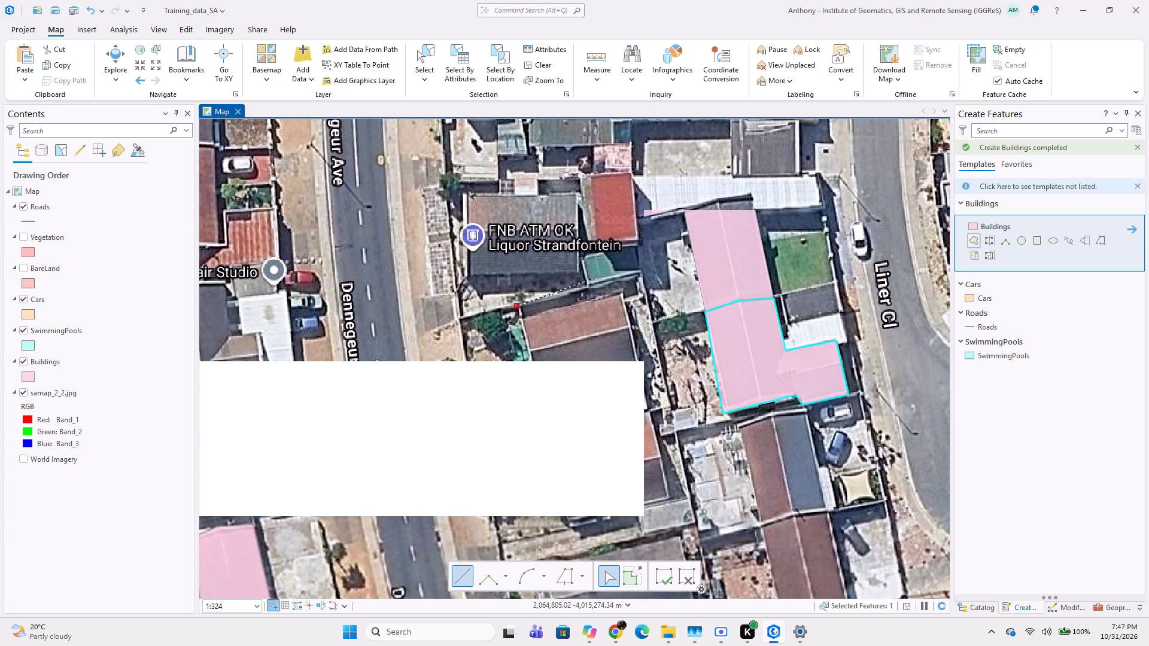
key("Escape")
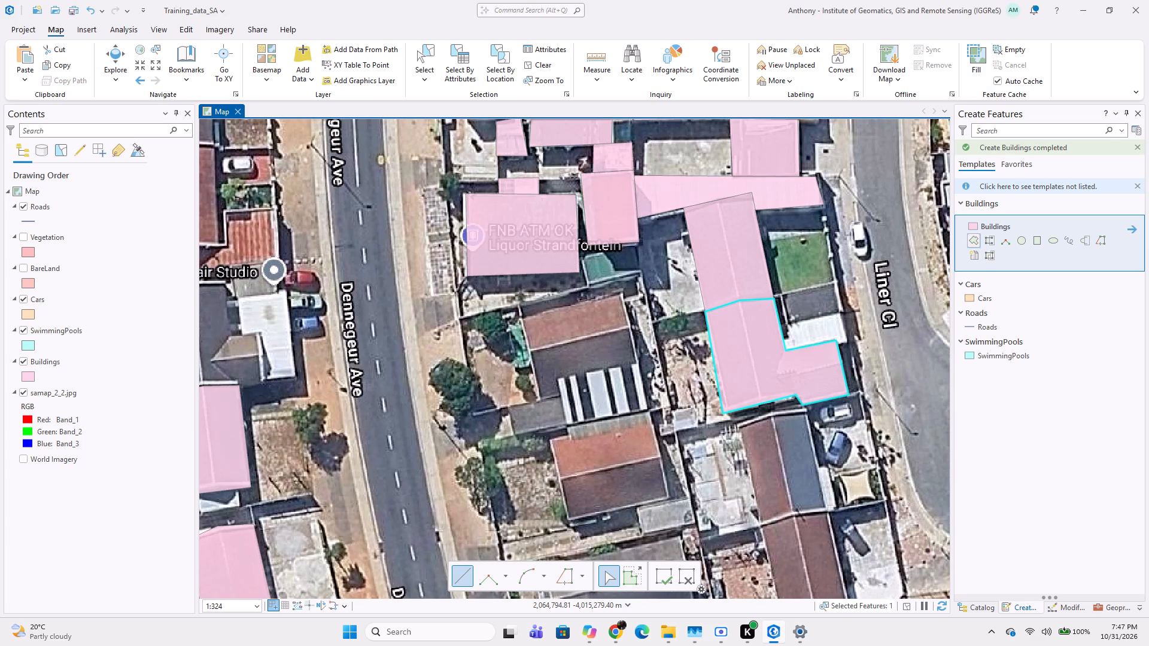
left_click(523, 316)
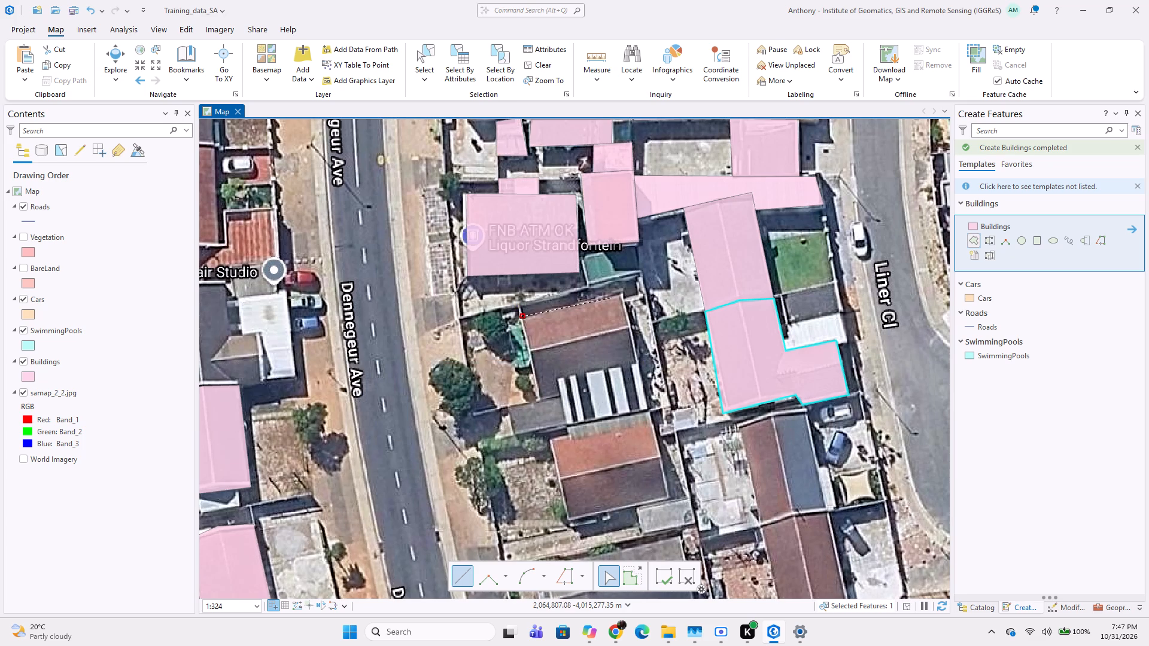
left_click(619, 291)
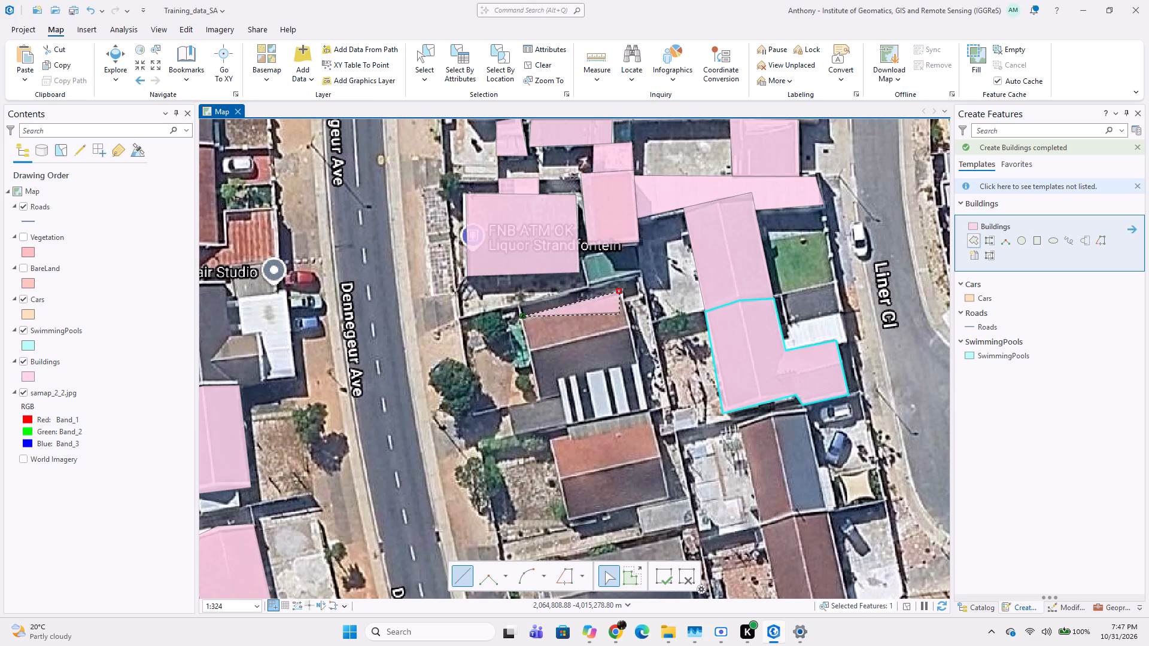
left_click(640, 361)
left_click(555, 377)
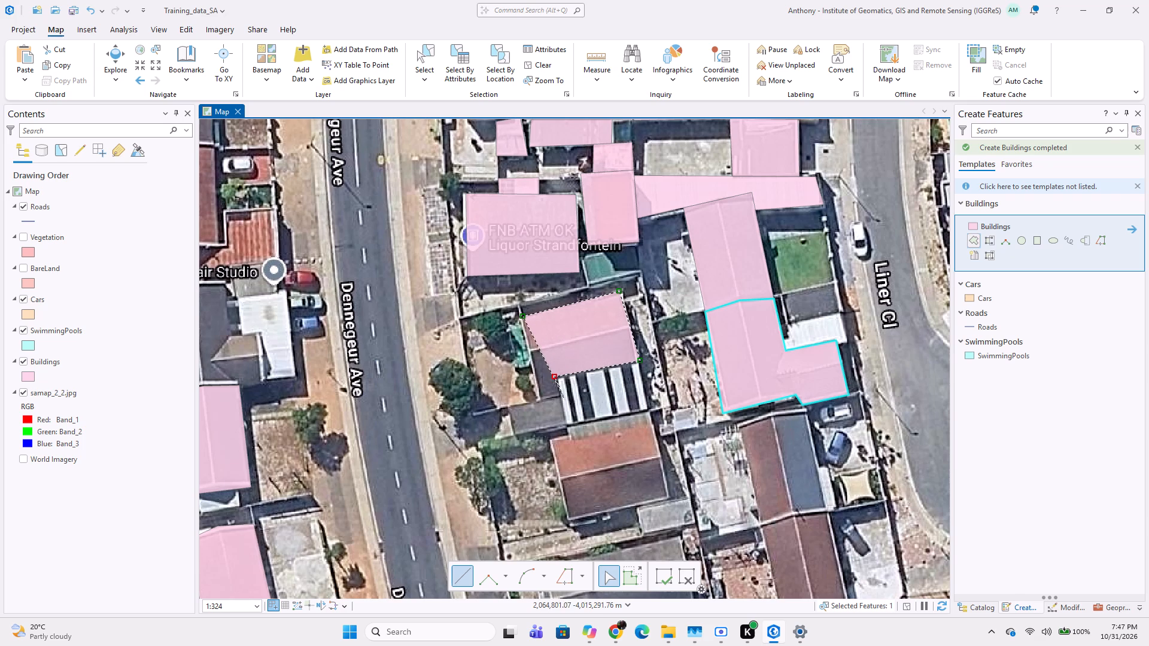
left_click(561, 394)
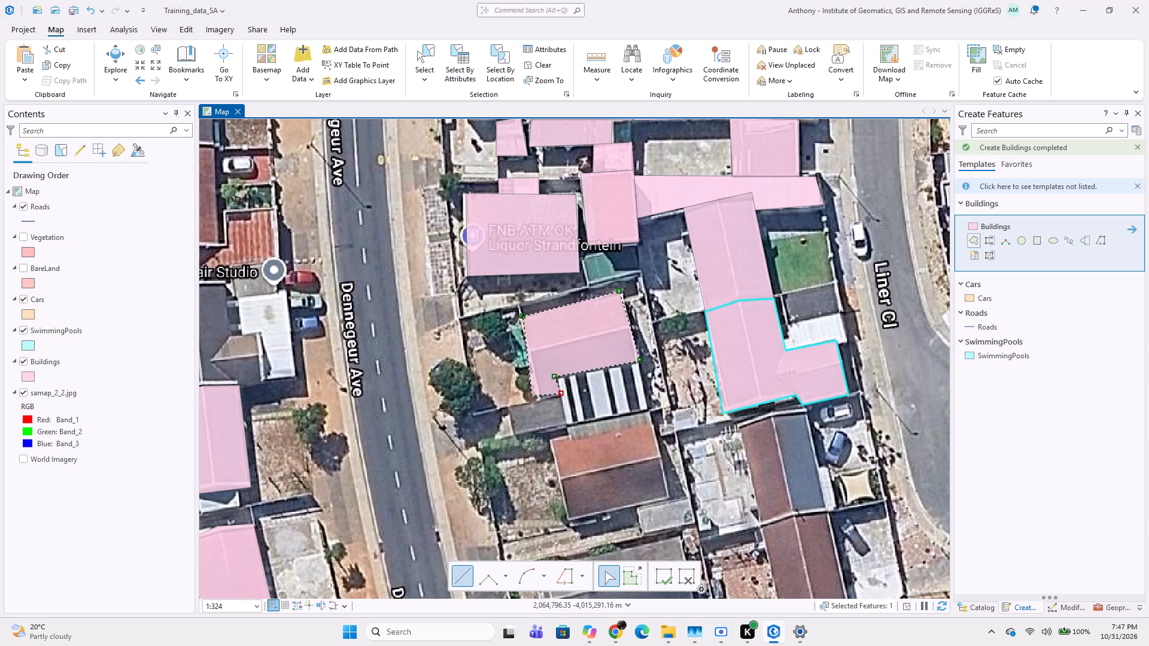
double_click(538, 398)
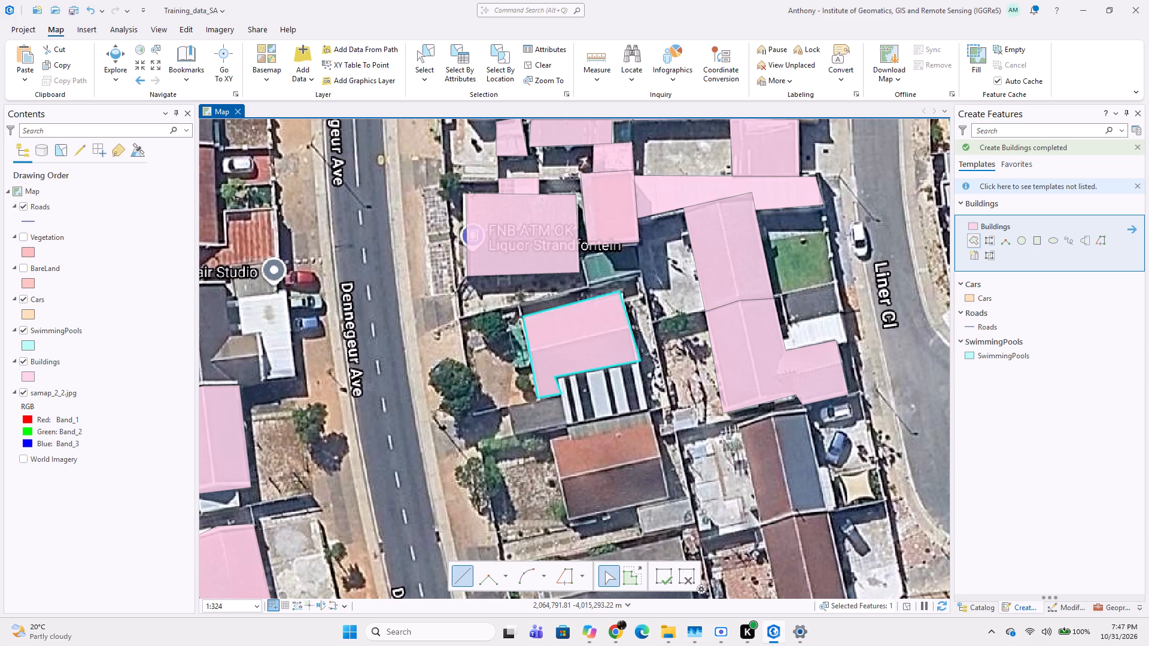
Digitize the small grey roof at the red-and-grey house's southwest corner, towards Dennegeur Ave, as a five-vertex Buildings polygon.
left_click(506, 409)
left_click(542, 398)
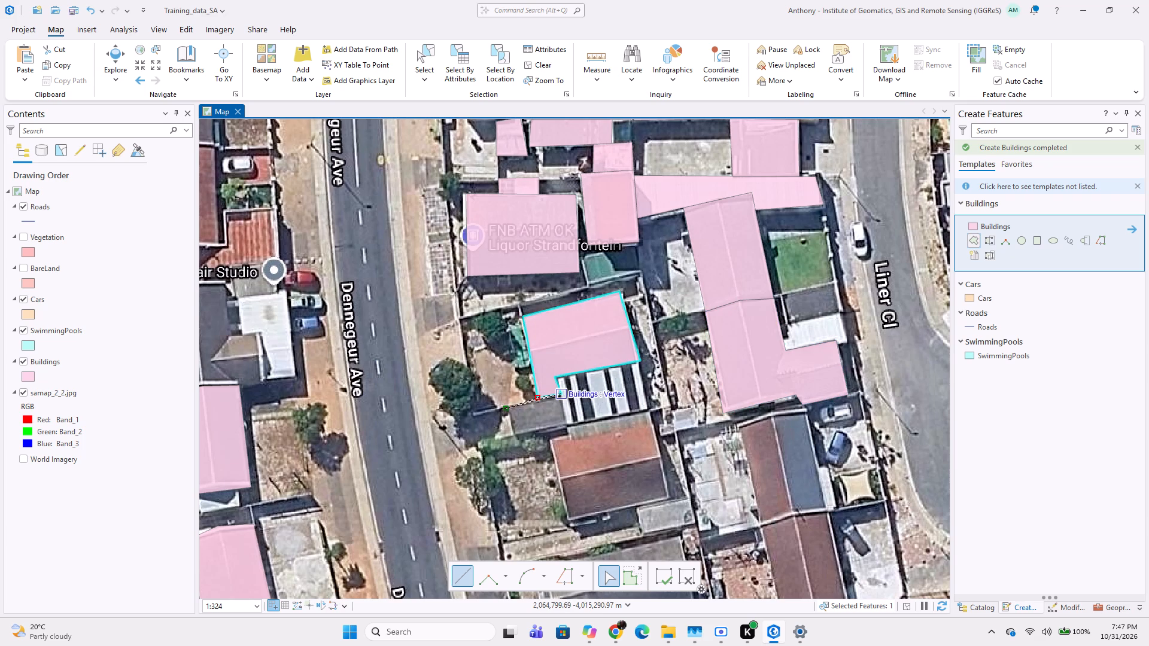
left_click(561, 390)
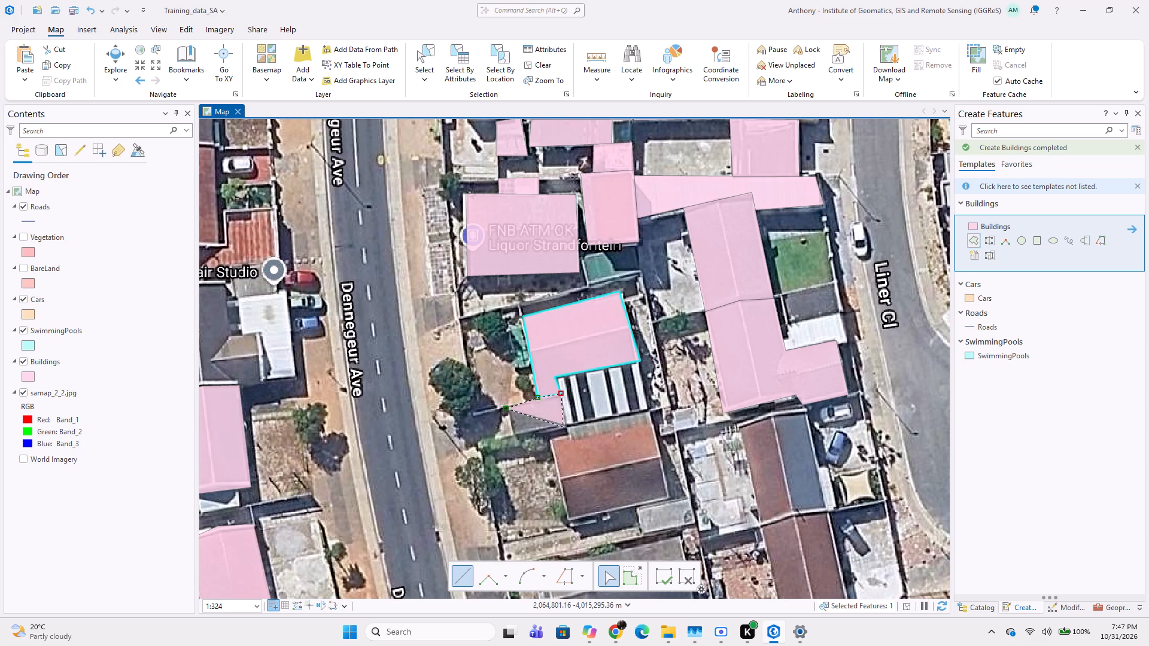
left_click(567, 425)
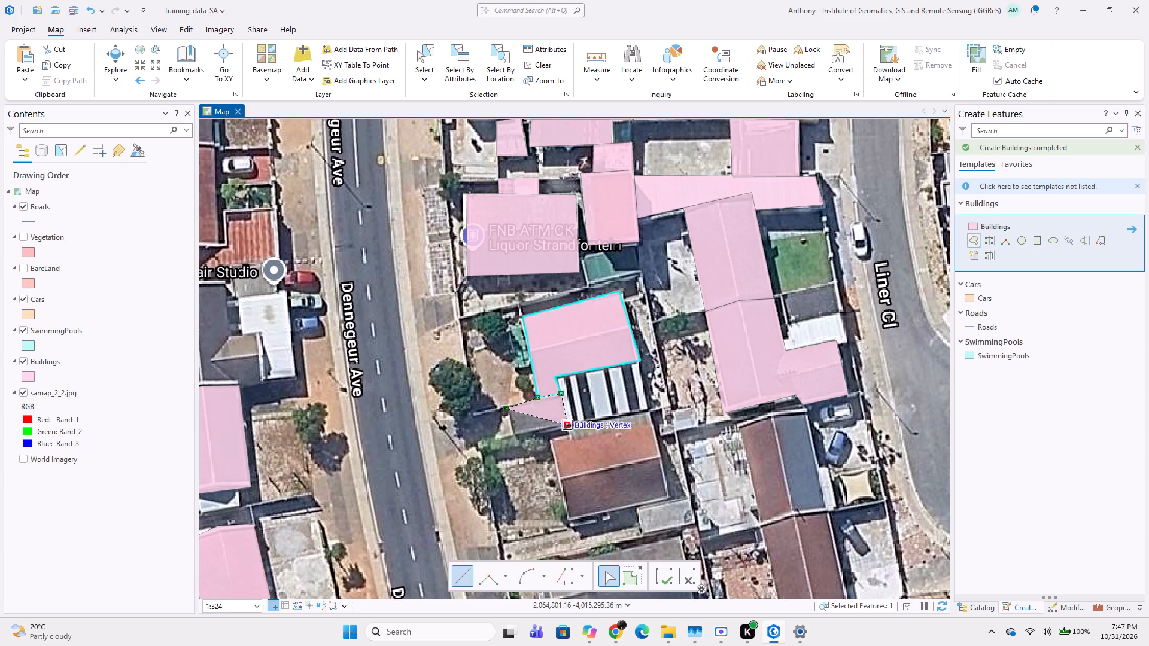
double_click(515, 438)
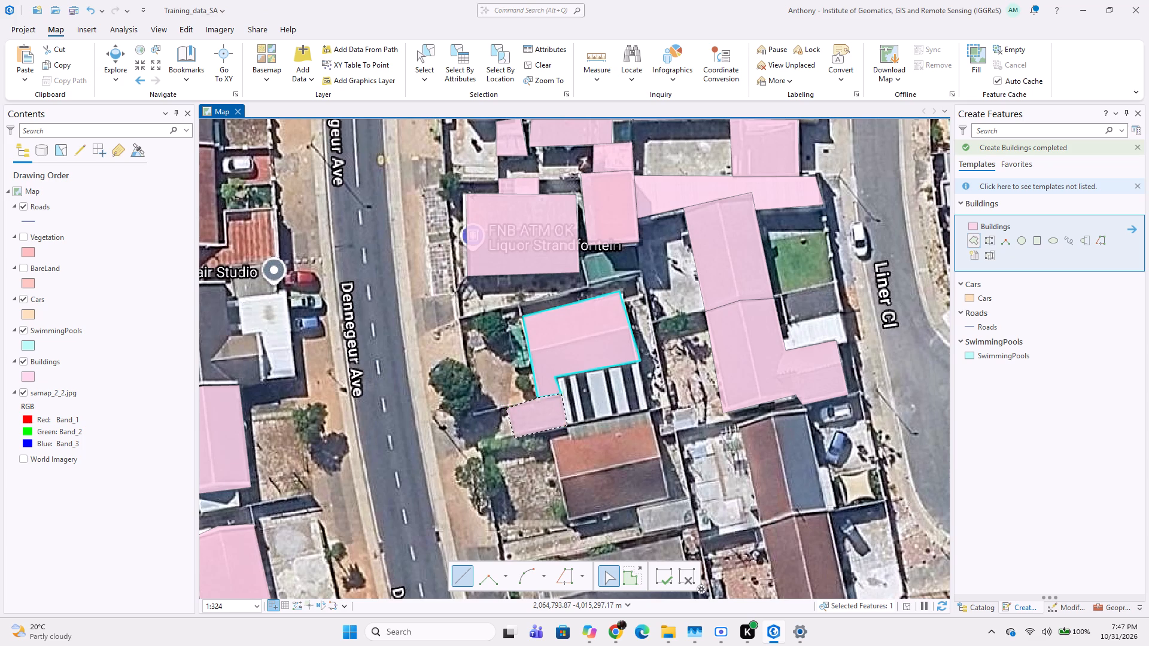
Digitize the striped white roof adjoining the south side of the mapped red-and-grey house as a four-sided Buildings polygon.
left_click(551, 379)
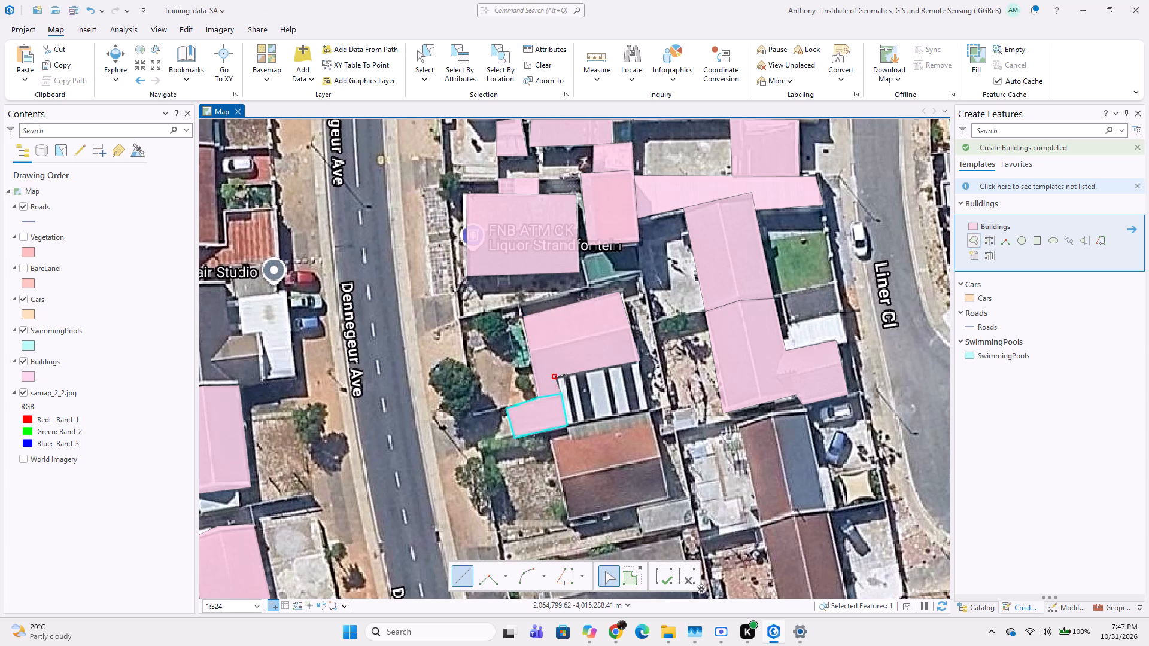
left_click(639, 358)
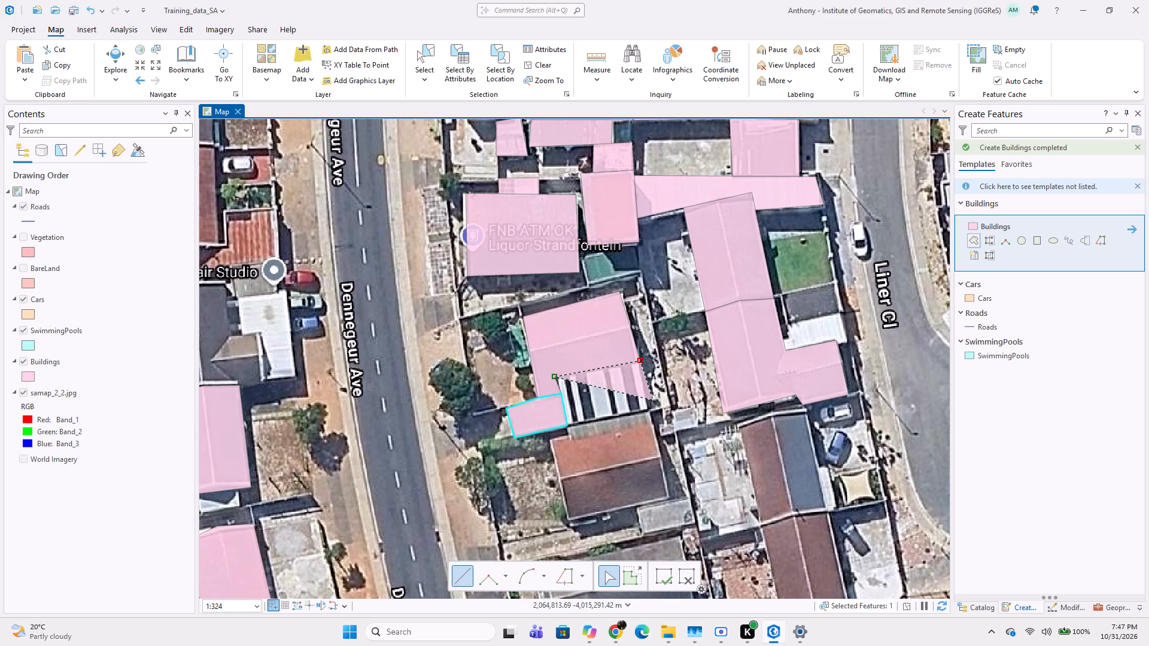
left_click(649, 409)
double_click(567, 427)
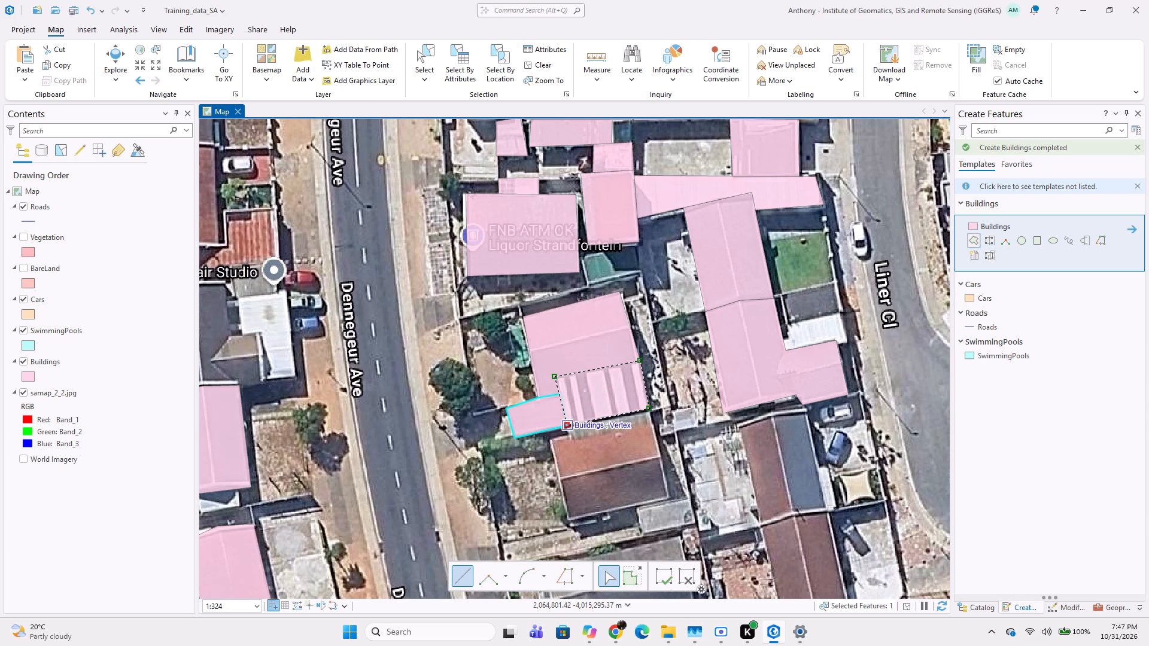
Digitize the red-and-brown gabled roof directly south of the striped roof as a six-vertex Buildings polygon, notched at its northwest corner.
left_click(569, 428)
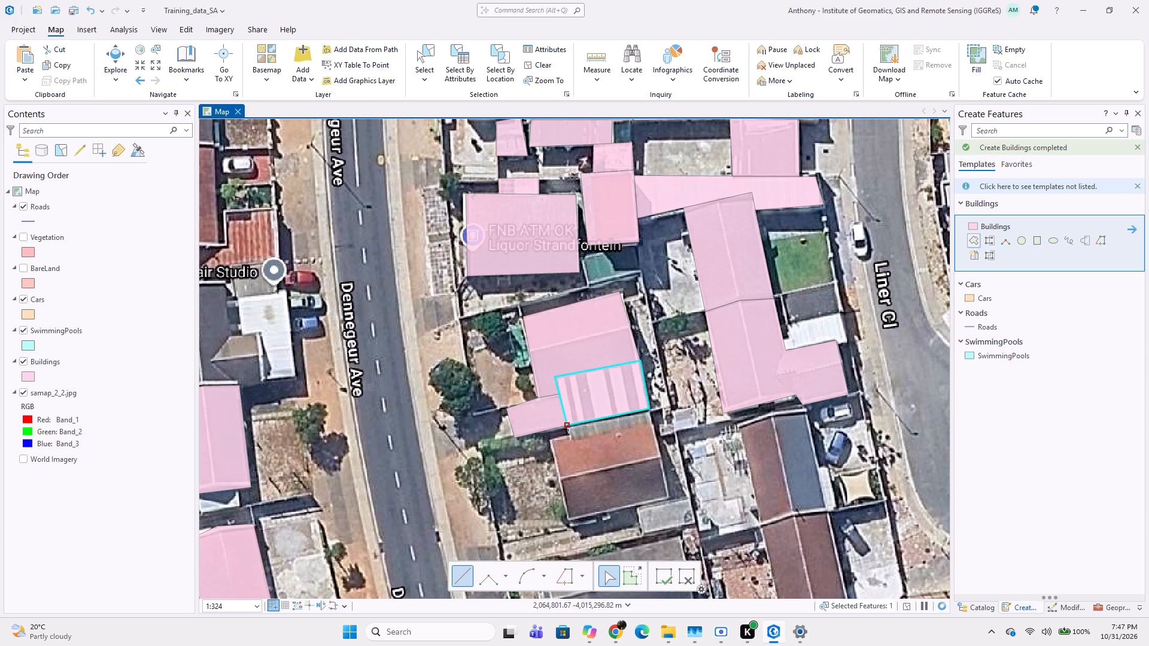
left_click(572, 438)
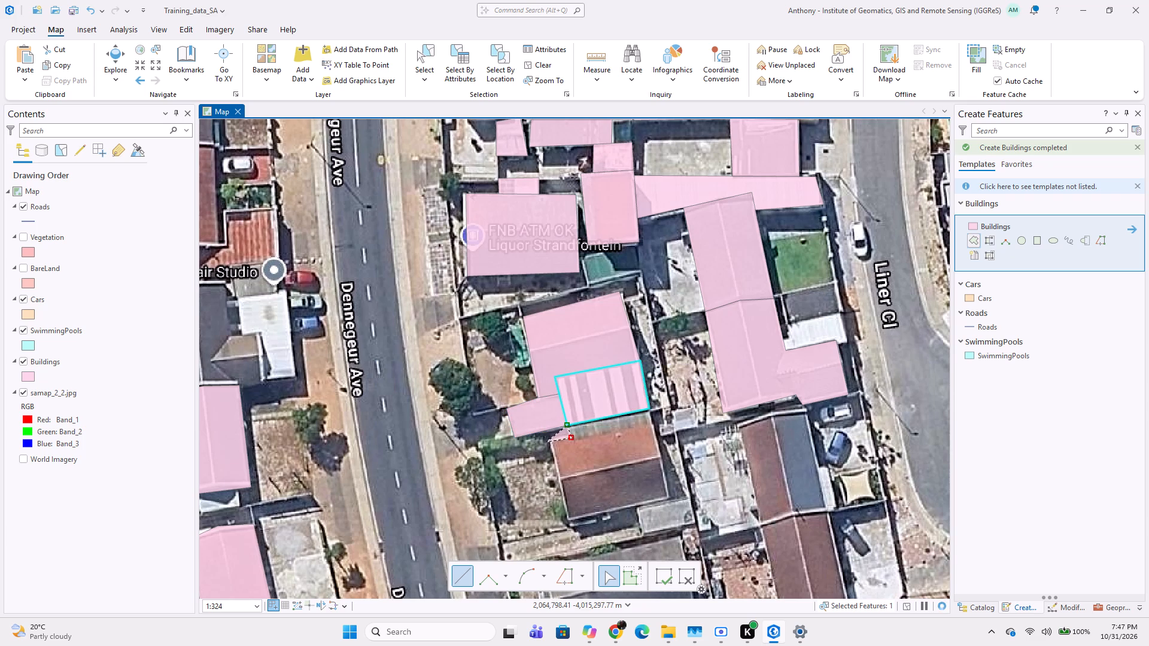
left_click(546, 442)
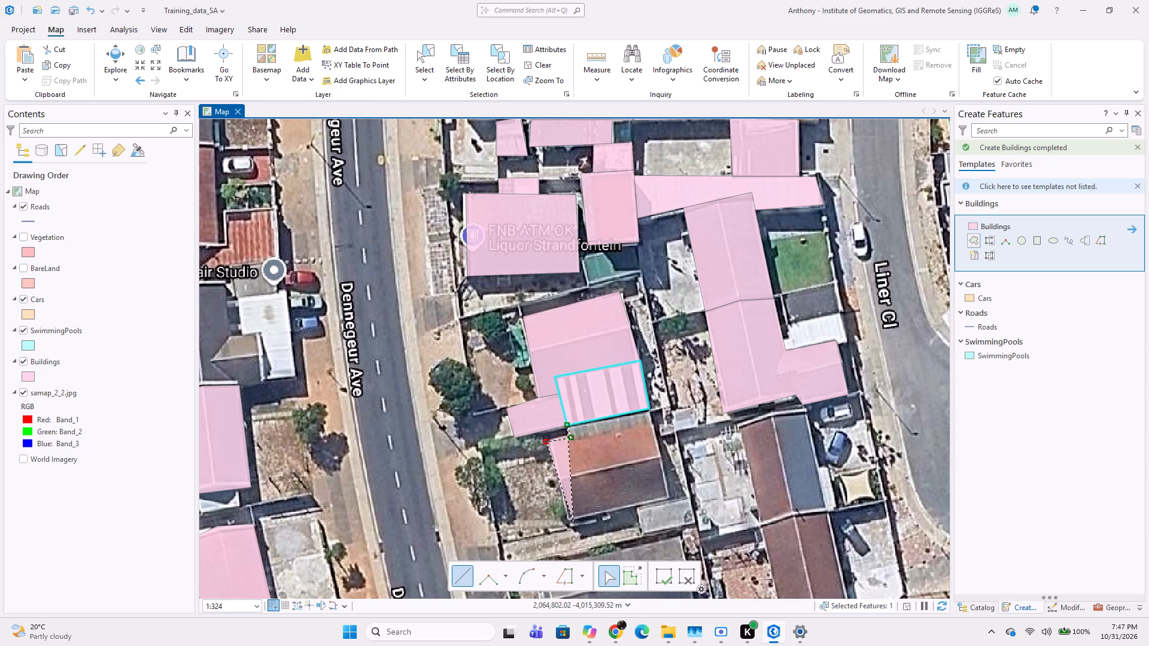
left_click(567, 522)
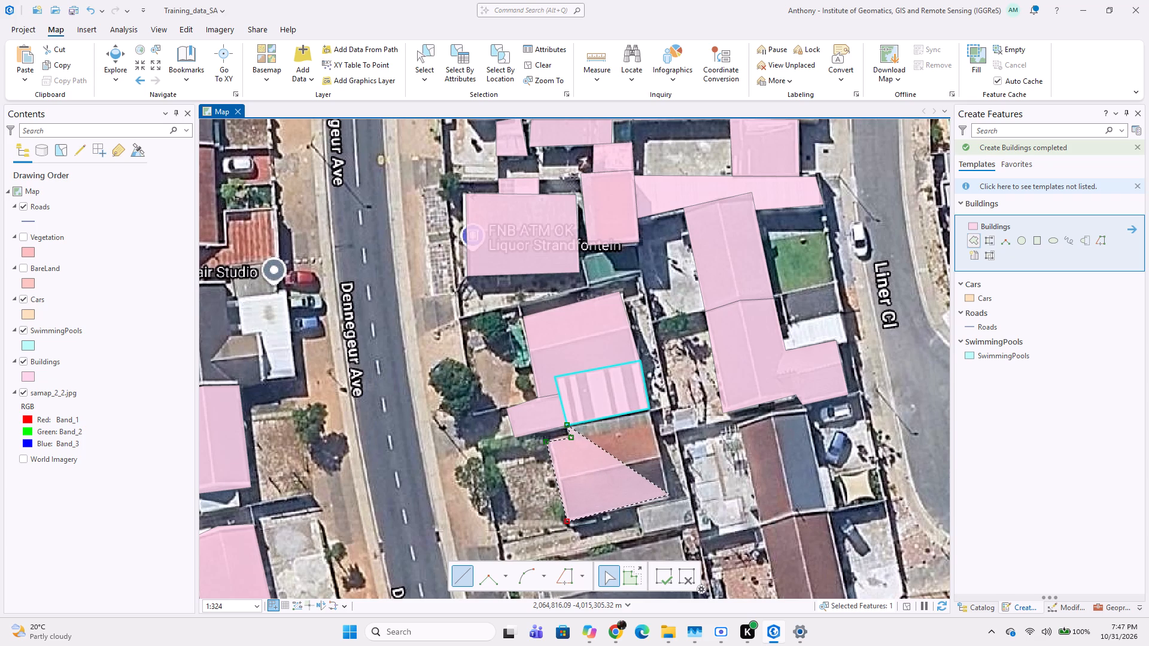
left_click(668, 495)
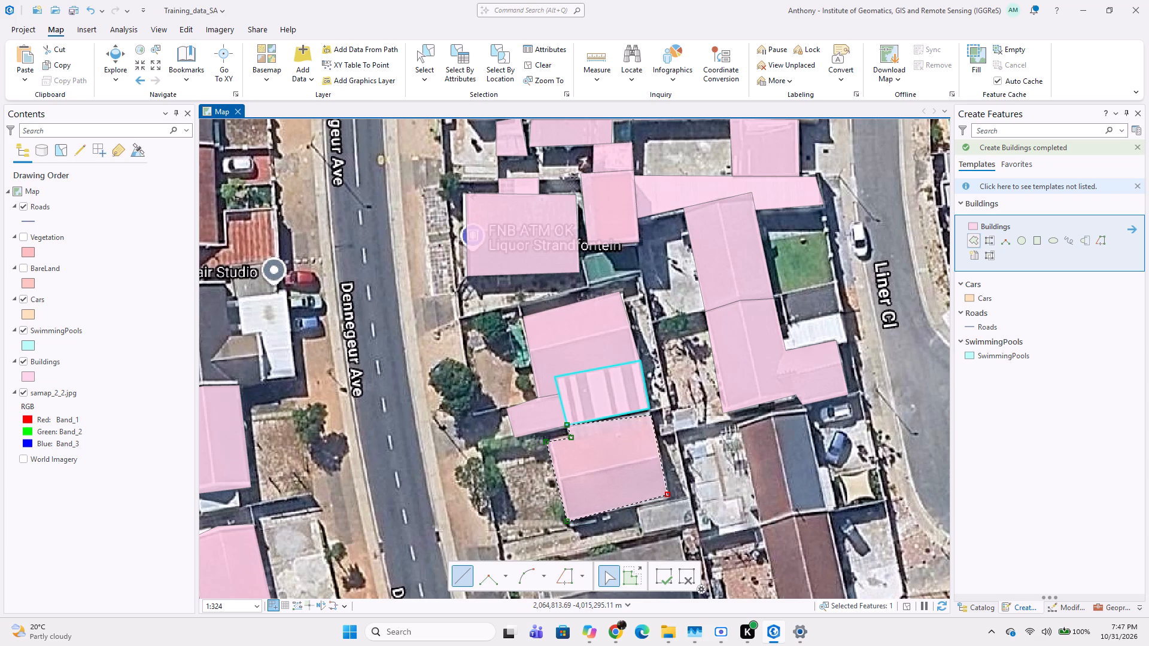
double_click(649, 407)
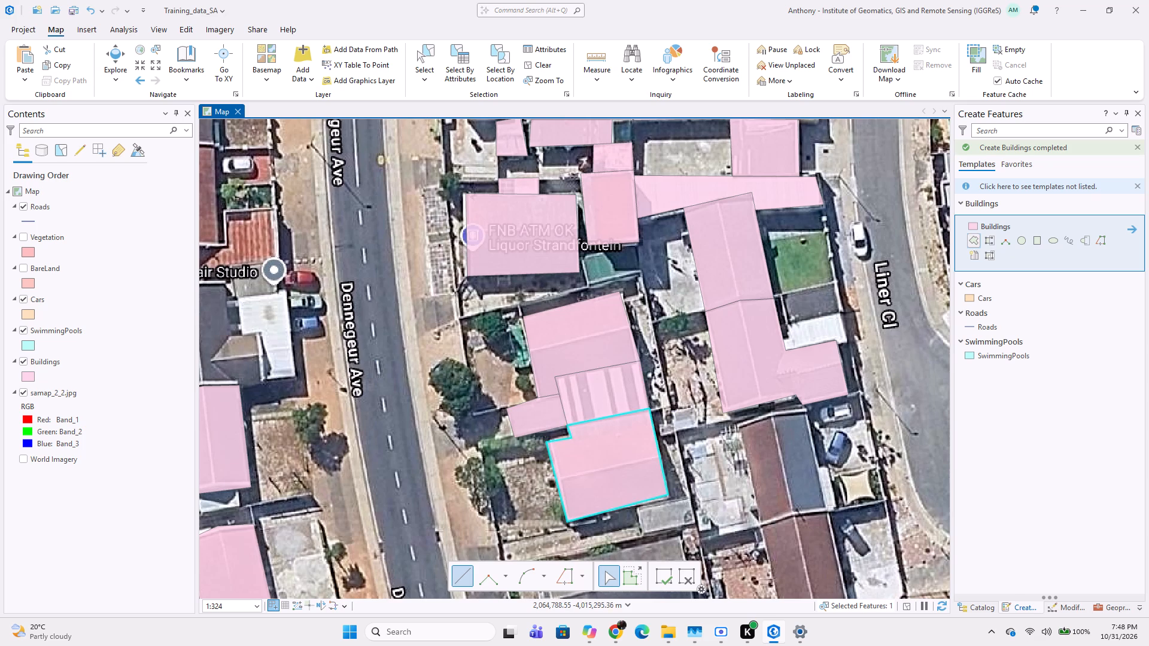
Digitize the small grey roof at the southeast corner of the newly mapped gabled house as a four-sided Buildings polygon.
middle_click_drag(573, 434, 528, 325)
middle_click_drag(561, 417, 549, 362)
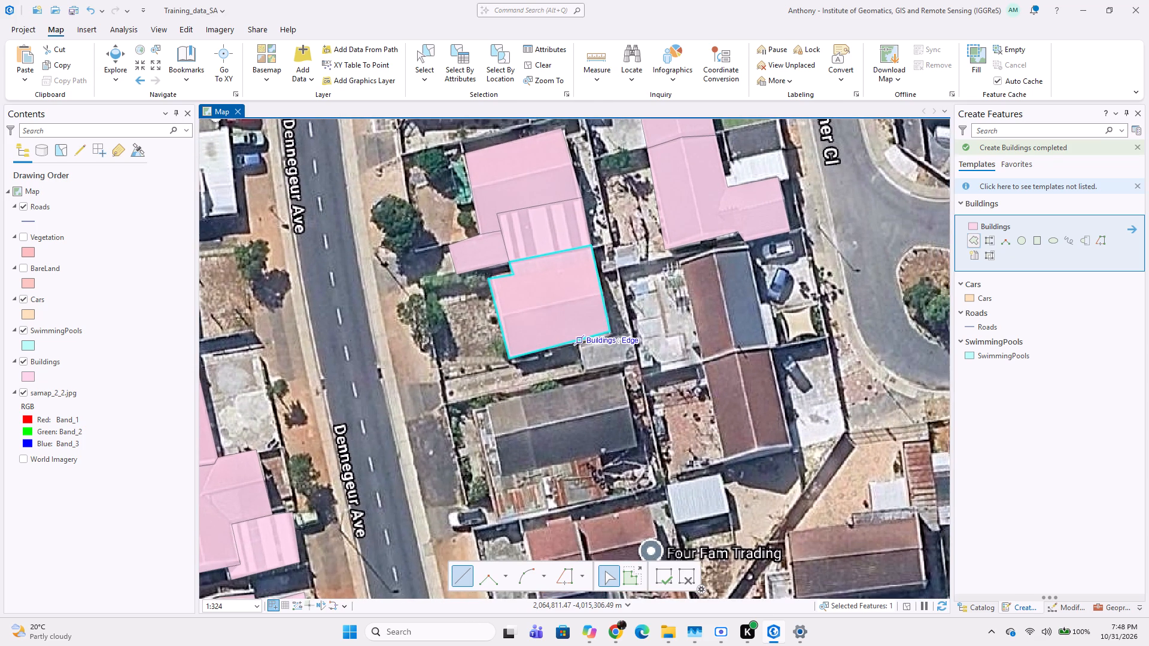
left_click(580, 342)
left_click(582, 371)
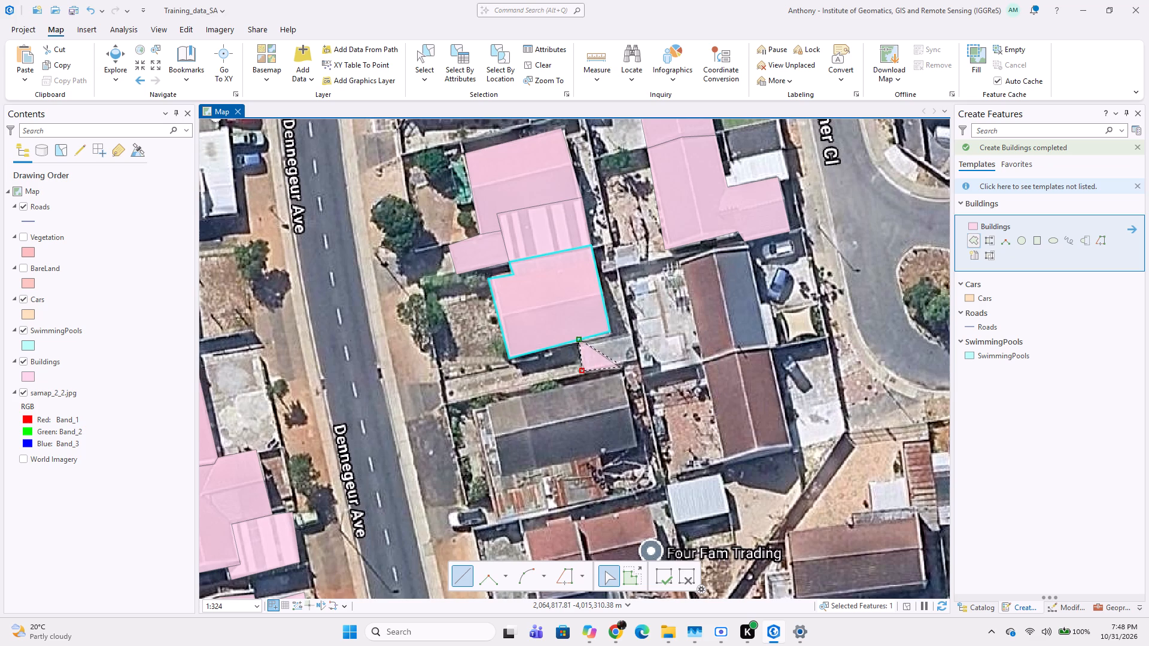
left_click(637, 360)
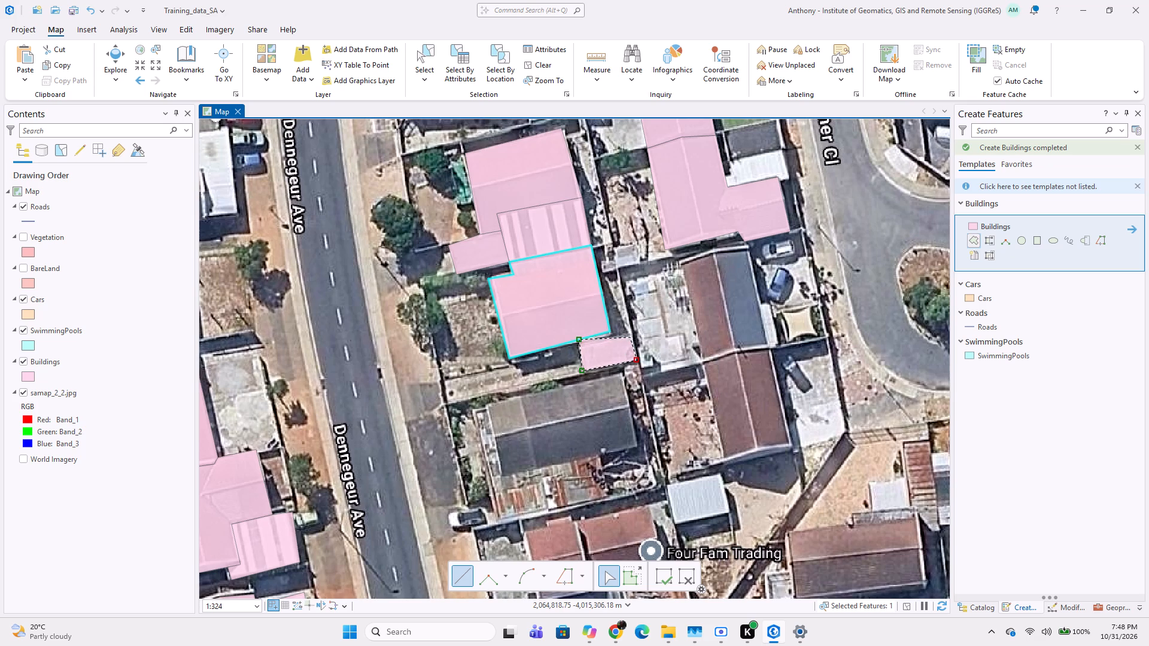
double_click(630, 333)
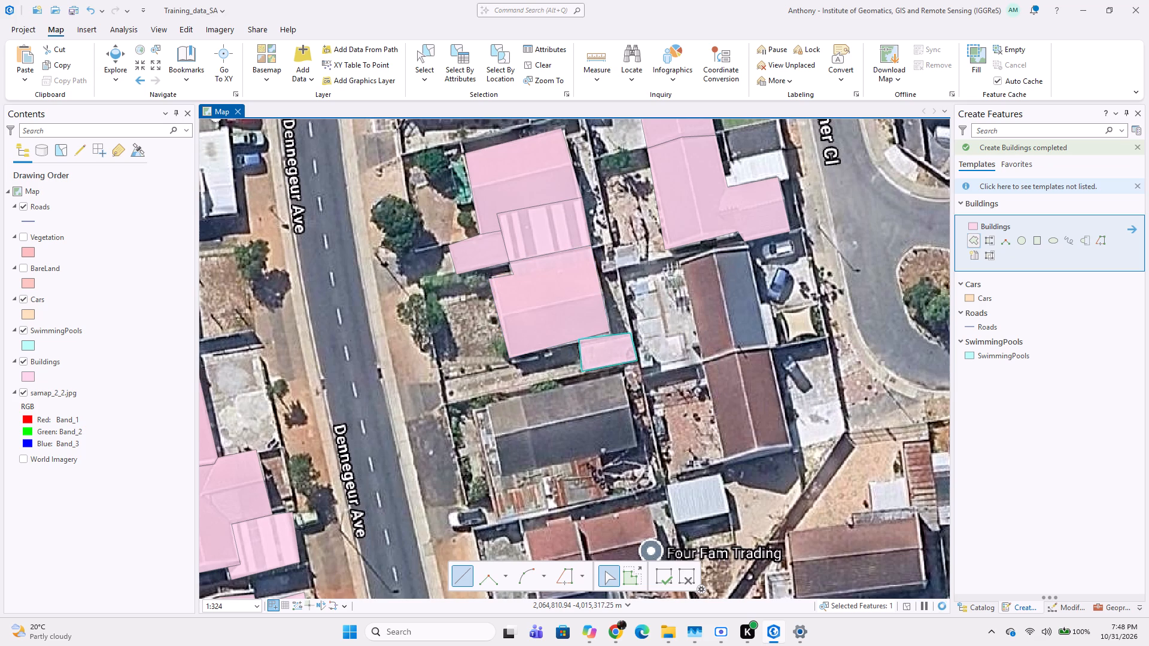
Digitize the large dark grey gabled roof south of the small grey roof, beside Dennegeur Ave, as a four-sided Buildings polygon.
middle_click_drag(609, 369, 630, 361)
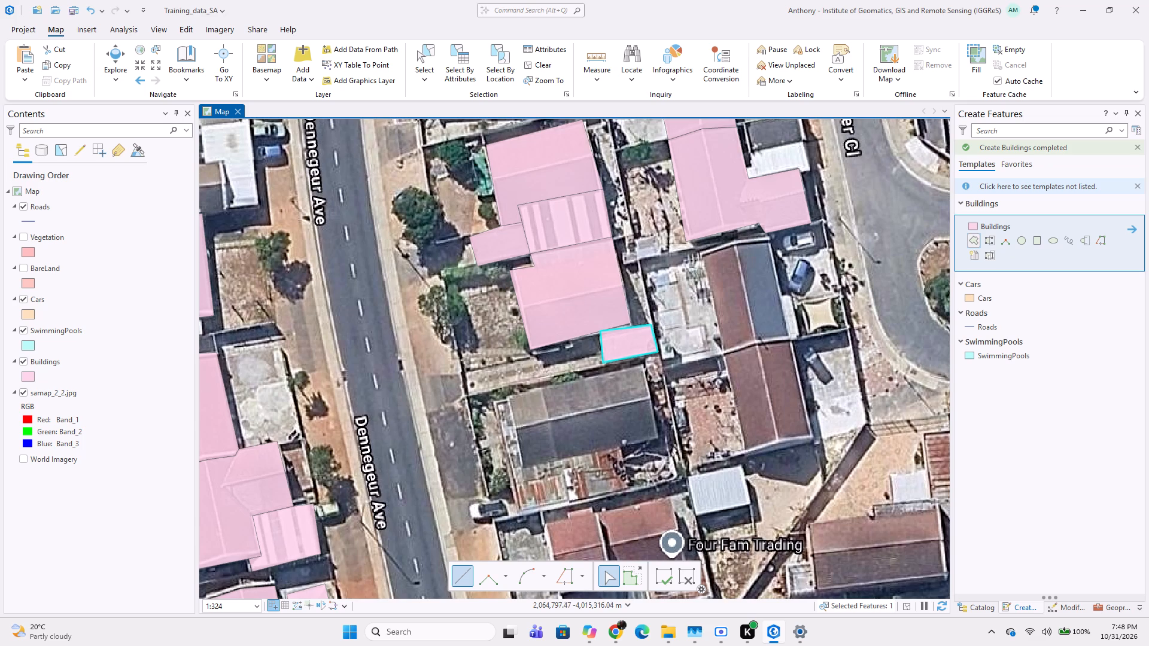
left_click(509, 396)
left_click(524, 469)
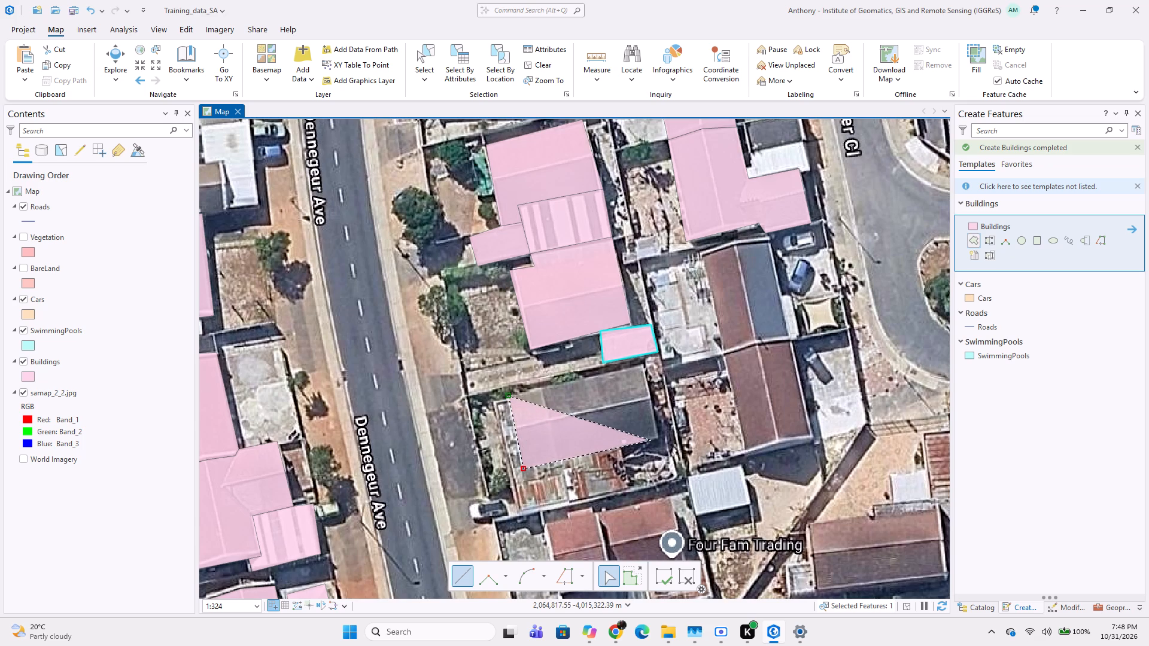
left_click(657, 438)
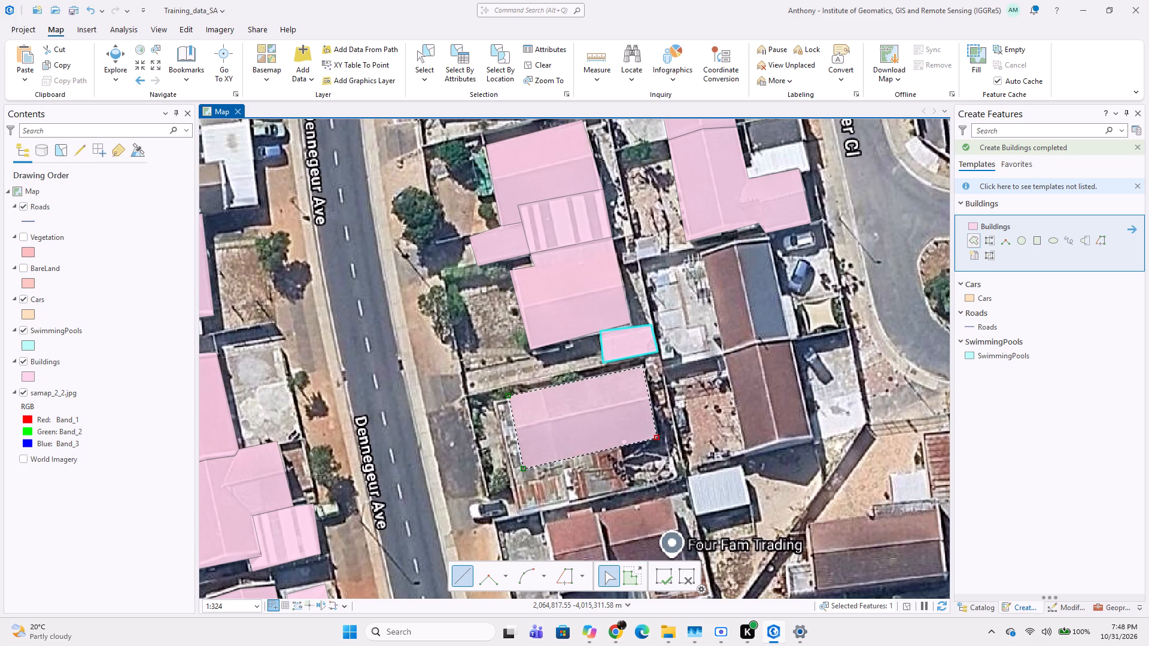
double_click(643, 365)
Digitize the rusty patchwork roof along the south side of the dark grey gabled building as a five-vertex Buildings polygon.
middle_click_drag(538, 469, 555, 354)
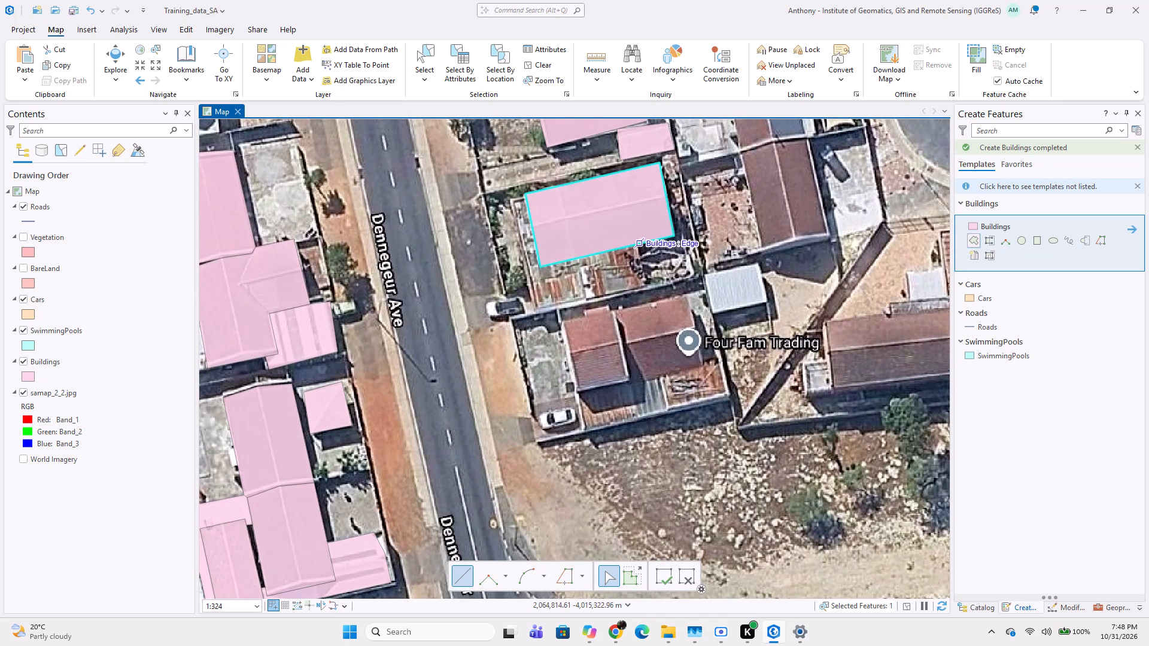
left_click_drag(640, 248, 643, 255)
left_click(647, 285)
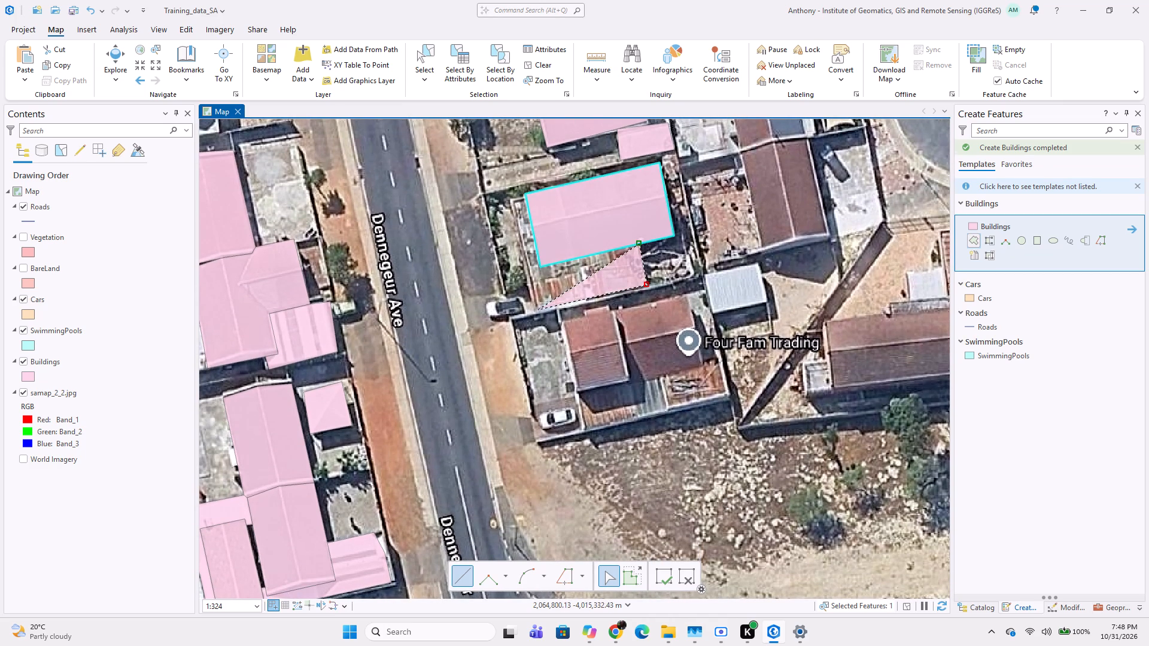
left_click(538, 310)
left_click(524, 270)
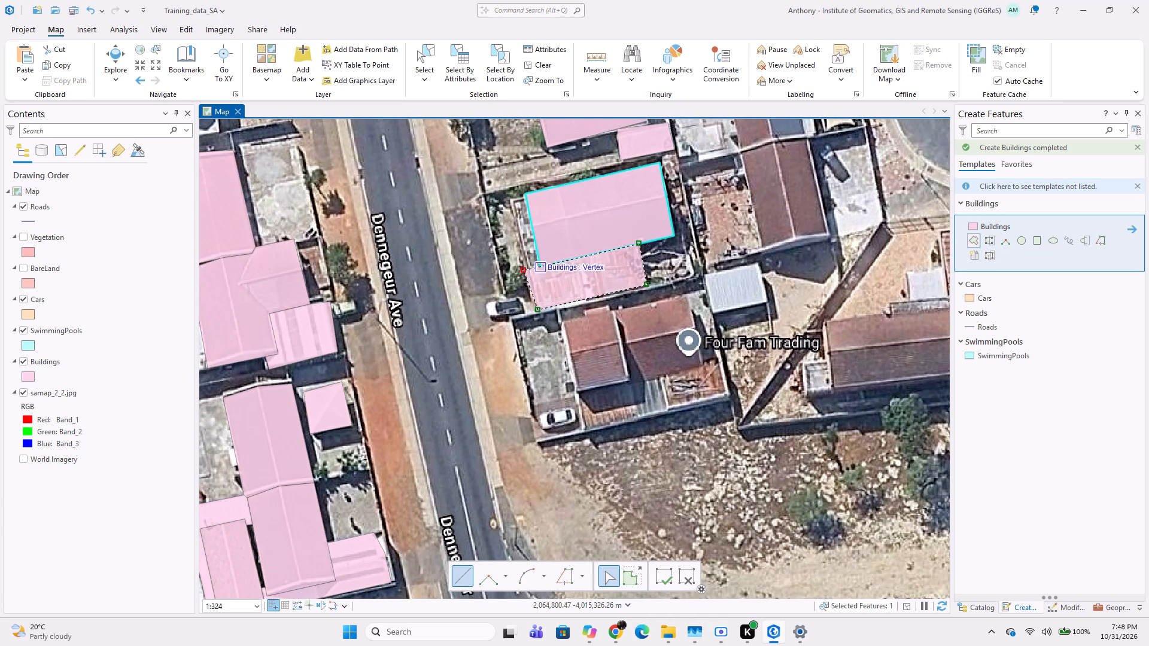
left_click(546, 264)
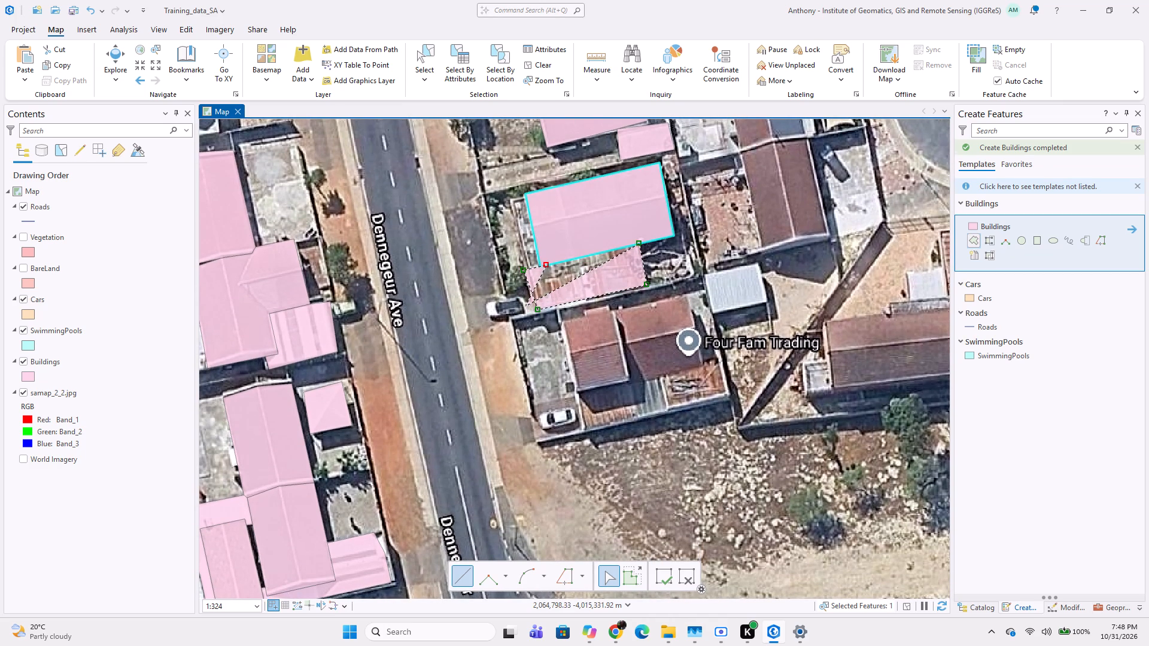
key("ctrl+z")
double_click(542, 264)
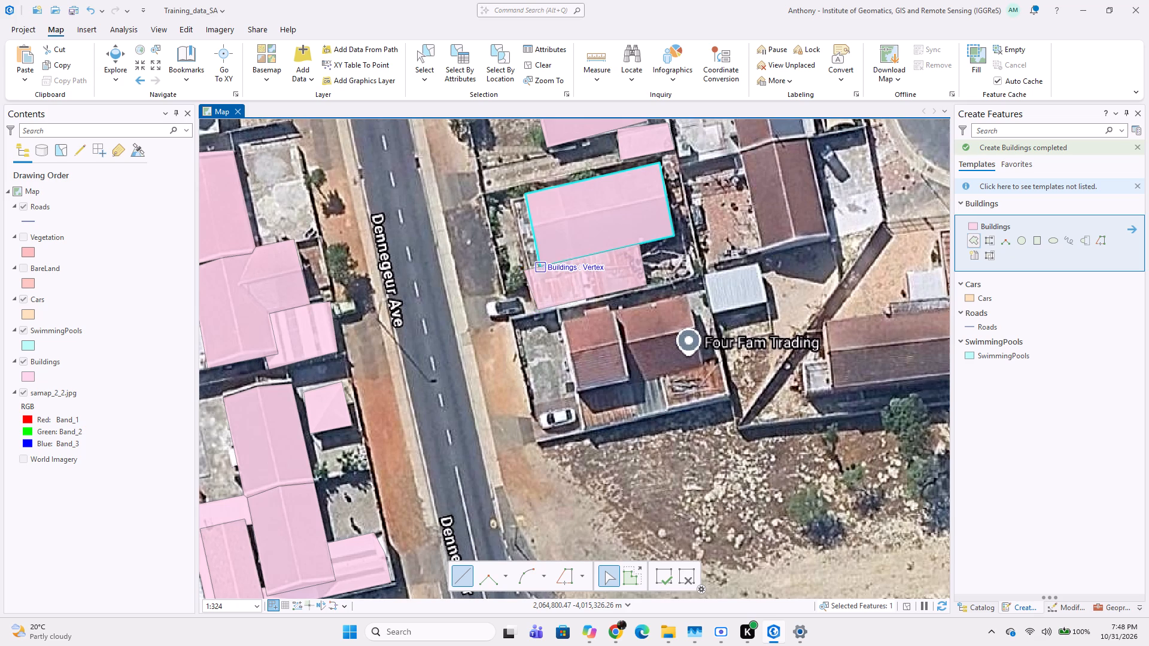
Digitize the western section of the red-brown roof at Four Fam Trading as a four-sided Buildings polygon.
middle_click_drag(616, 337, 609, 287)
scroll(572, 293, "up", 1)
middle_click_drag(572, 329, 577, 398)
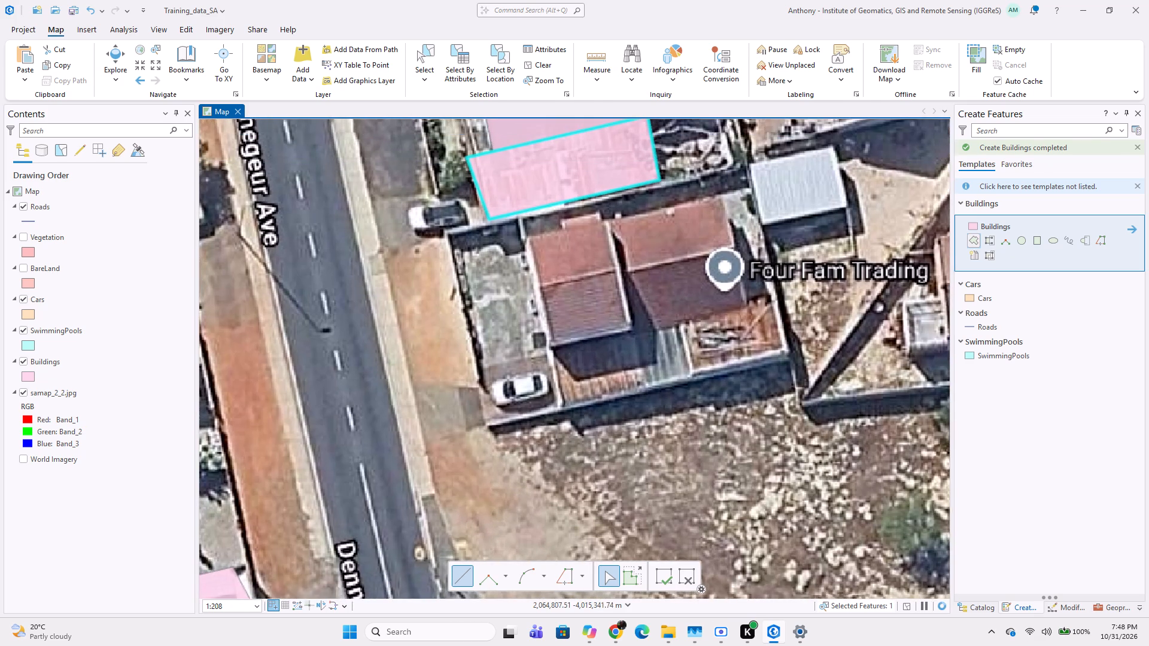
middle_click_drag(567, 310, 563, 396)
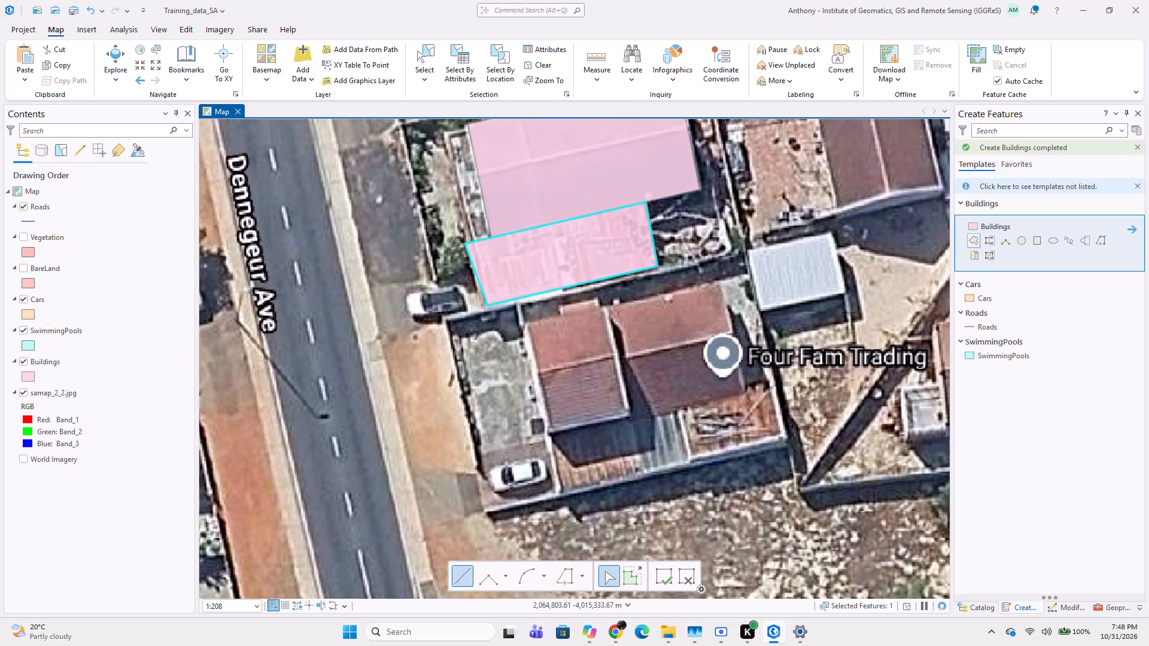
left_click_drag(517, 319, 519, 325)
left_click_drag(544, 435, 551, 435)
left_click(628, 417)
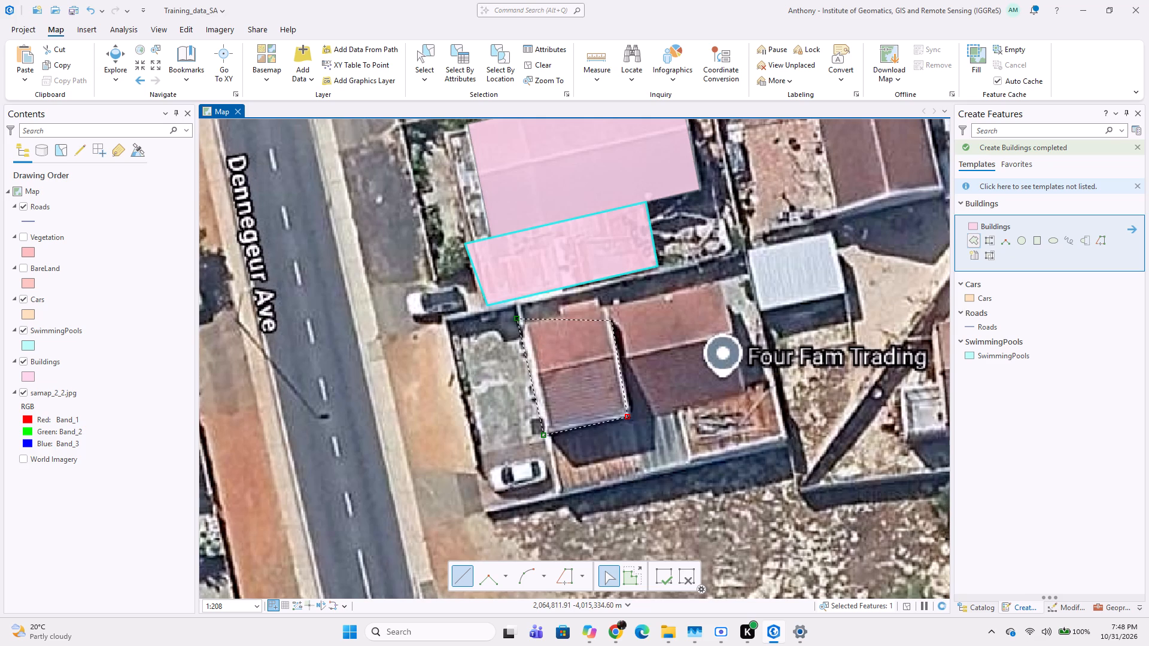
double_click(607, 306)
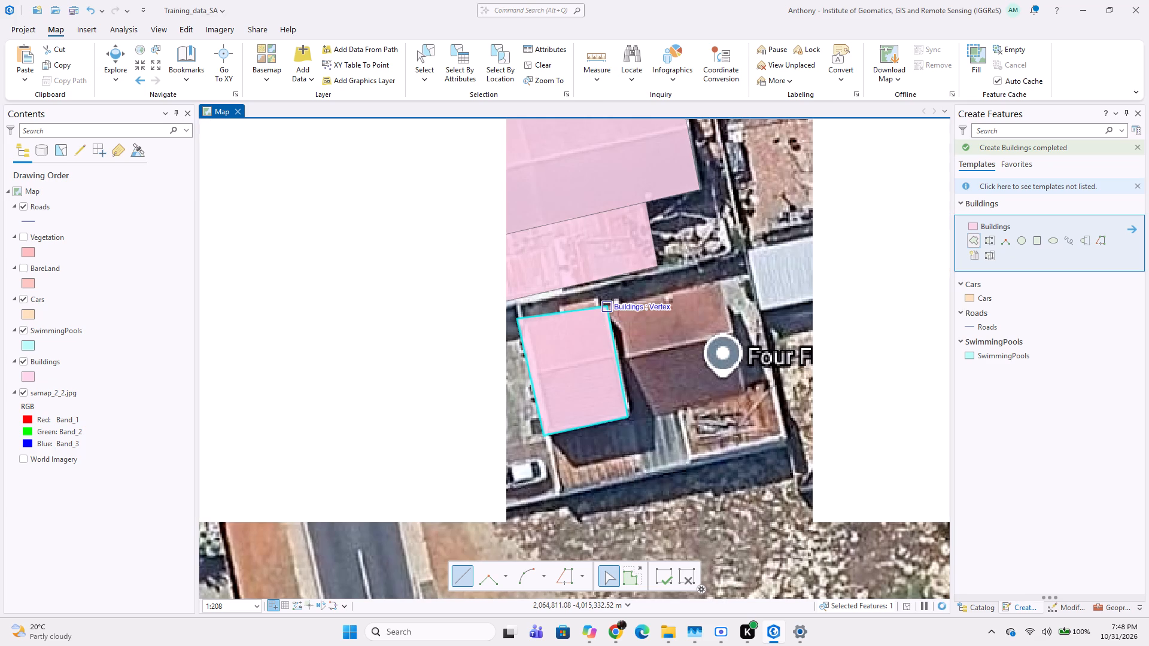
Digitize the eastern section of the Four Fam Trading roof as a four-sided Buildings polygon, starting at the western section's northeast corner.
left_click(609, 306)
left_click(722, 281)
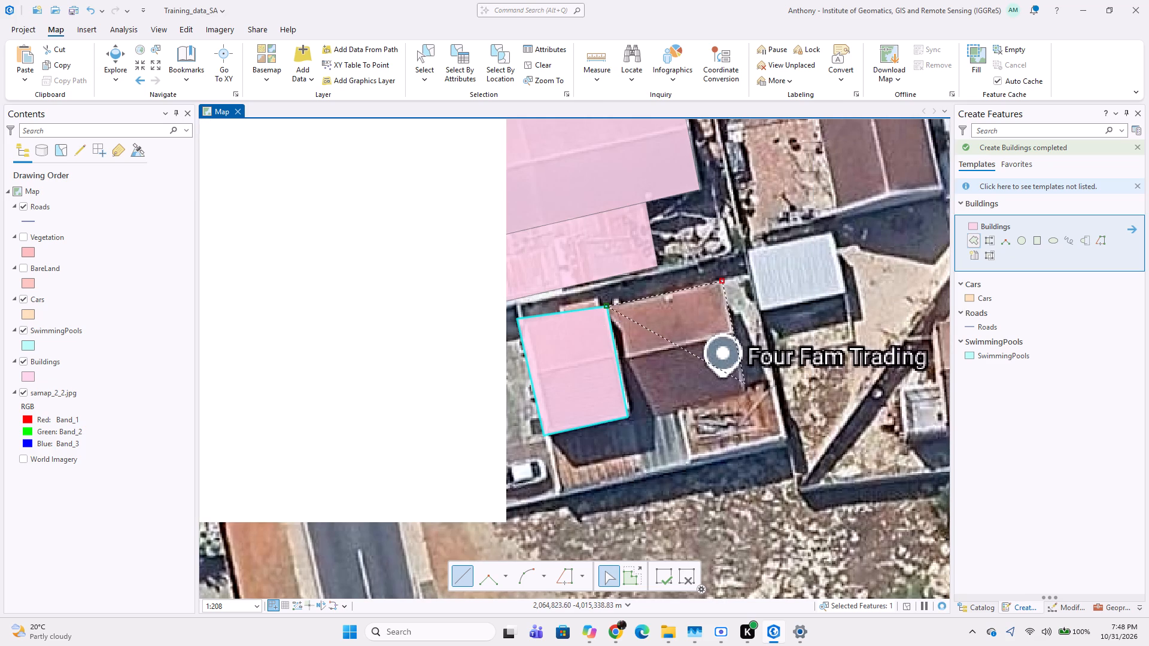
left_click(747, 389)
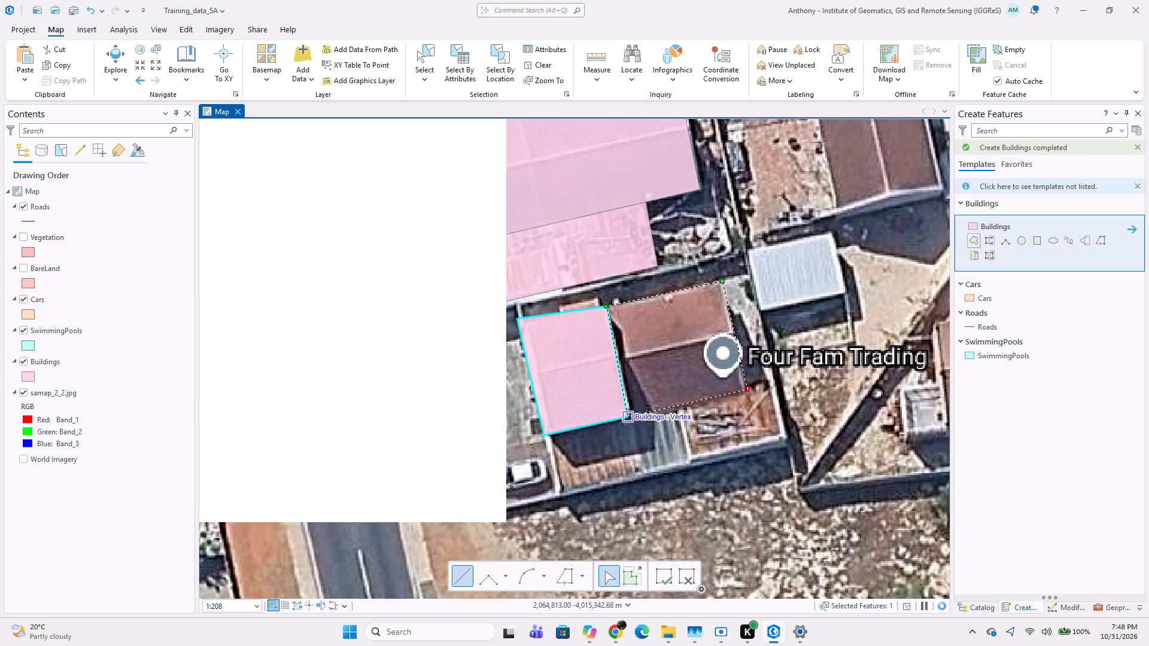
double_click(630, 411)
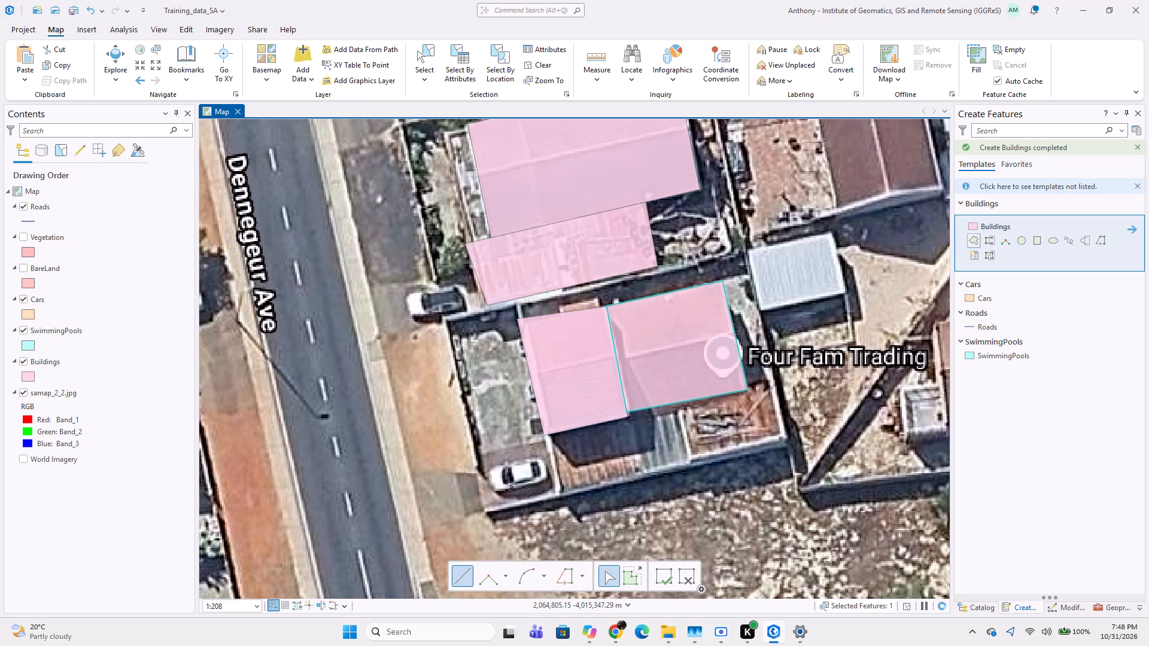
Digitize the long low roof along the south side of both Four Fam Trading sections as a seven-vertex Buildings polygon following their southern edges.
middle_click_drag(544, 459, 540, 382)
left_click(538, 302)
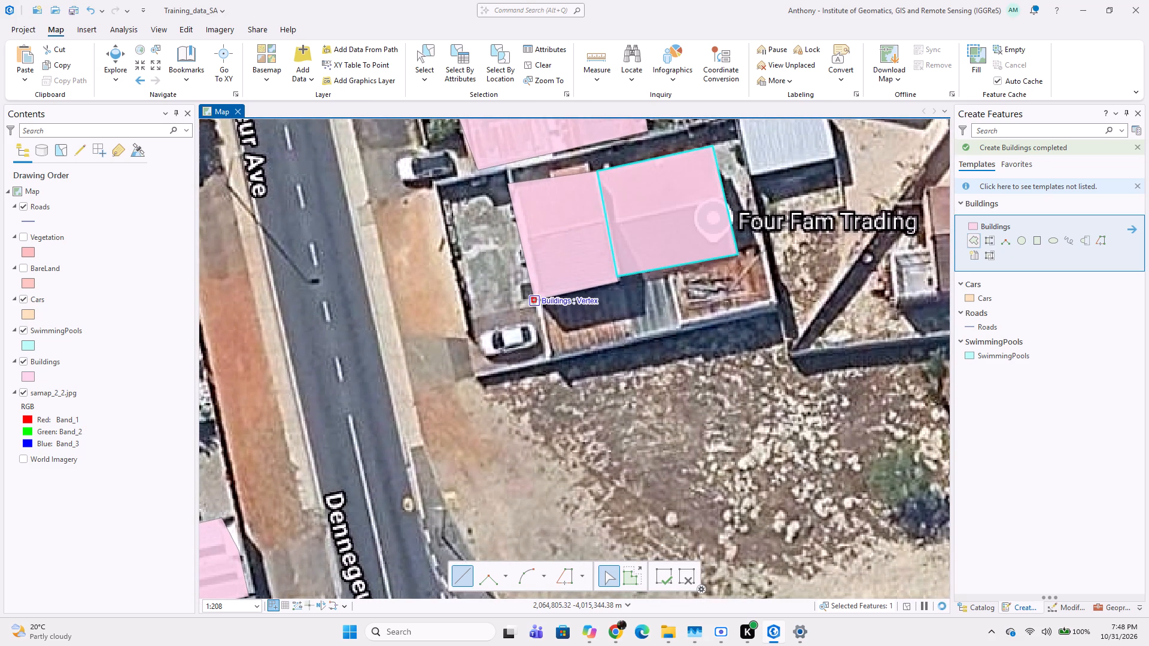
left_click(548, 358)
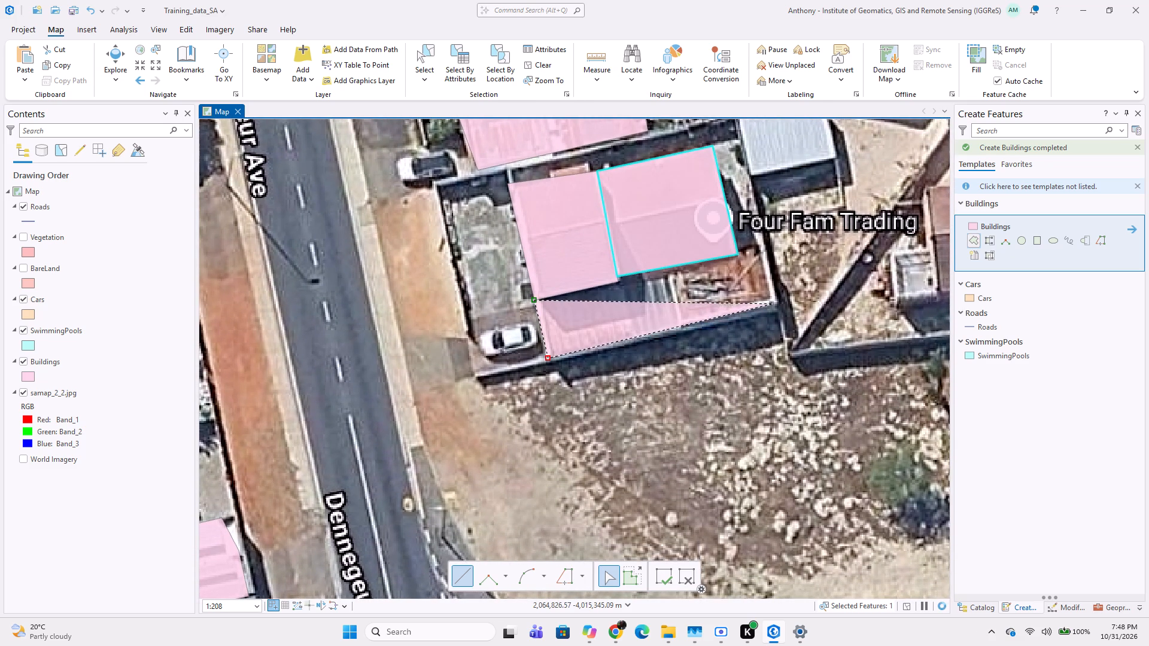
left_click(771, 302)
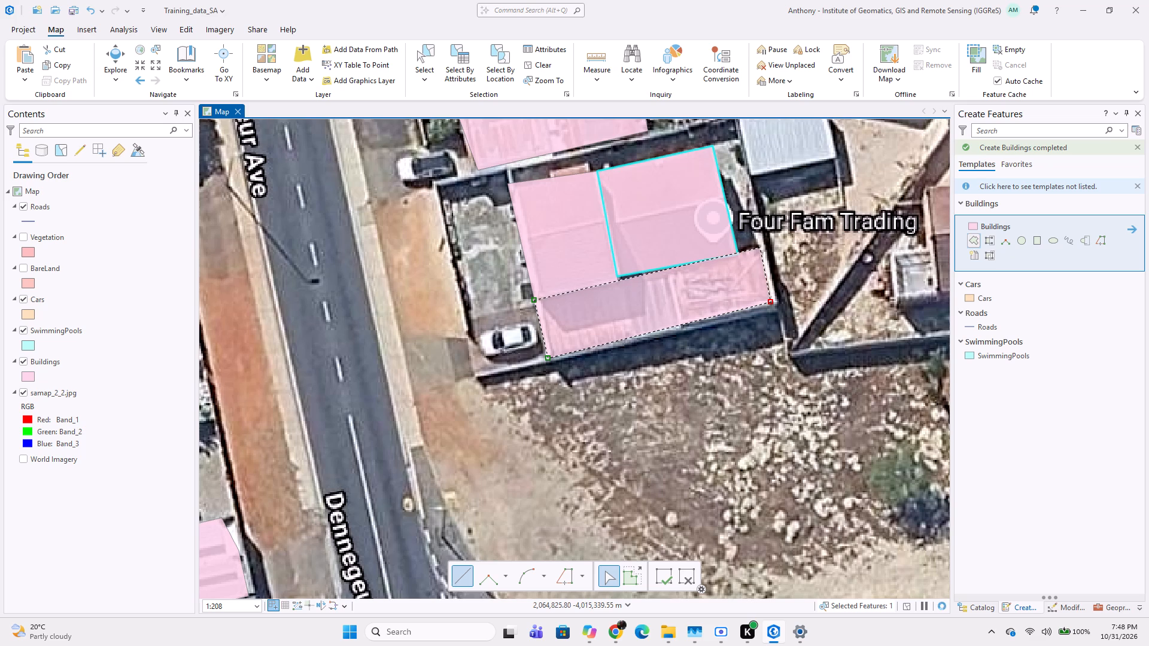
left_click(760, 248)
left_click(735, 251)
left_click(620, 275)
double_click(619, 283)
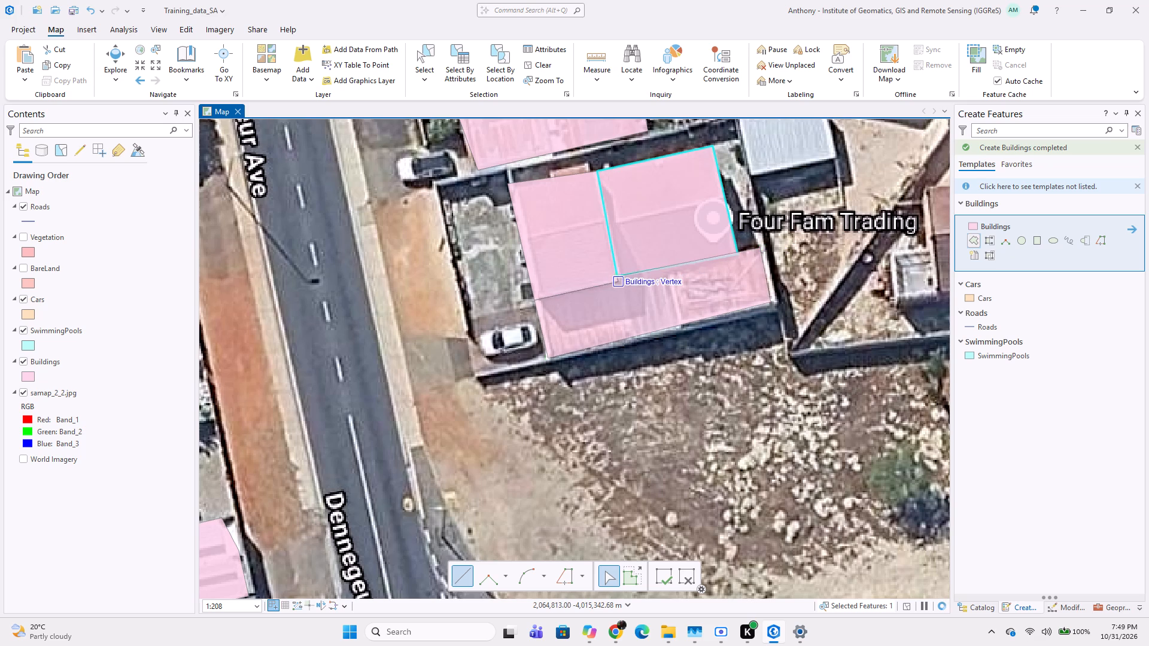
Digitize the small light grey roof just northeast of the Four Fam Trading building as a four-sided Buildings polygon.
scroll(567, 392, "down", 2)
middle_click_drag(624, 450, 578, 392)
middle_click_drag(559, 337, 528, 398)
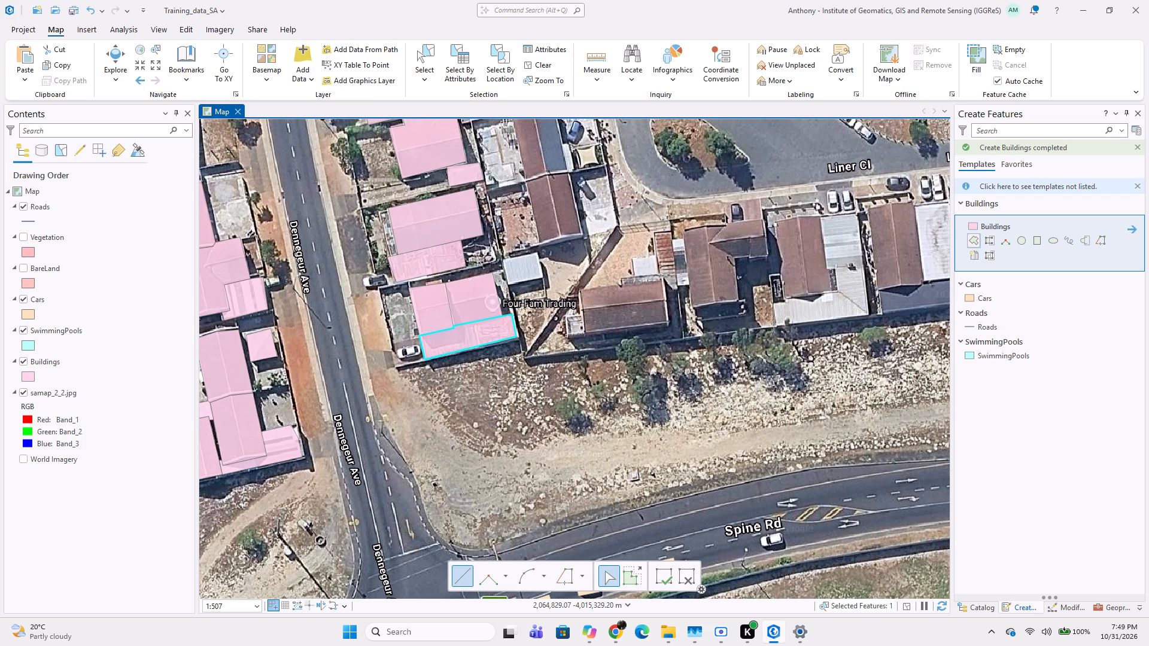
scroll(500, 289, "up", 2)
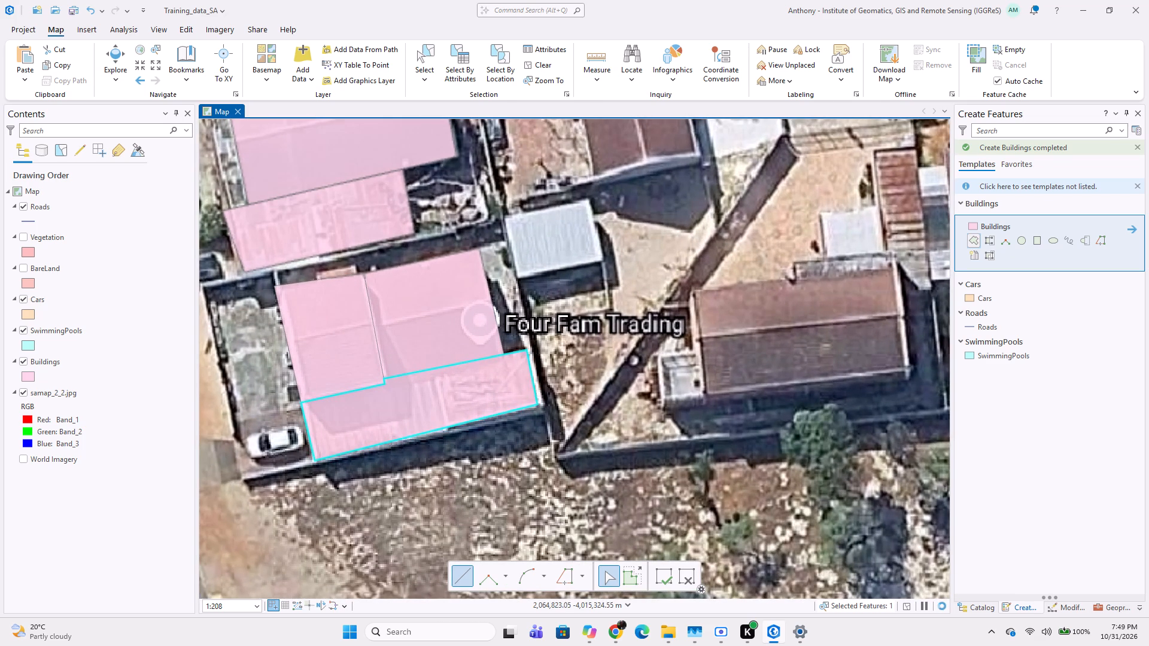
scroll(498, 203, "up", 1)
left_click(506, 218)
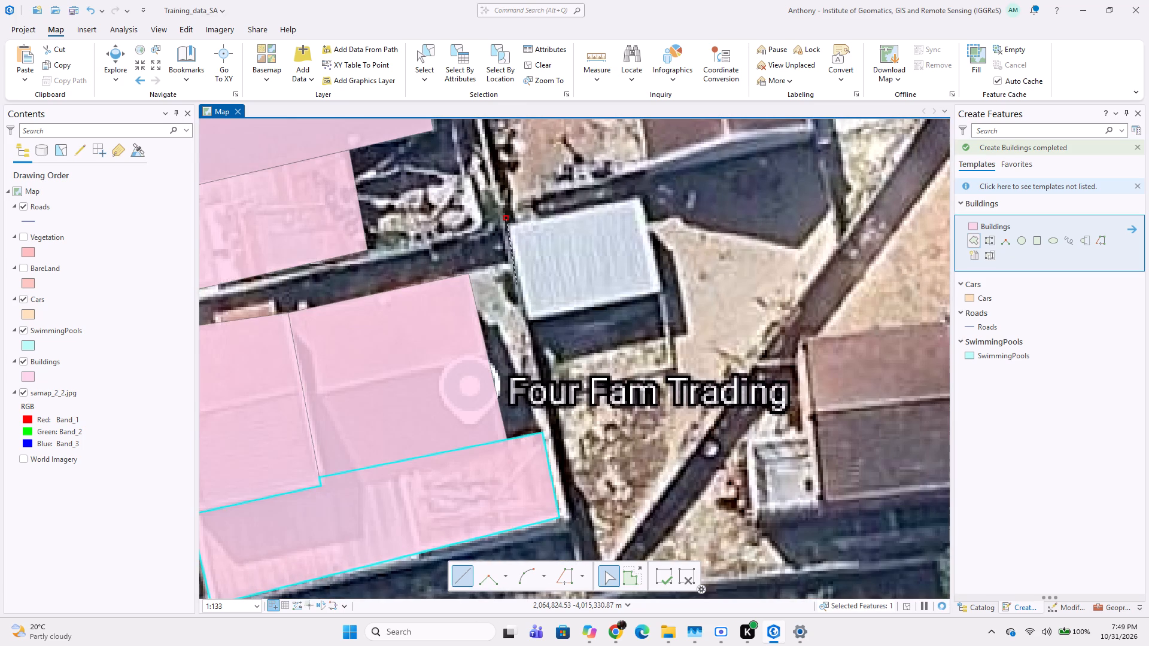
left_click(528, 321)
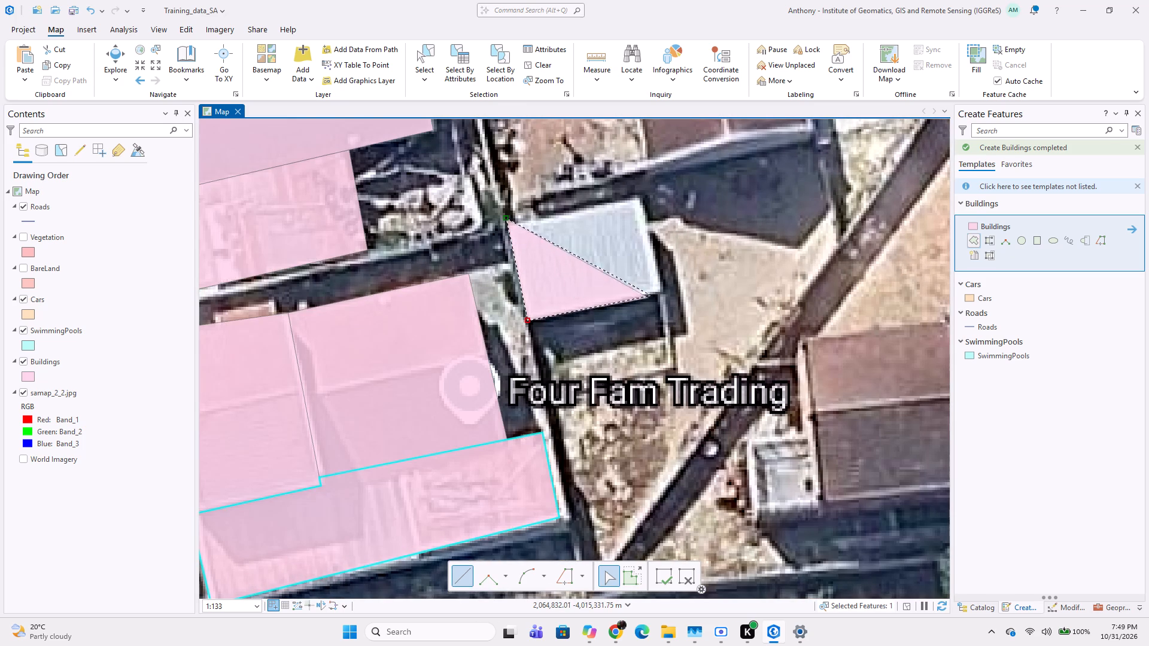
left_click(664, 291)
double_click(641, 191)
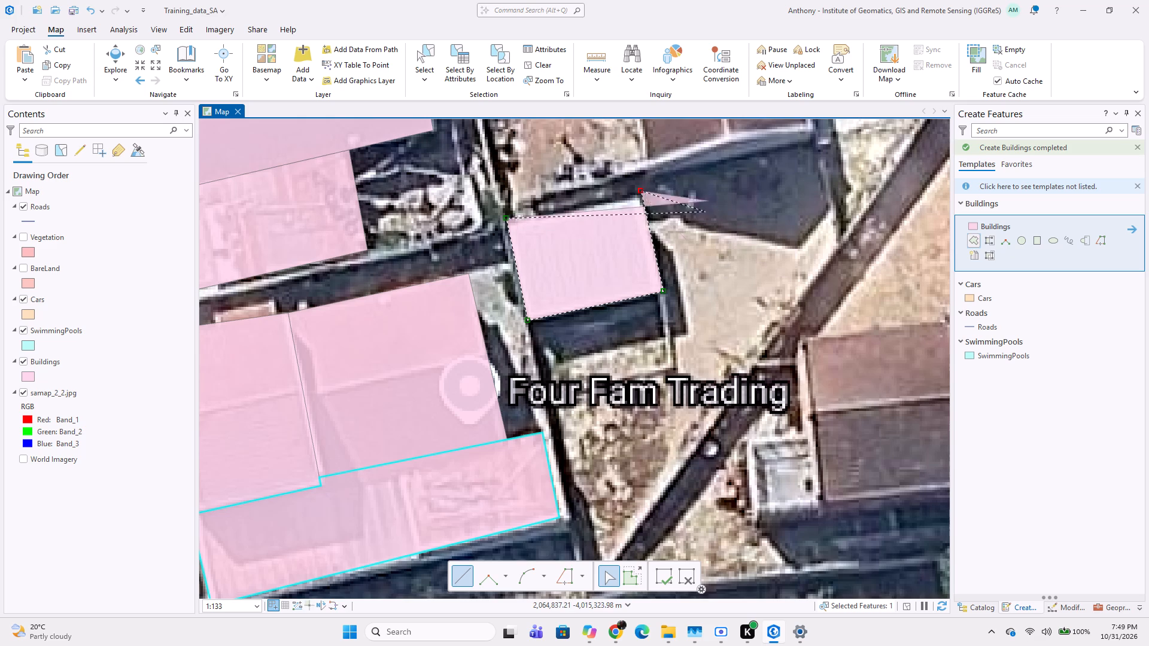
double_click(591, 205)
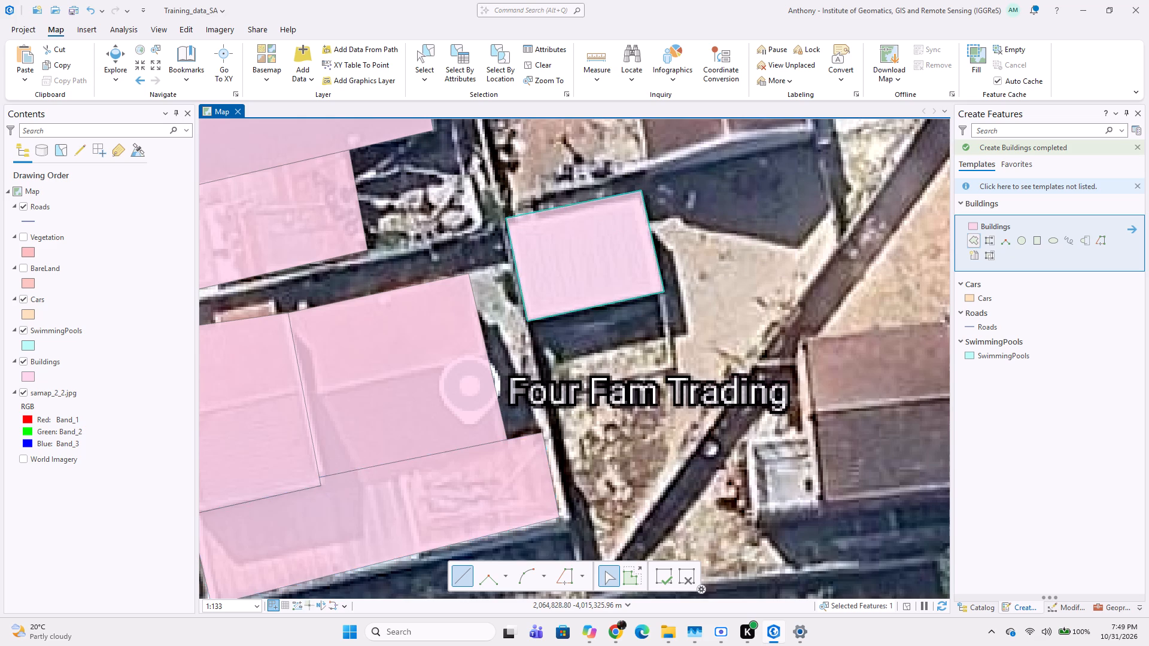
Digitize the southern brown gabled roof directly north of the small light grey roof as a five-vertex Buildings polygon.
scroll(682, 258, "down", 2)
middle_click_drag(753, 396, 658, 367)
middle_click_drag(634, 248, 651, 409)
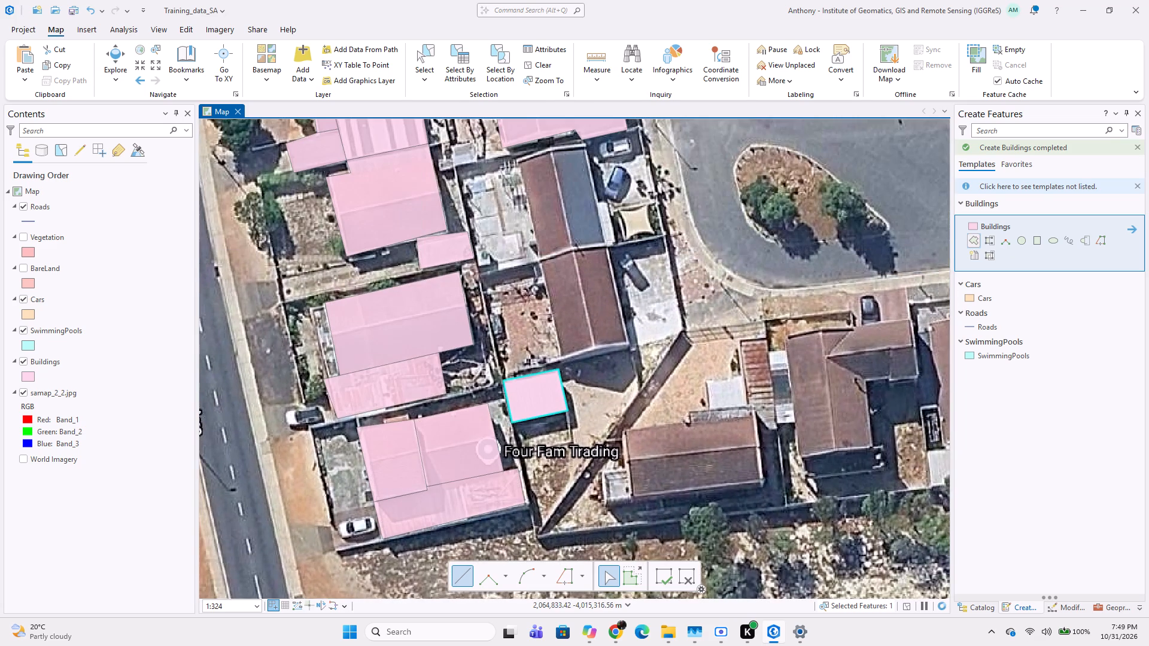
scroll(530, 275, "up", 1)
left_click(544, 252)
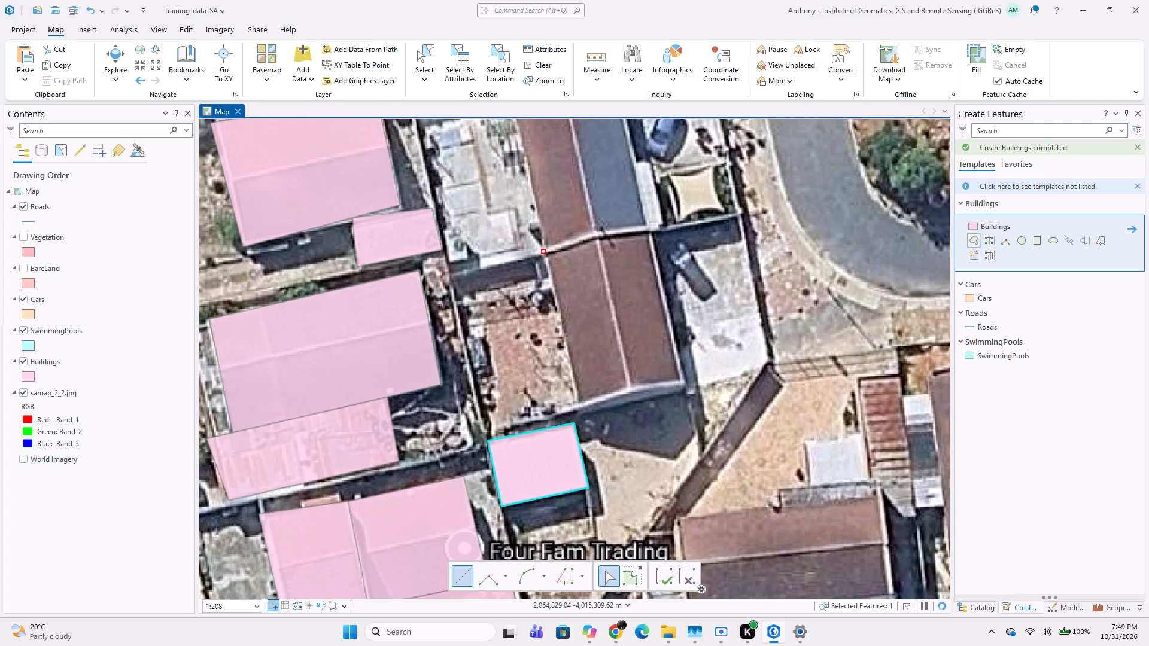
left_click(582, 402)
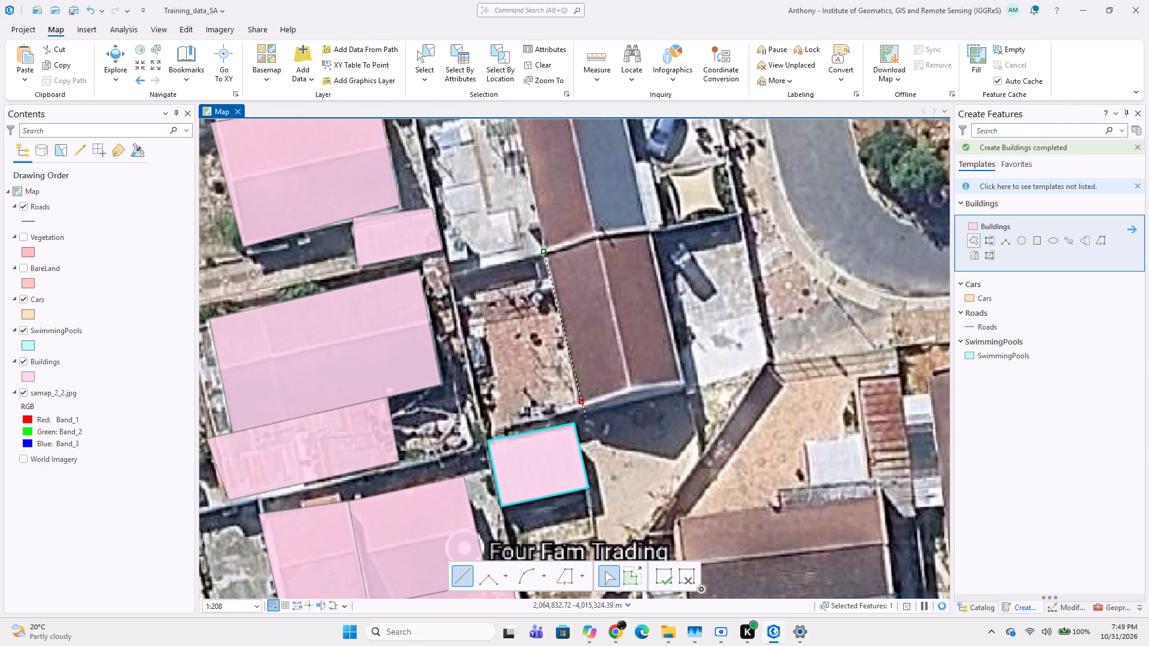
left_click(586, 413)
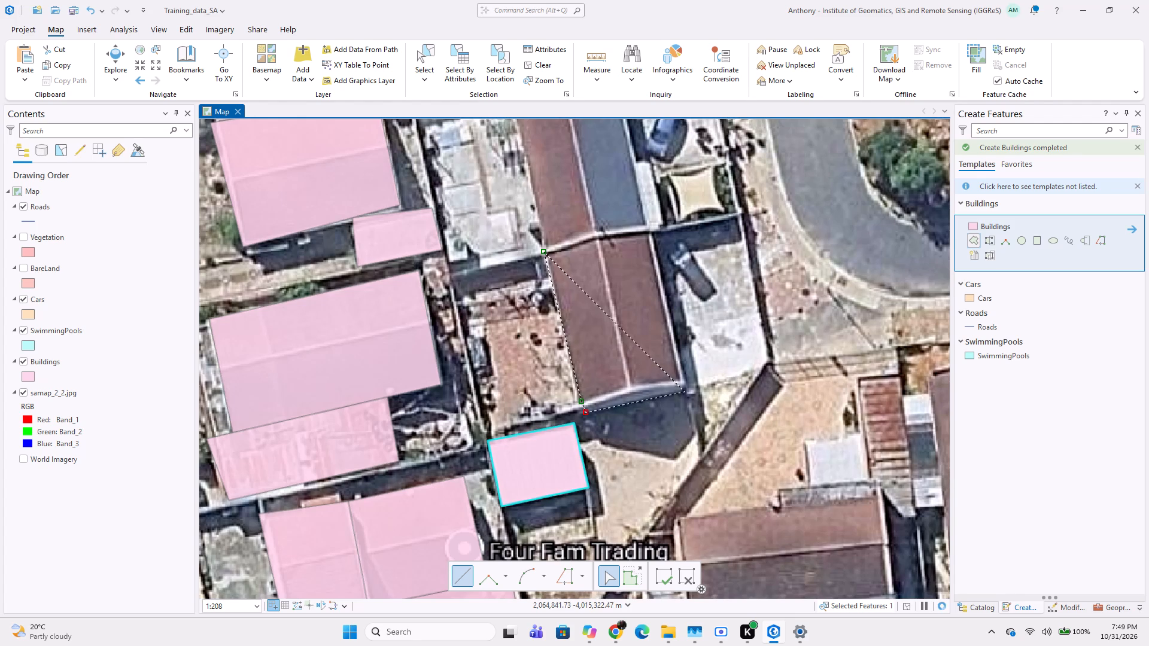
left_click(685, 392)
double_click(647, 233)
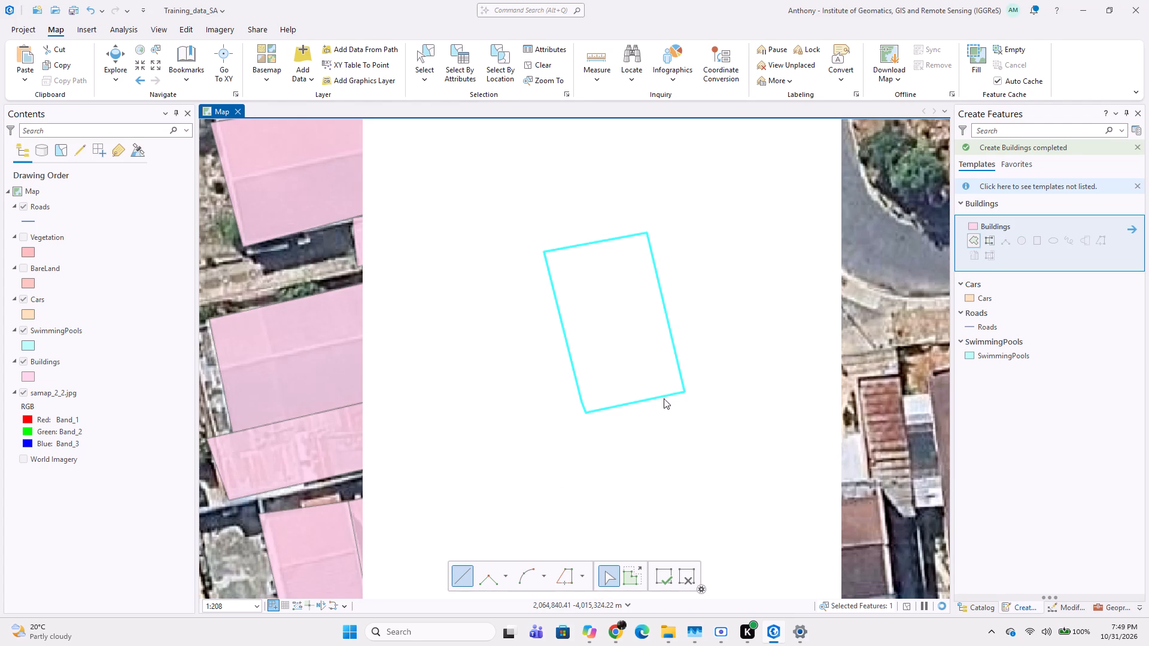
Digitize the brown gabled roof east of Four Fam Trading, beyond the diagonal wall, as a four-sided Buildings polygon.
middle_click(639, 308)
middle_click_drag(672, 415, 601, 233)
middle_click_drag(566, 306, 609, 373)
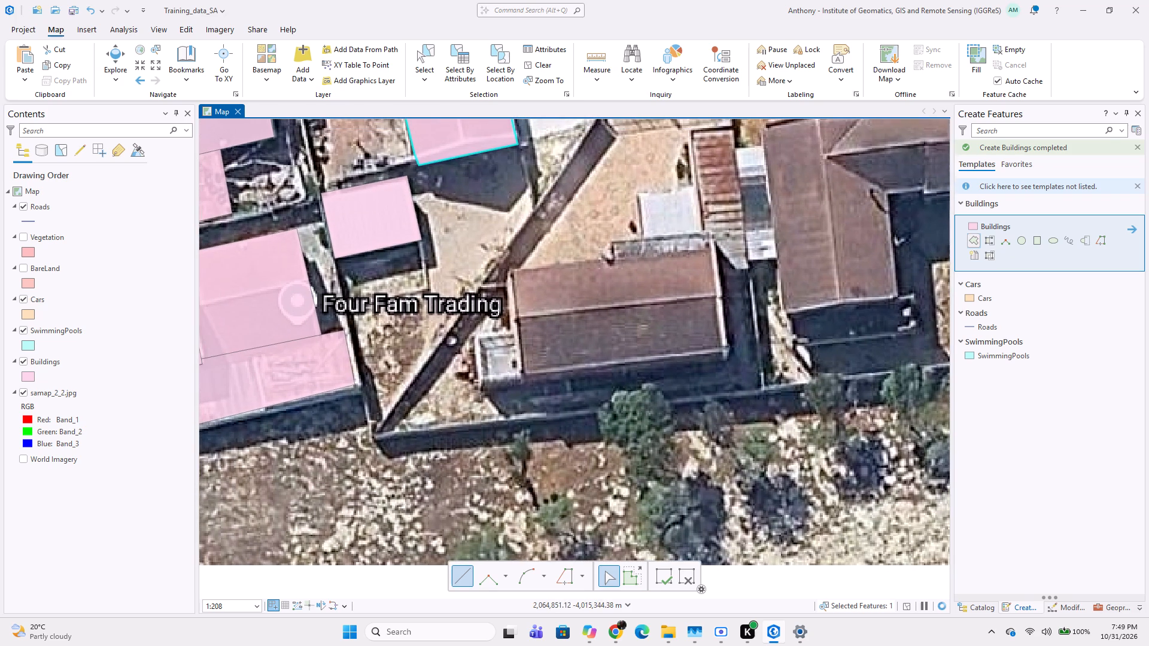
left_click(507, 269)
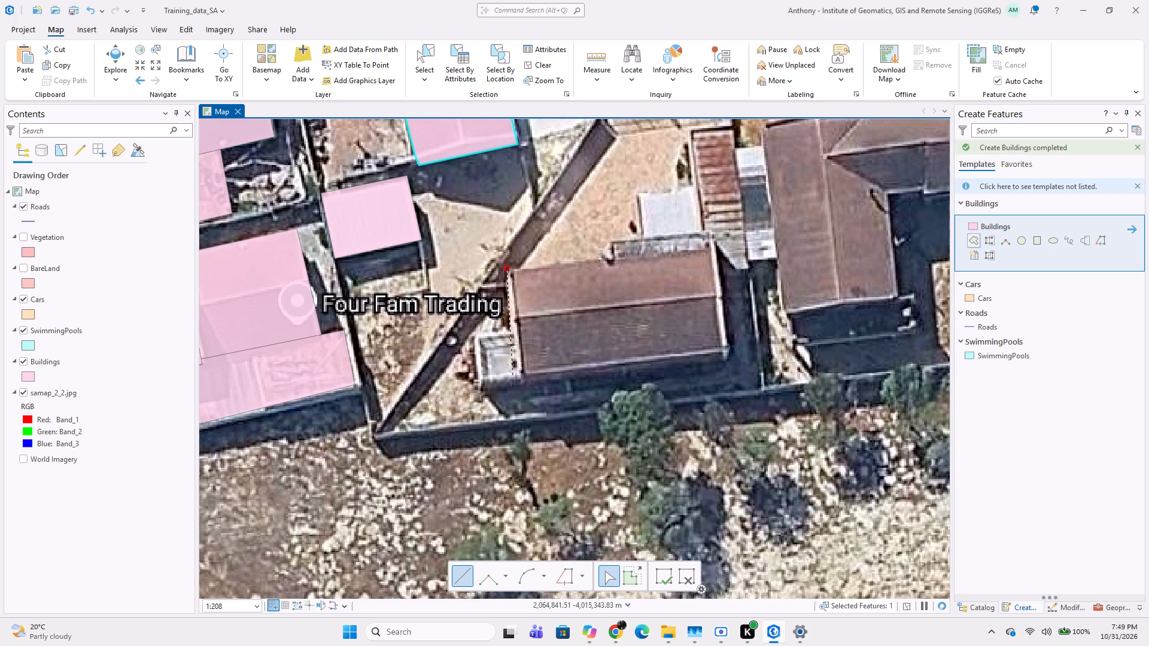
left_click(519, 373)
left_click(728, 356)
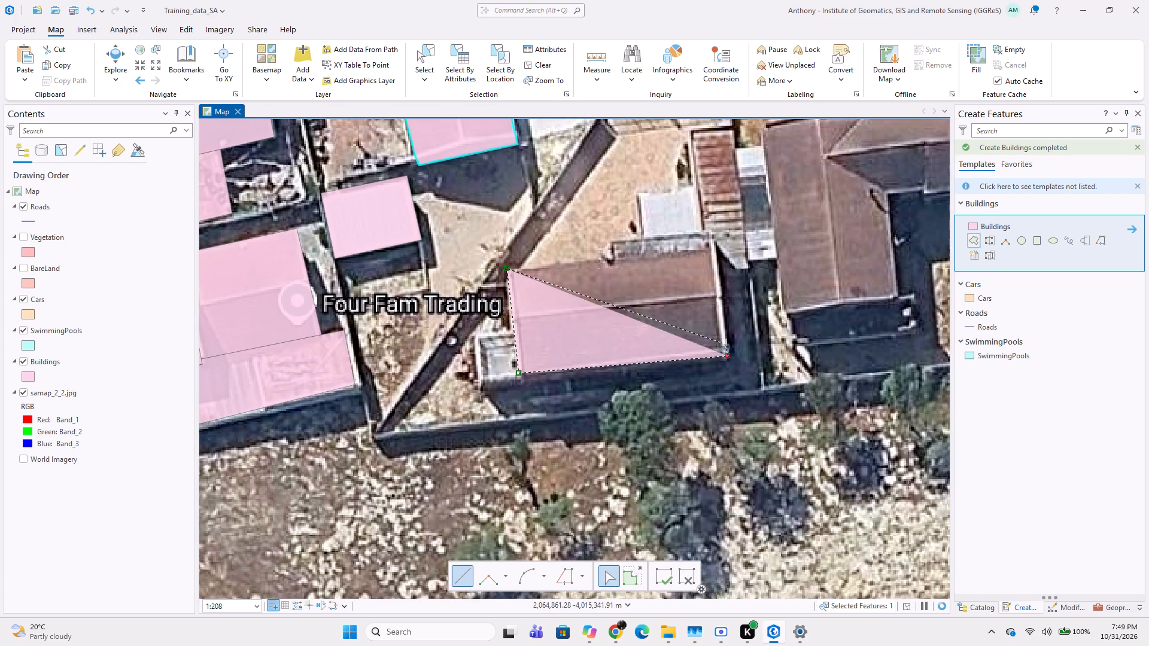
left_click(716, 252)
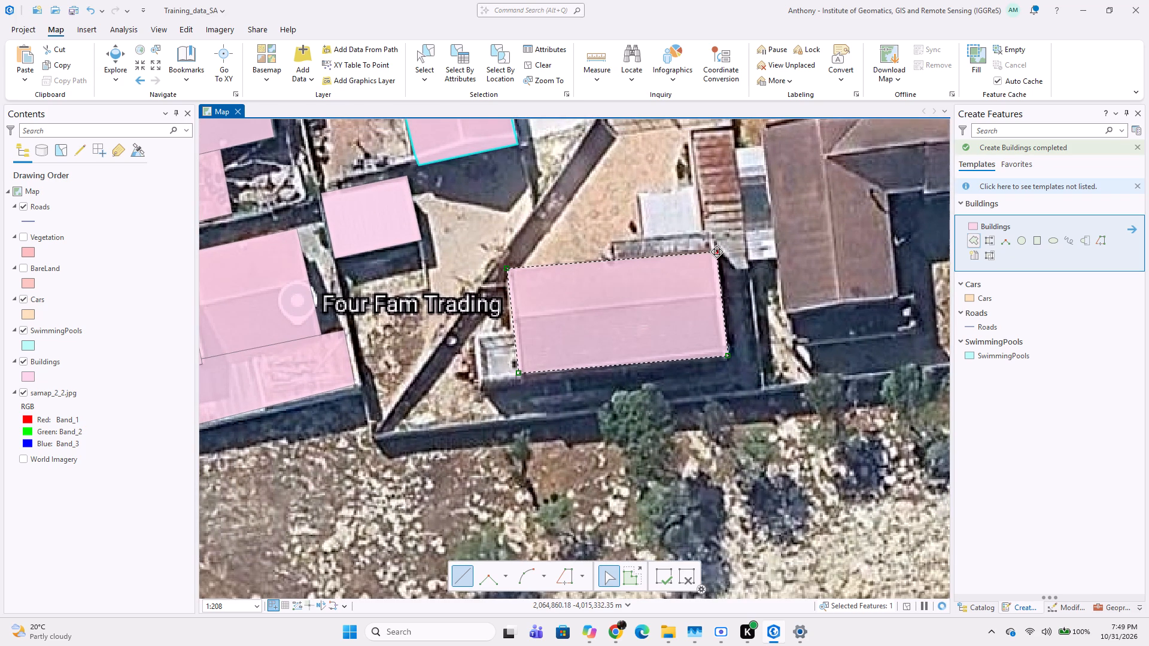
left_click(716, 252)
Digitize the L-shaped brown roof south of Liner Cl as a six-vertex Buildings polygon.
middle_click_drag(712, 272, 620, 410)
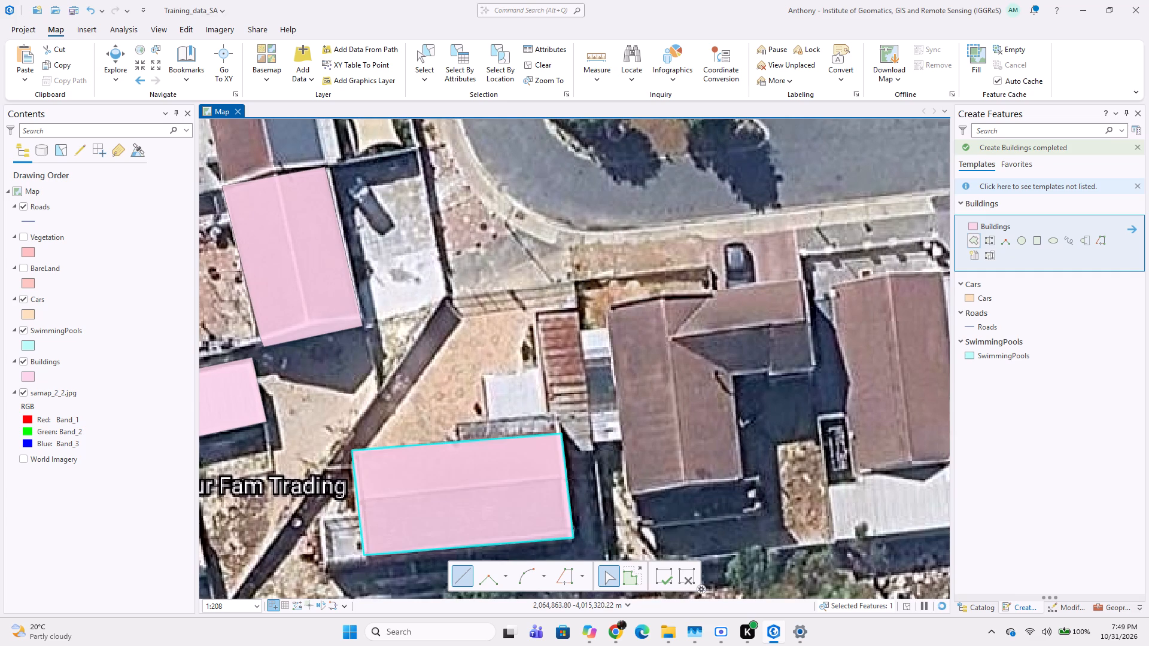
left_click(599, 304)
left_click(628, 496)
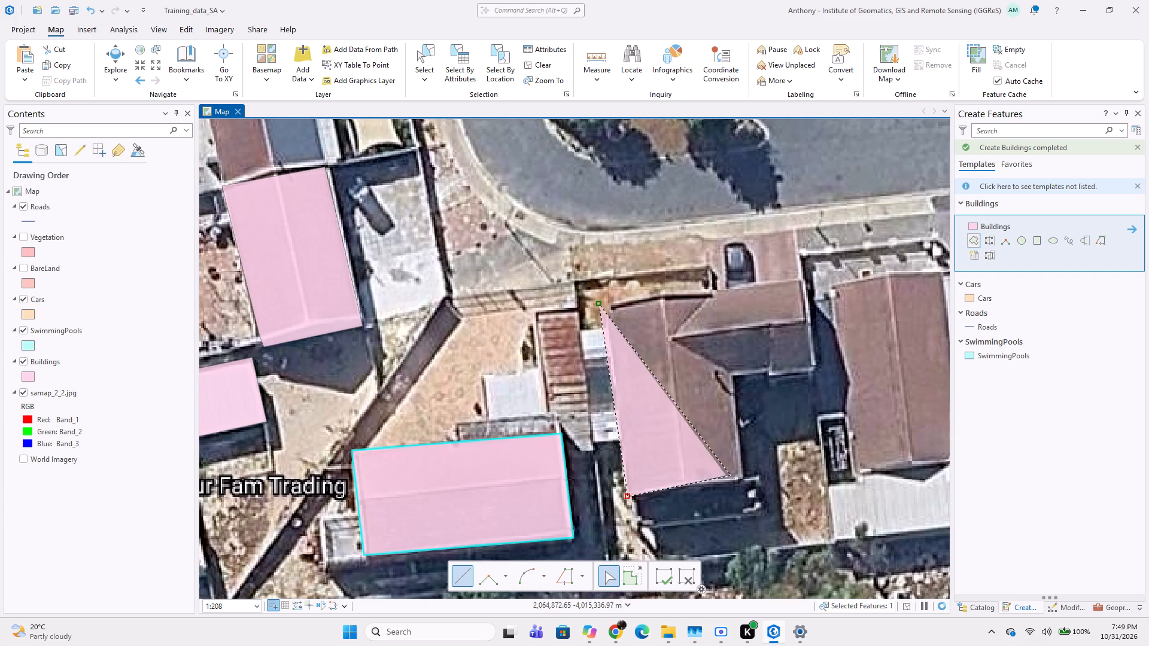
left_click(741, 480)
left_click(732, 382)
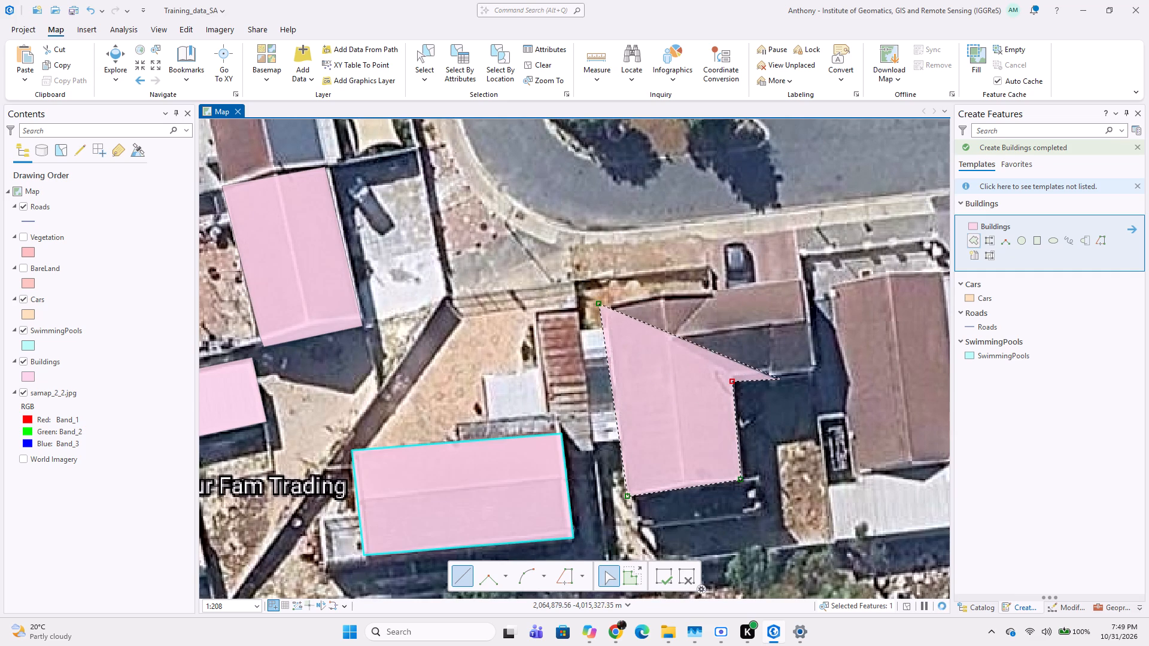
left_click(814, 371)
double_click(802, 277)
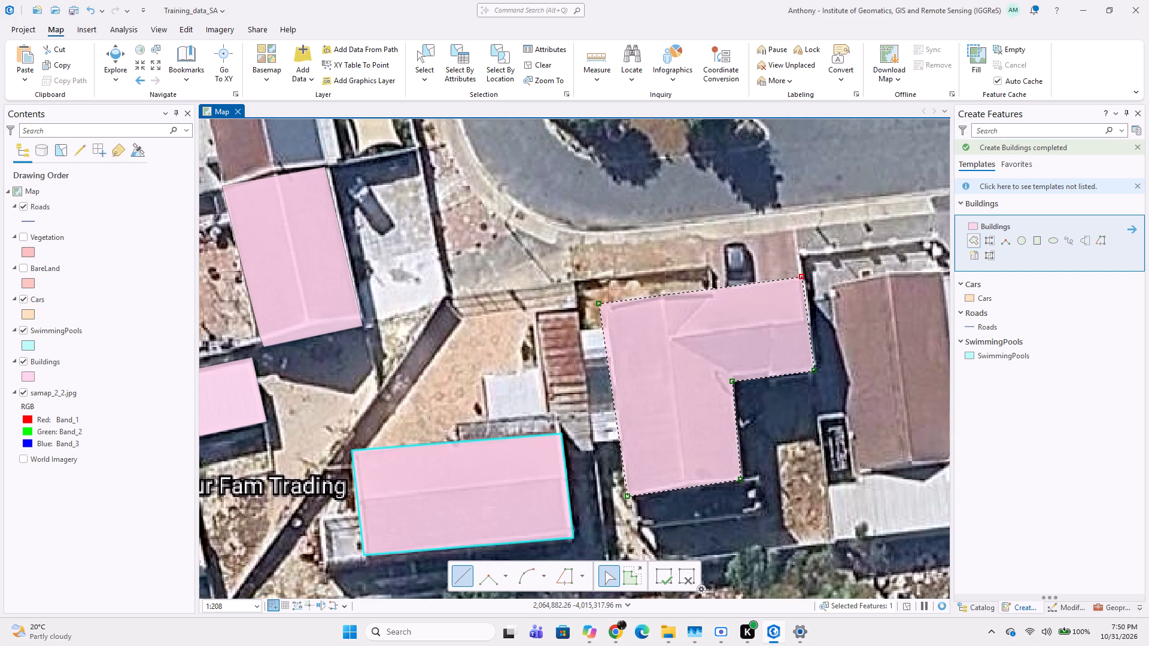
Draw a Cars rectangle over the dark car parked north of the L-shaped building, extending its southern end over the roof polygon.
middle_click_drag(662, 342, 645, 421)
scroll(731, 350, "up", 1)
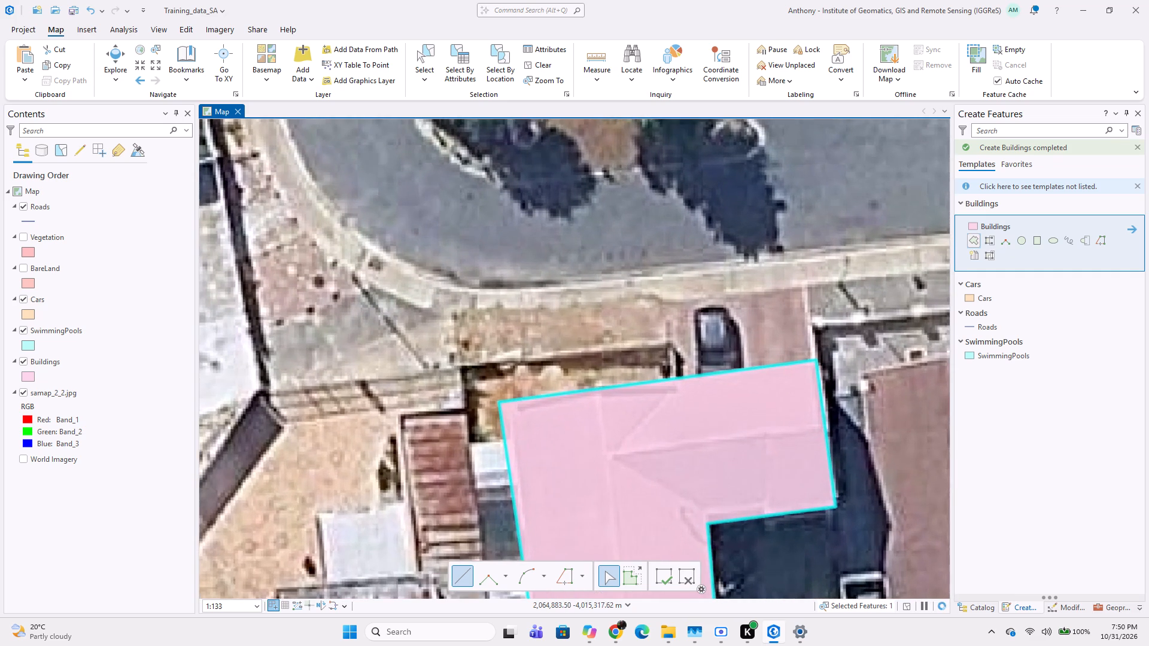
left_click(990, 301)
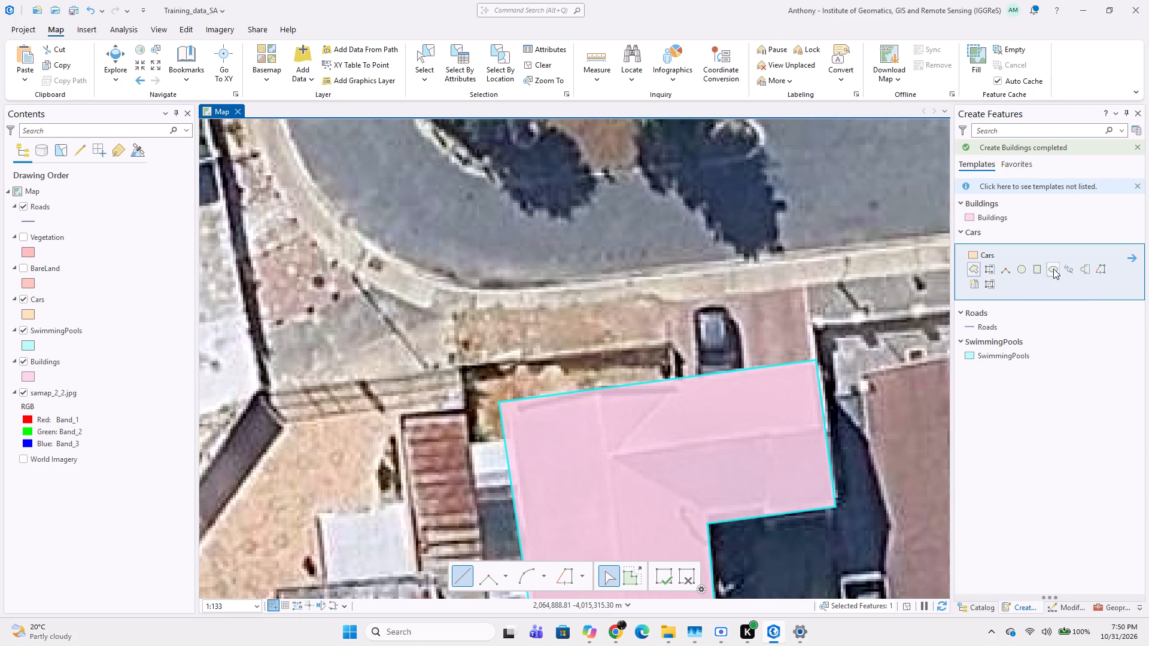
left_click(1041, 270)
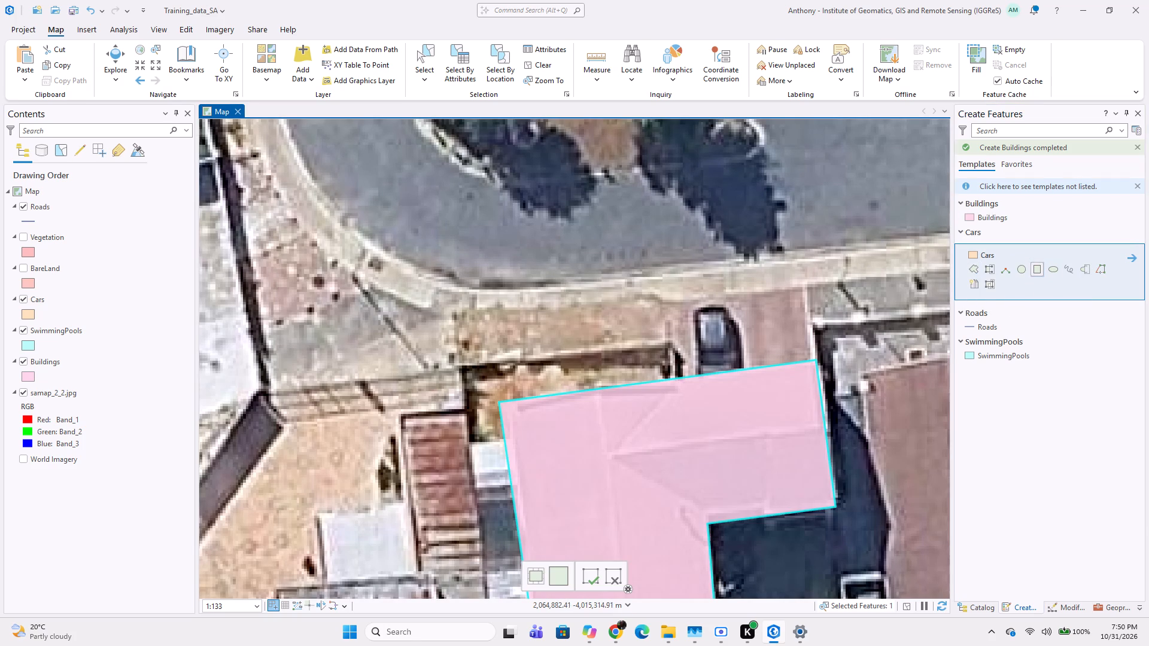
left_click(689, 304)
left_click(731, 301)
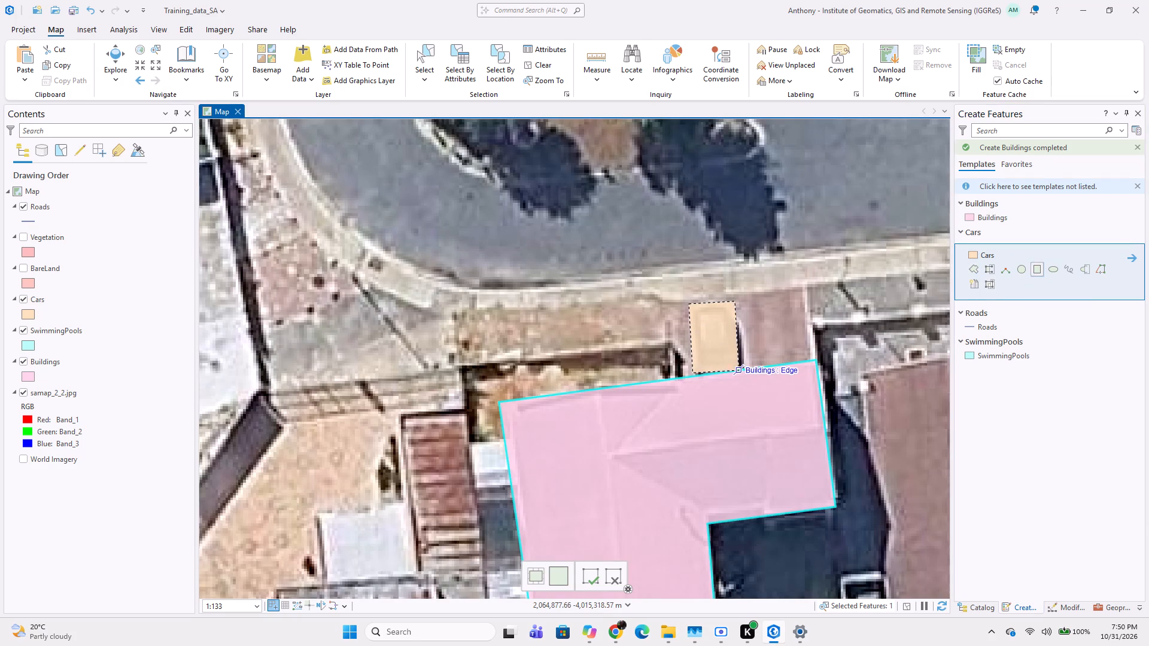
left_click(746, 392)
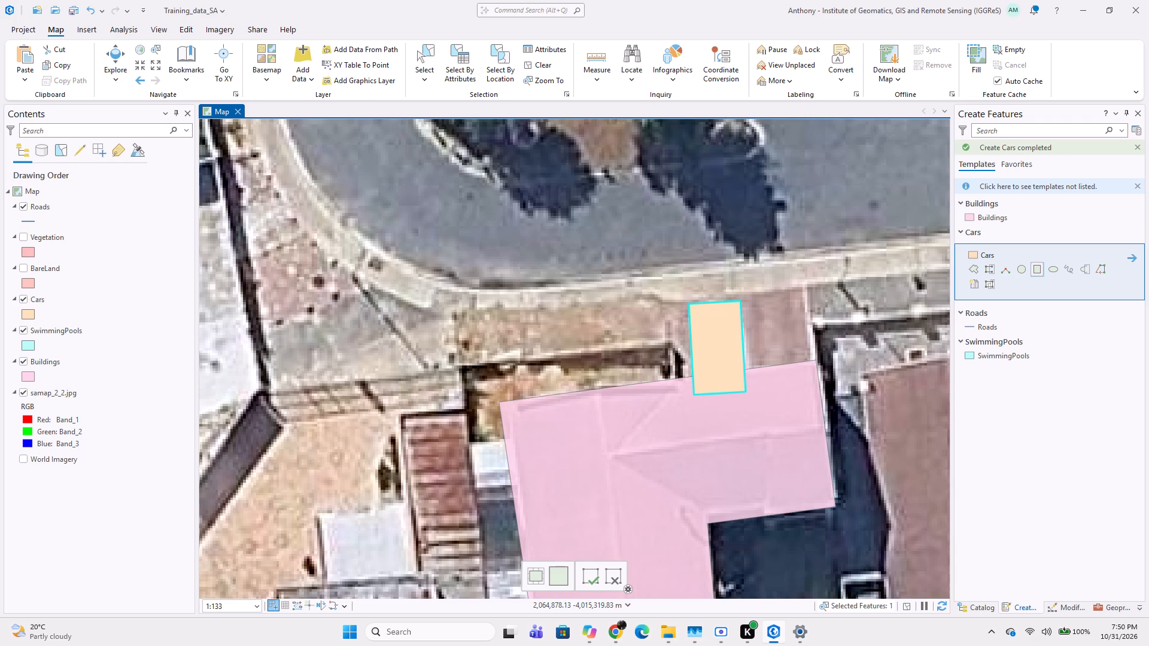
Clip the overlapping car polygon with the L-shaped building, using a 0 m buffer and discarding the intersecting area.
left_click(1066, 610)
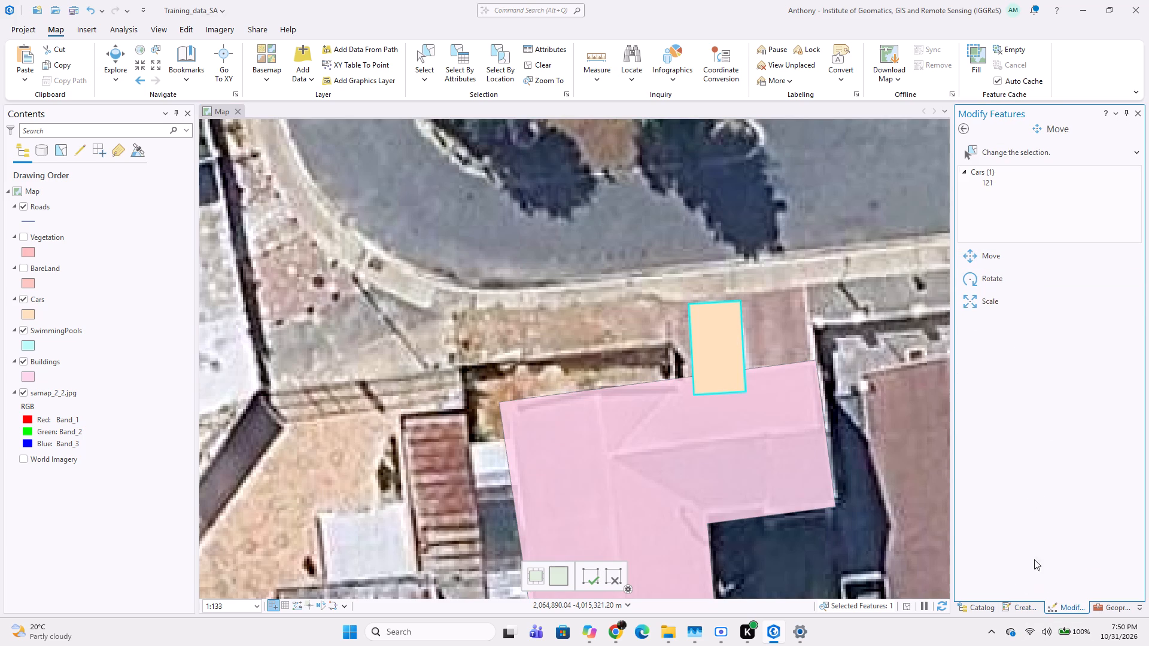
left_click(969, 122)
left_click(968, 124)
scroll(995, 373, "down", 2)
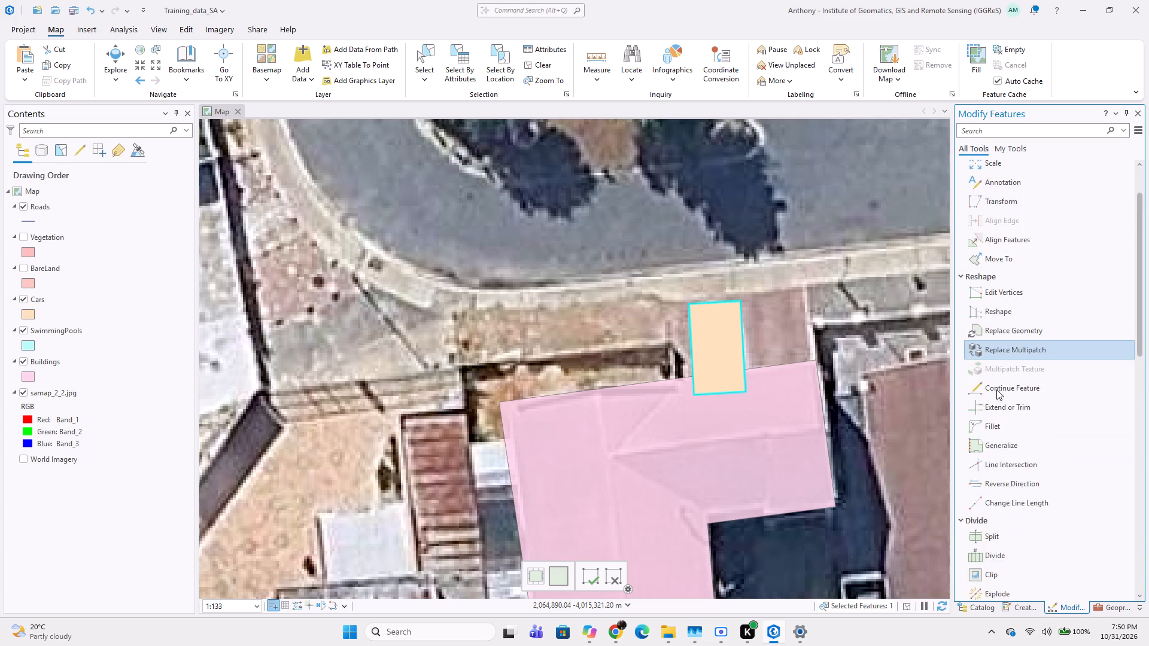
scroll(1005, 446, "down", 1)
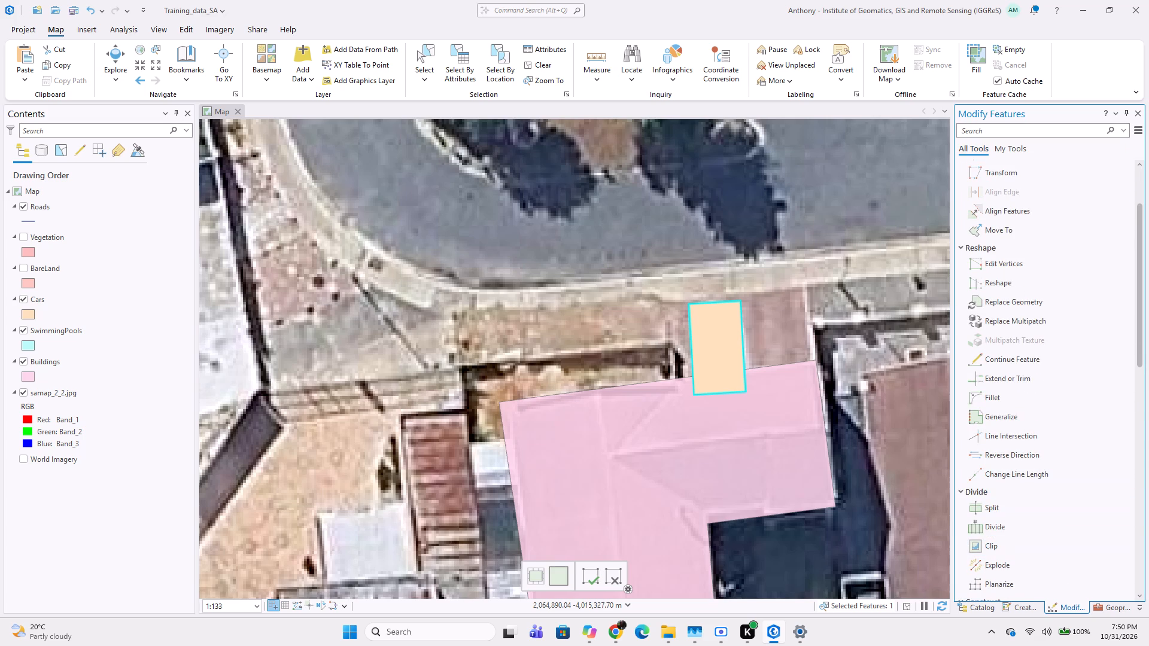
left_click(992, 543)
left_click(741, 509)
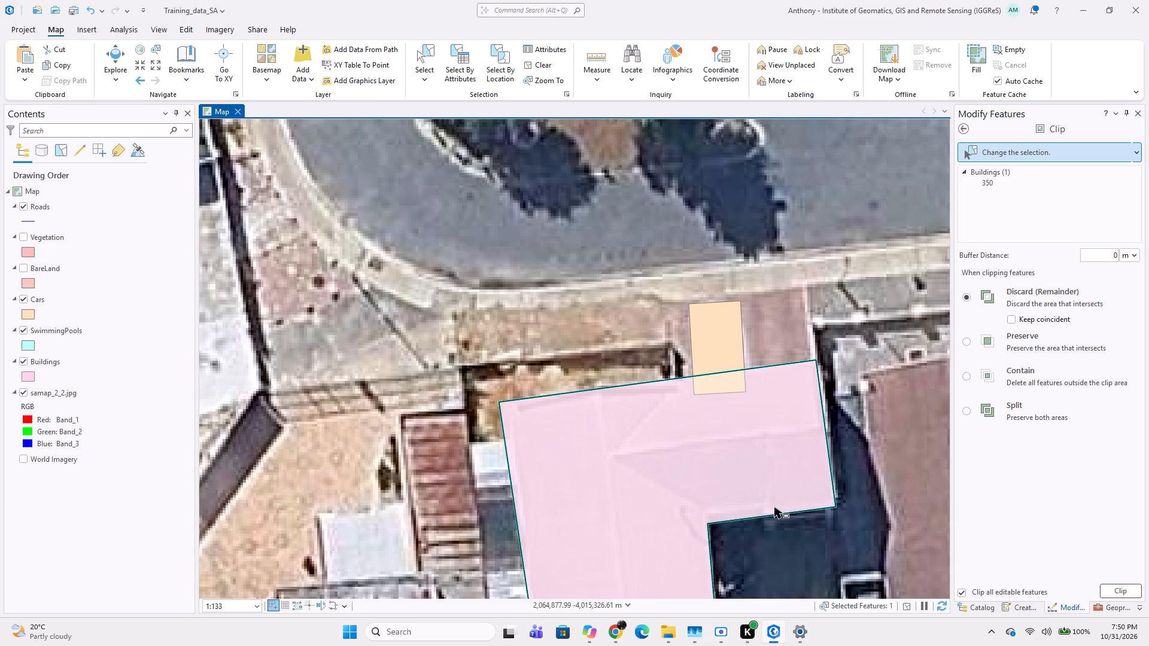
left_click(1105, 590)
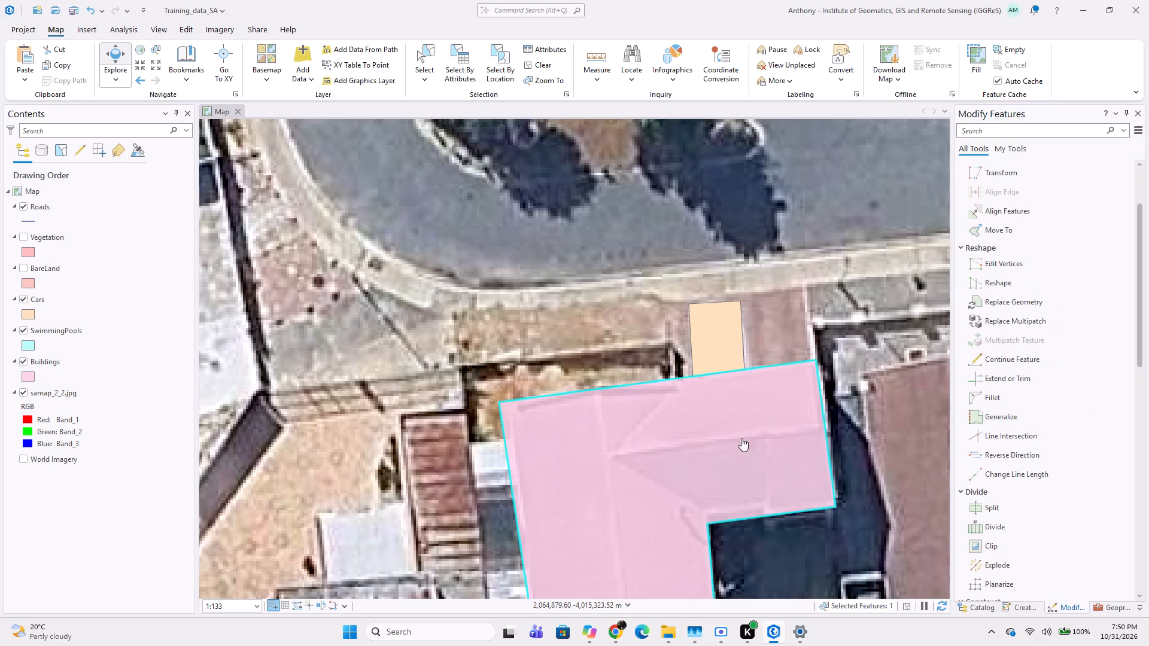
Save the project.
scroll(718, 429, "down", 2)
middle_click_drag(739, 467, 701, 394)
middle_click_drag(691, 383, 672, 450)
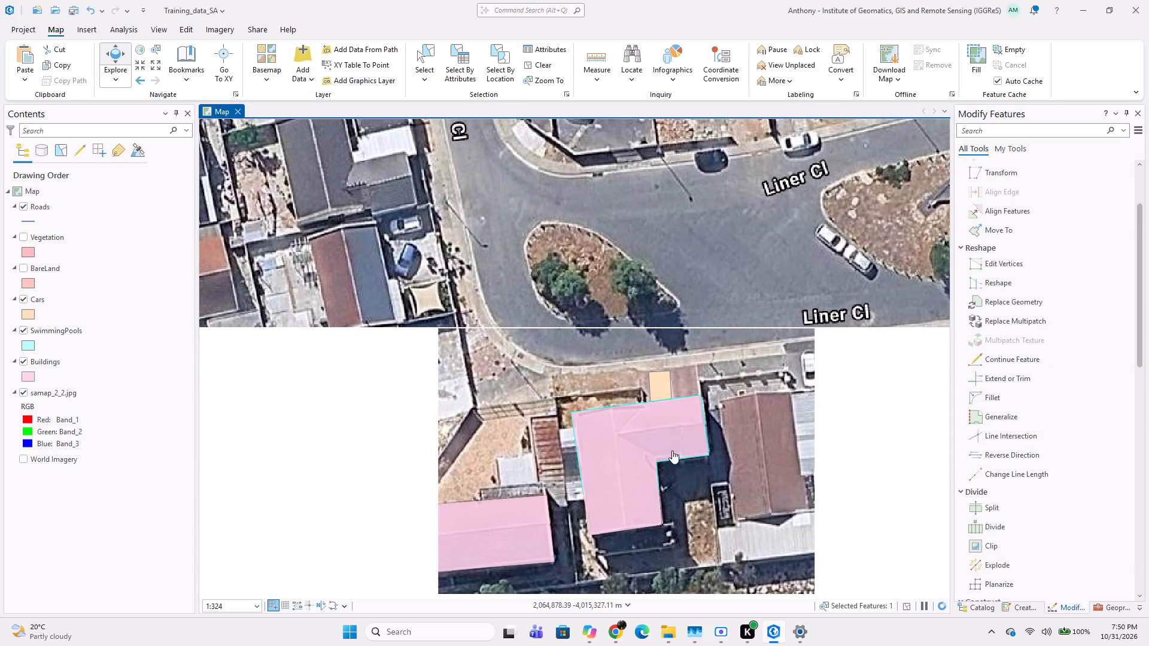
middle_click_drag(747, 477, 706, 450)
middle_click_drag(659, 470, 741, 390)
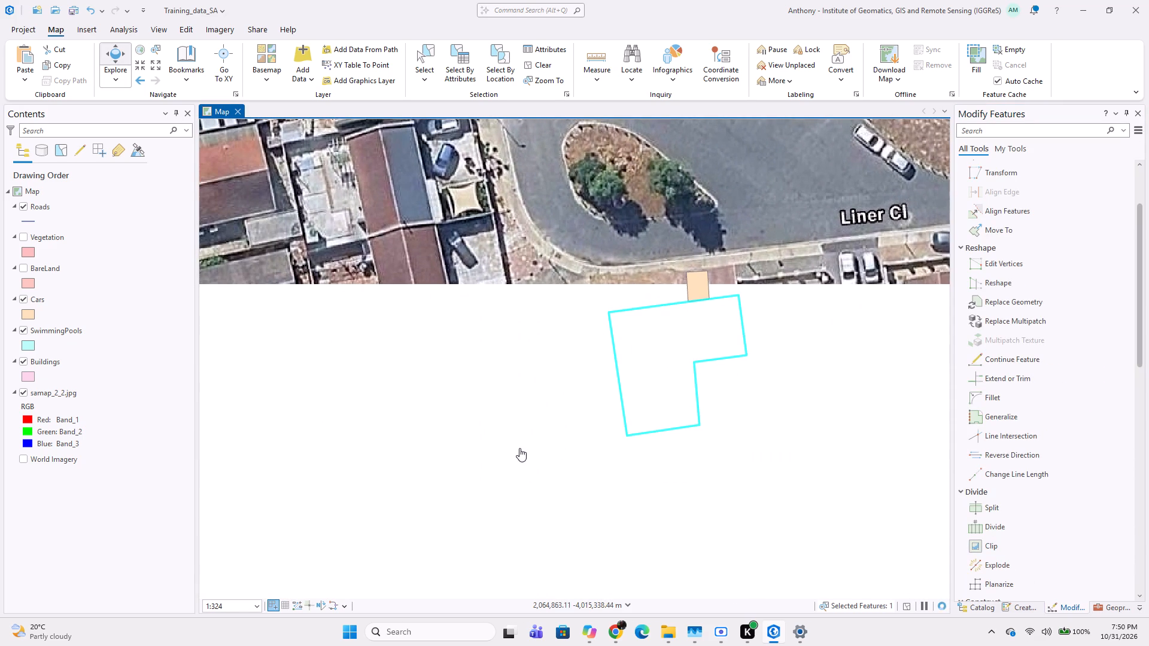
key("ctrl+s")
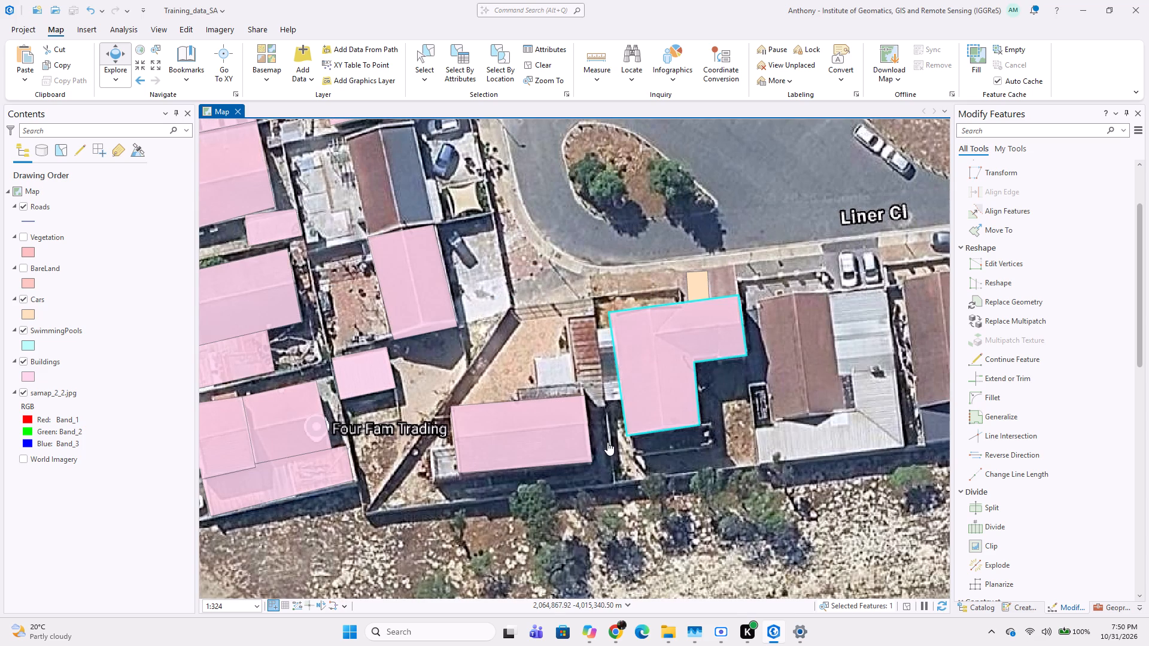
Open the recent project MyProject2, saving all pending edits in Training_data_SA.
left_click(21, 26)
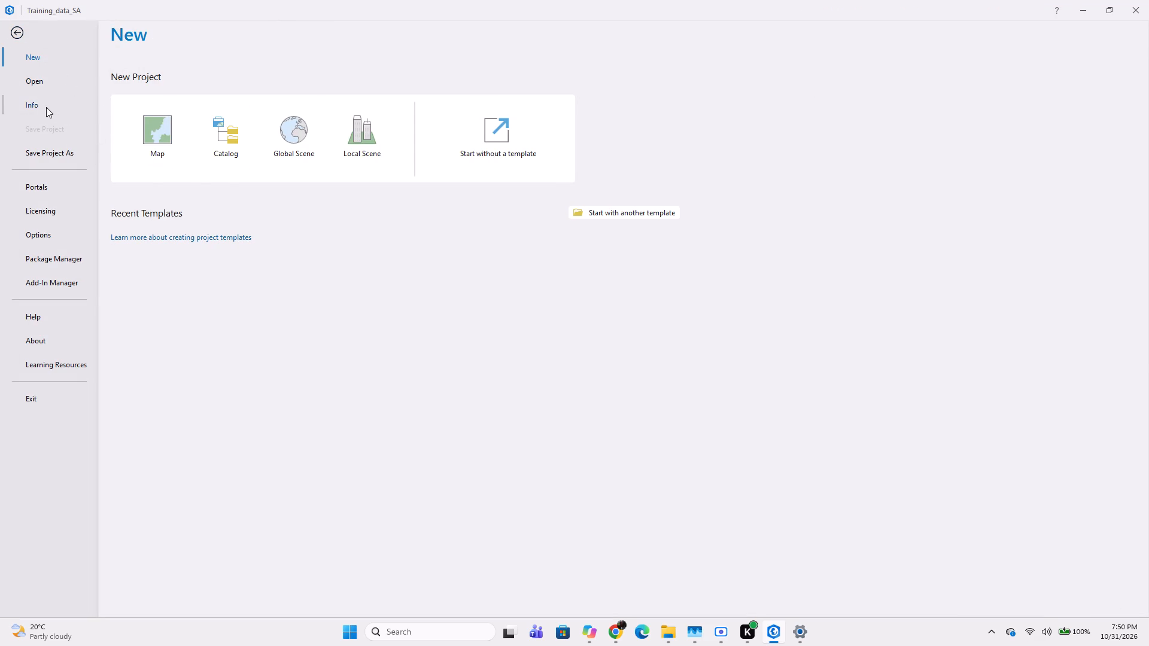
left_click(31, 82)
double_click(196, 136)
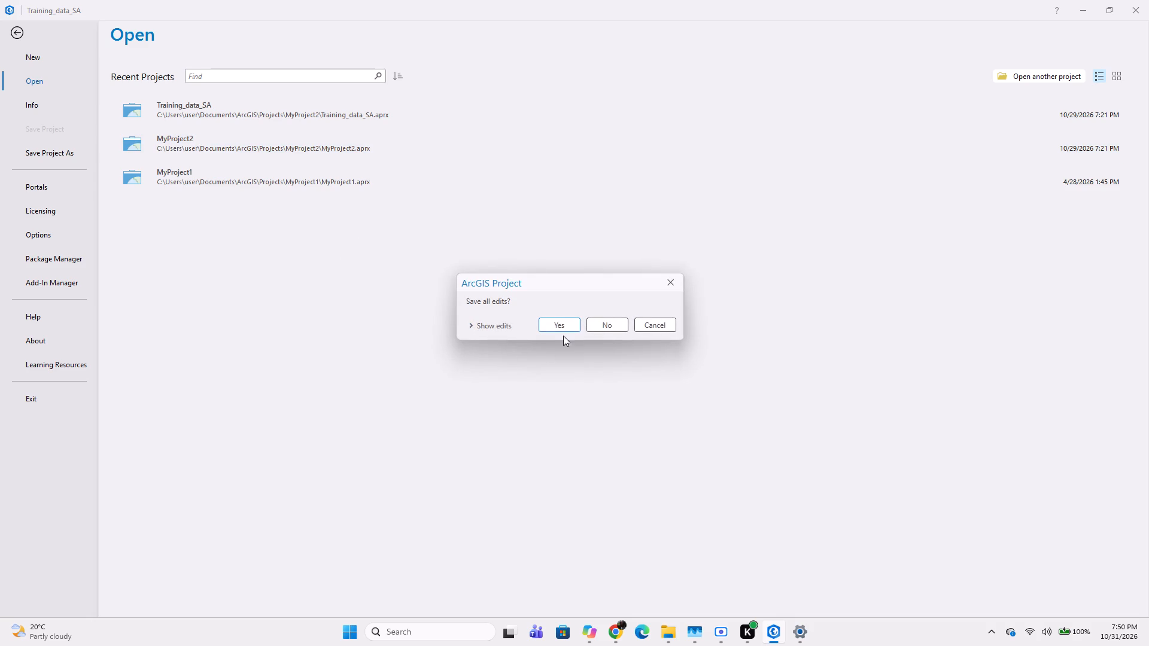
left_click(576, 329)
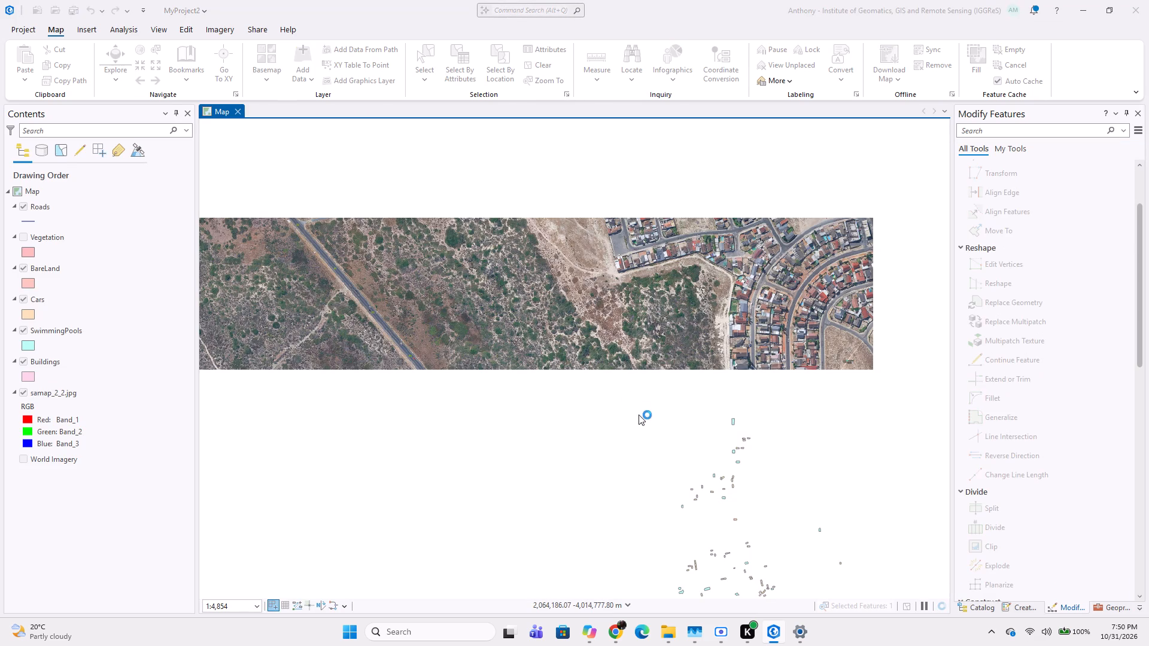
Examine the building, pool and car polygon coverage in MyProject2 around Frigate Rd, Dennegeur Ave, Clipper Cres and Liner Cl.
middle_click_drag(767, 421, 647, 331)
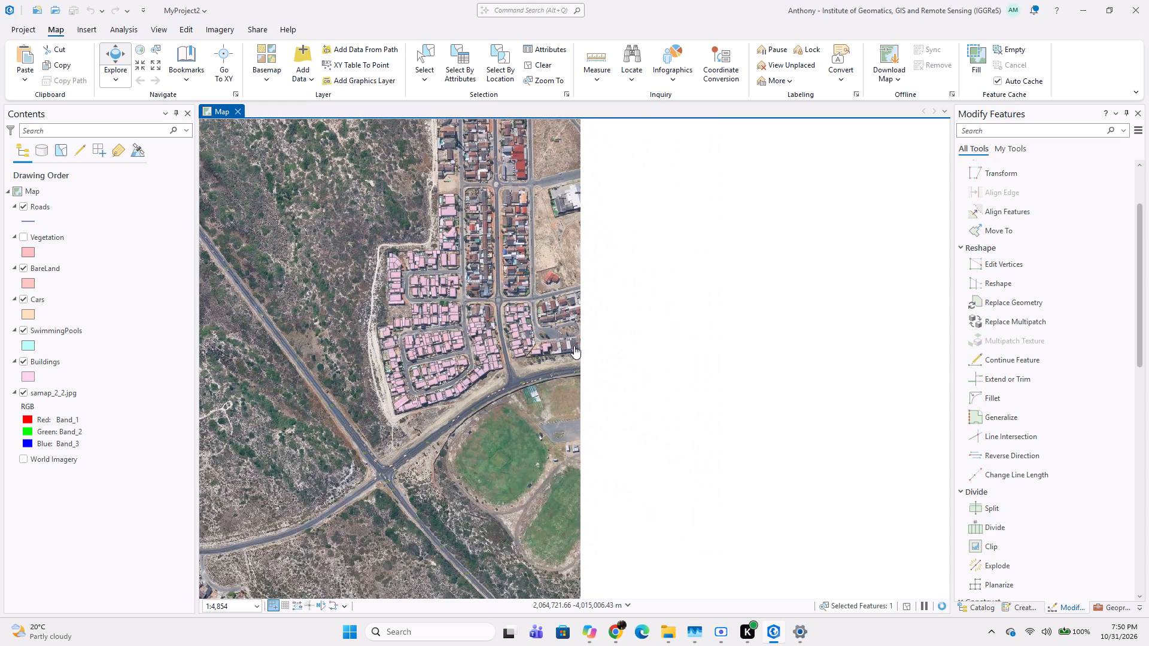
middle_click_drag(574, 356, 601, 406)
middle_click_drag(525, 375, 534, 415)
scroll(557, 388, "up", 2)
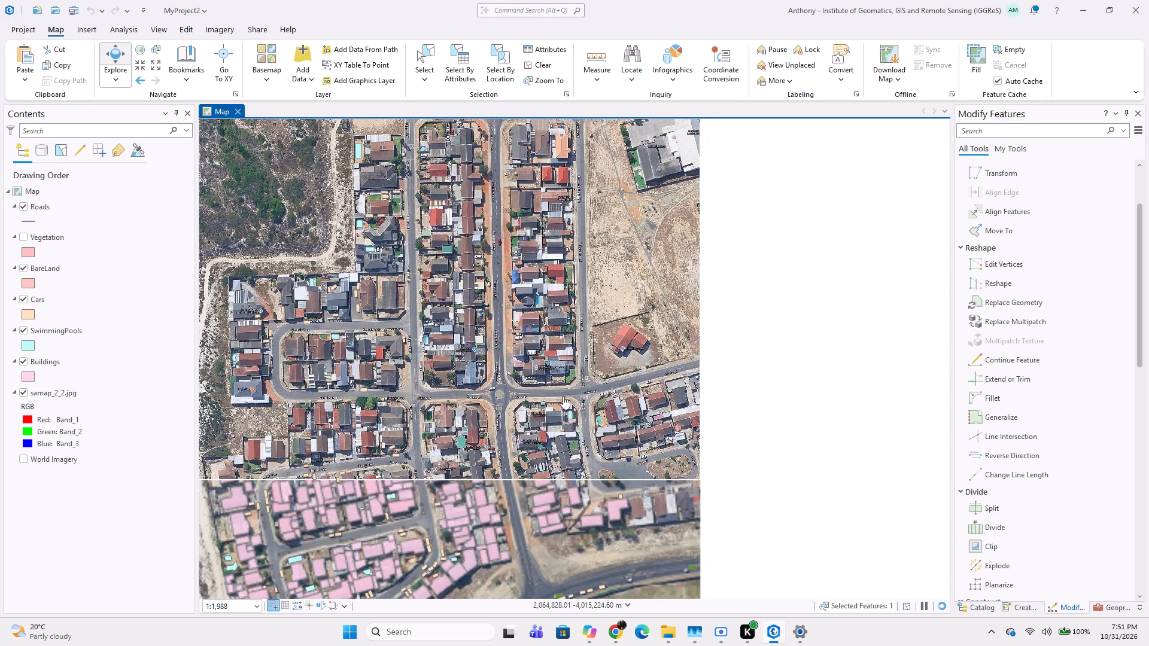
middle_click_drag(615, 409, 622, 413)
middle_click_drag(511, 407, 580, 386)
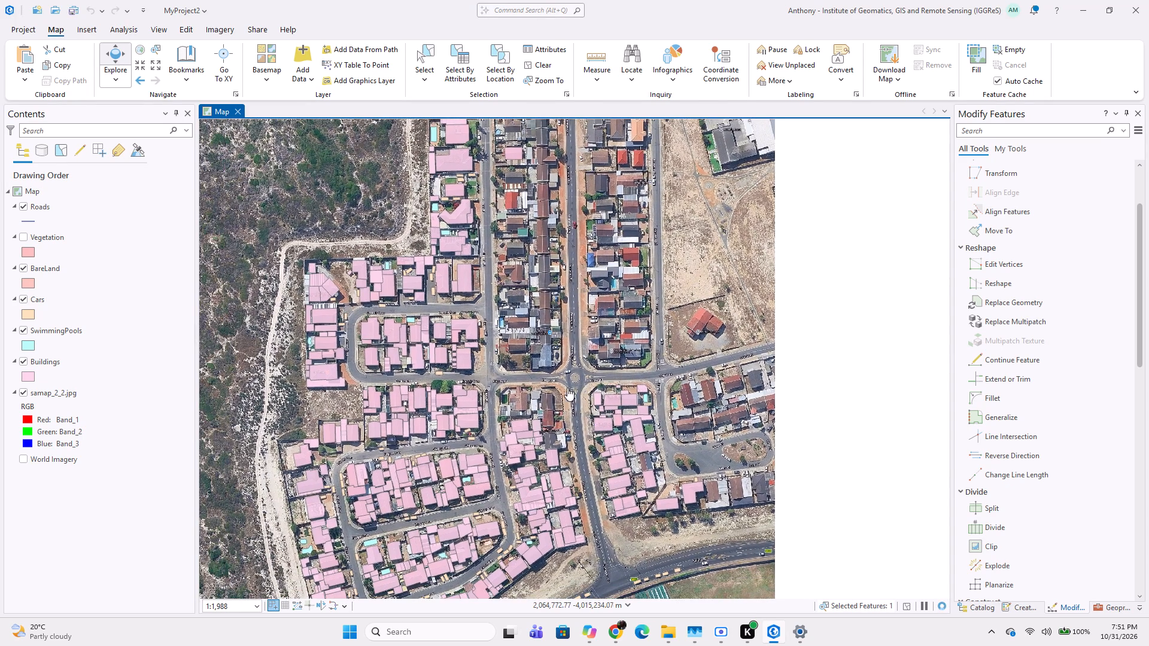
scroll(545, 396, "up", 1)
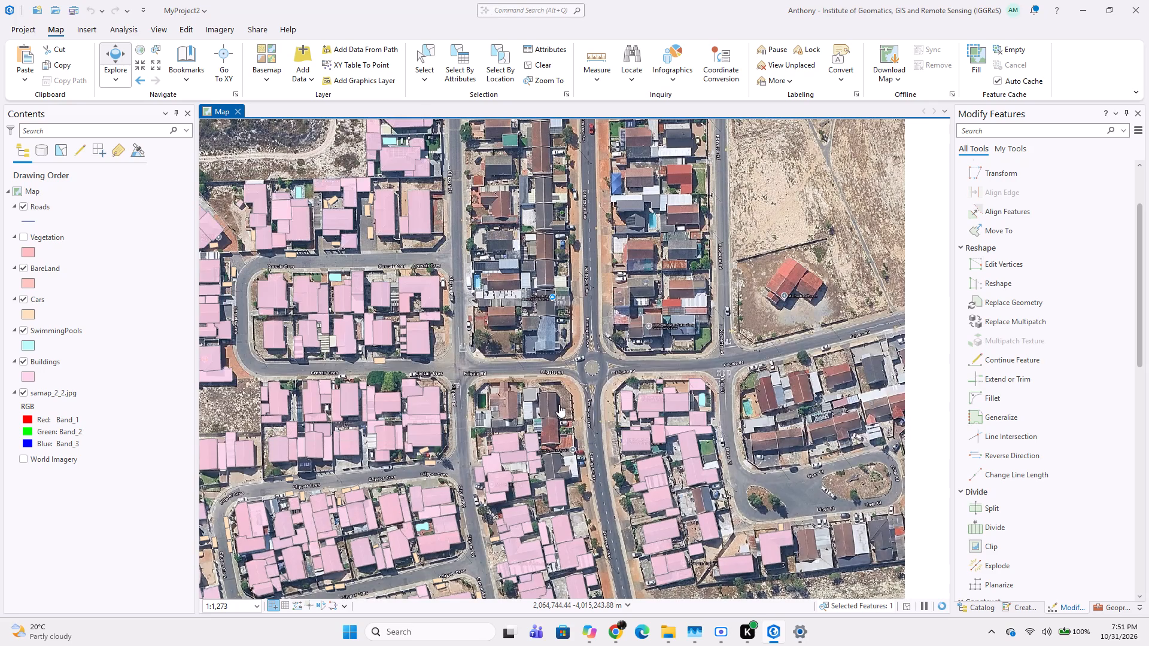
scroll(615, 415, "up", 1)
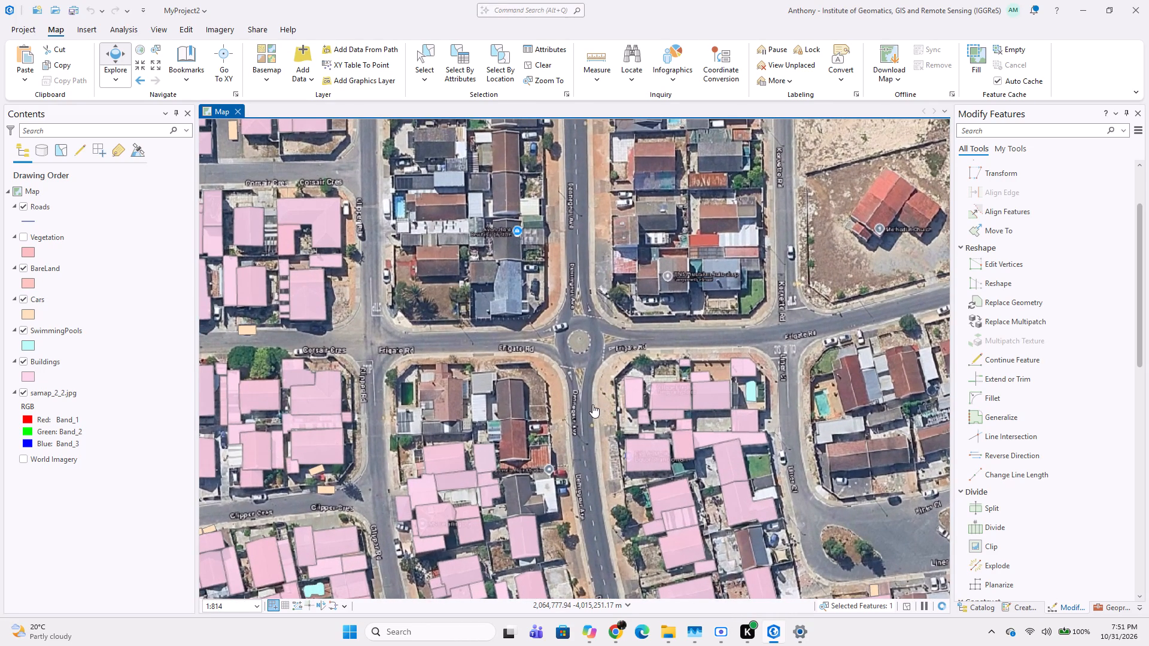
middle_click(486, 371)
middle_click_drag(546, 388, 444, 362)
scroll(716, 411, "up", 2)
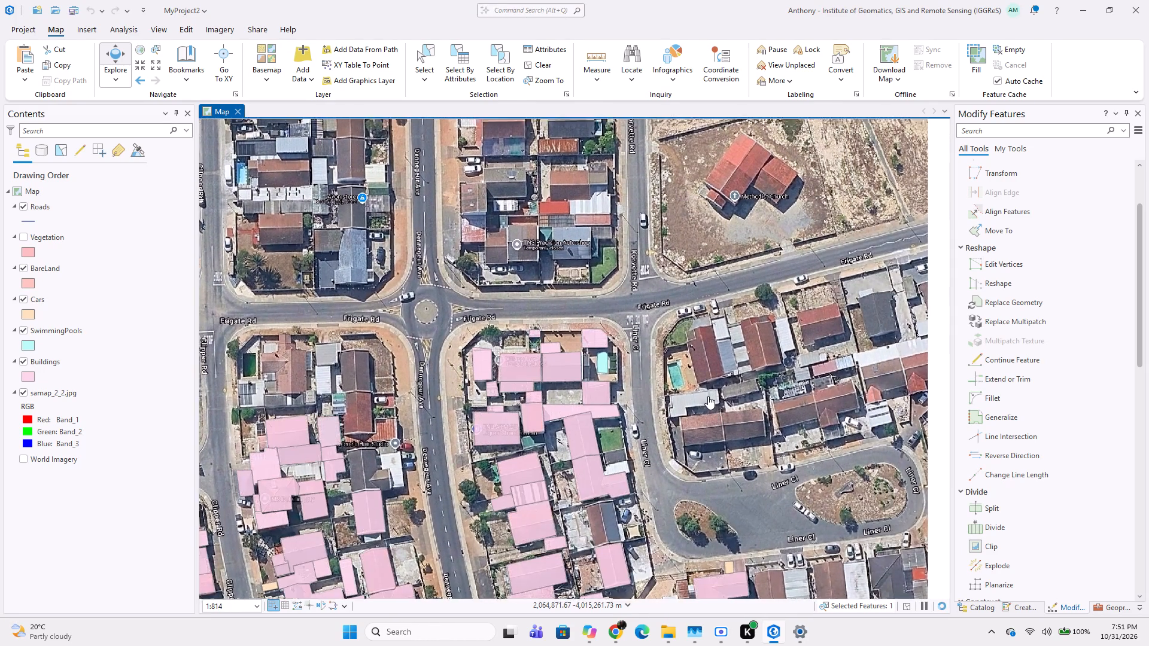
scroll(706, 423, "down", 3)
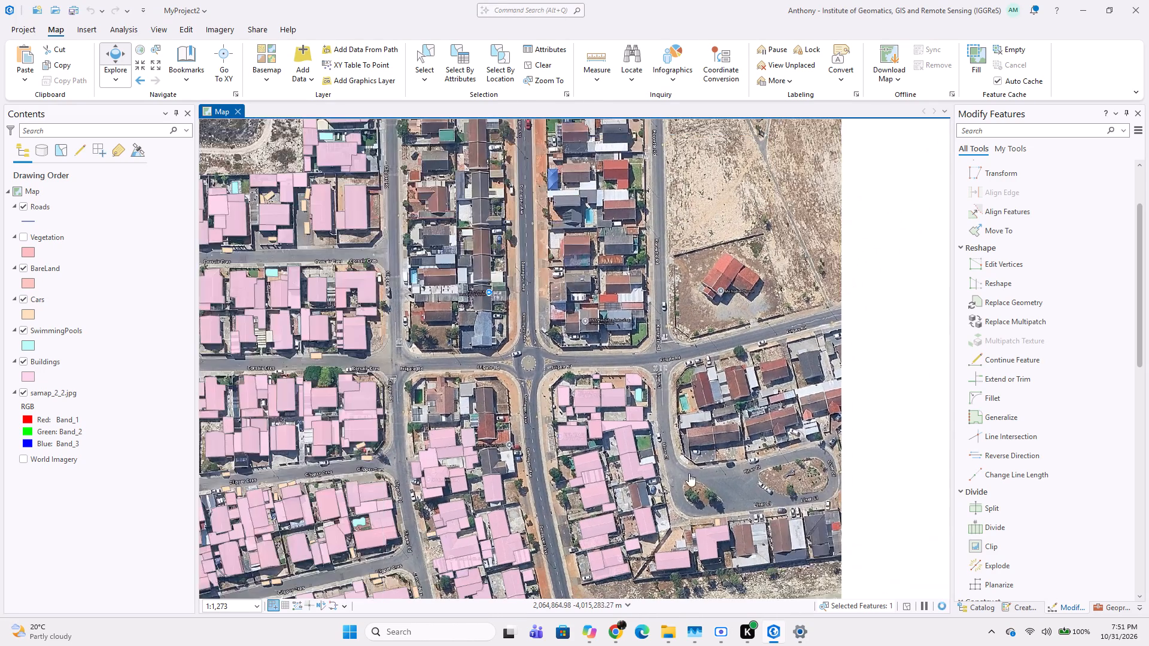
middle_click_drag(689, 486, 735, 365)
middle_click_drag(615, 442, 691, 356)
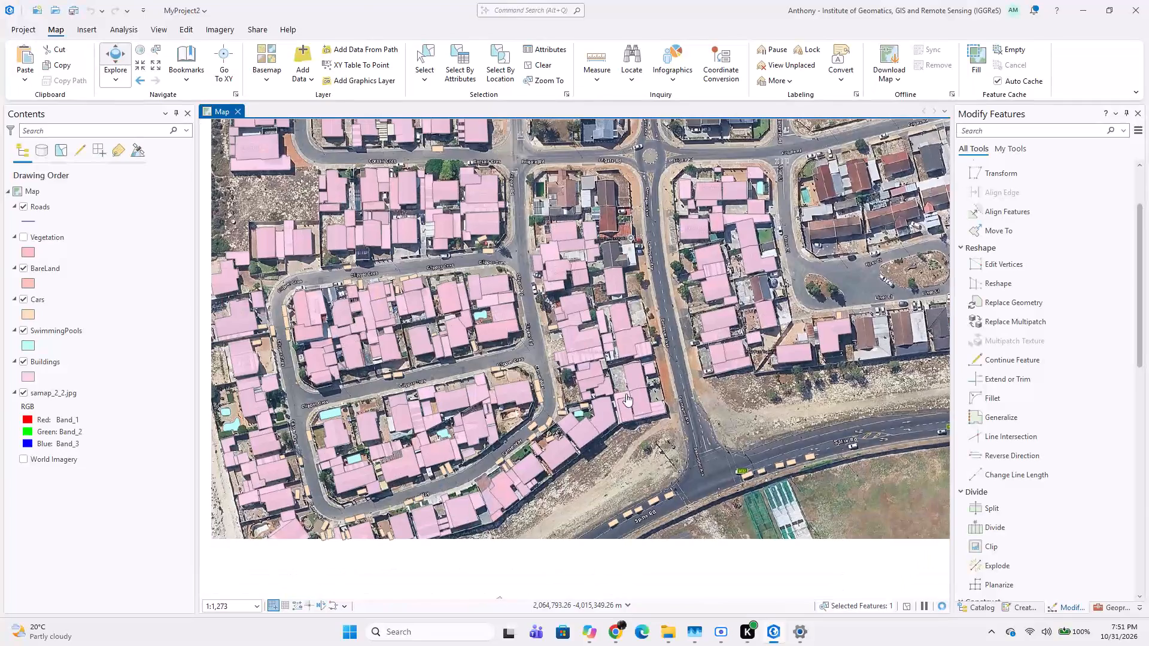
middle_click_drag(607, 392, 670, 331)
middle_click_drag(672, 453, 551, 373)
middle_click_drag(613, 335, 524, 456)
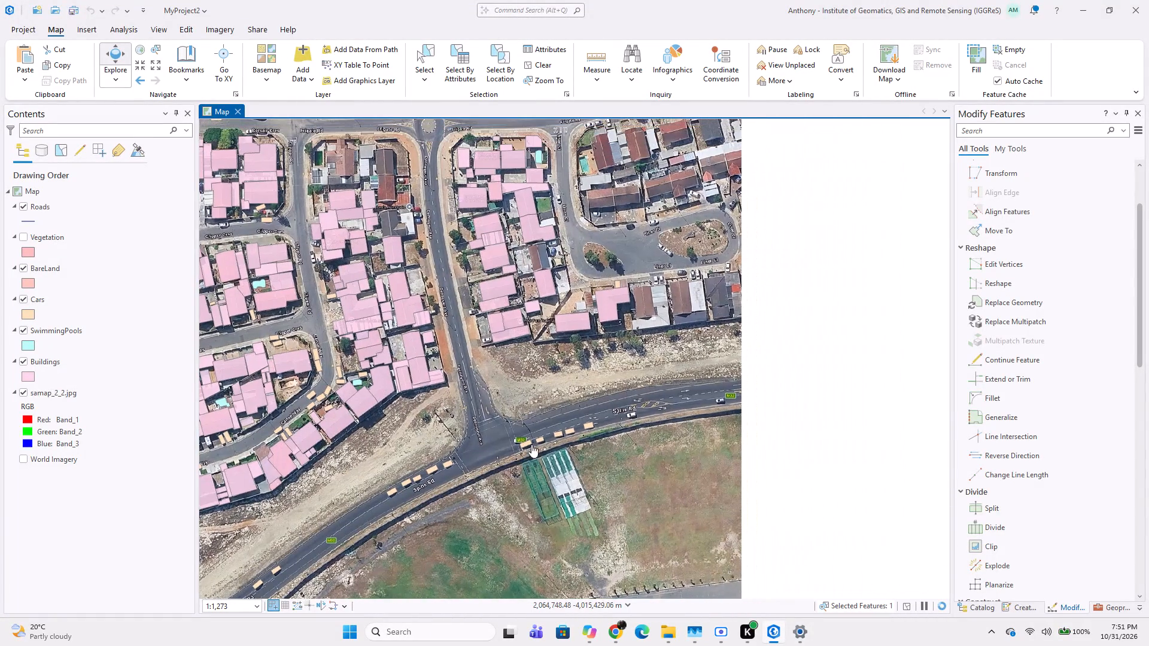
middle_click_drag(603, 423, 591, 509)
middle_click_drag(515, 360, 542, 471)
middle_click_drag(460, 364, 590, 396)
scroll(525, 361, "up", 2)
scroll(551, 389, "down", 3)
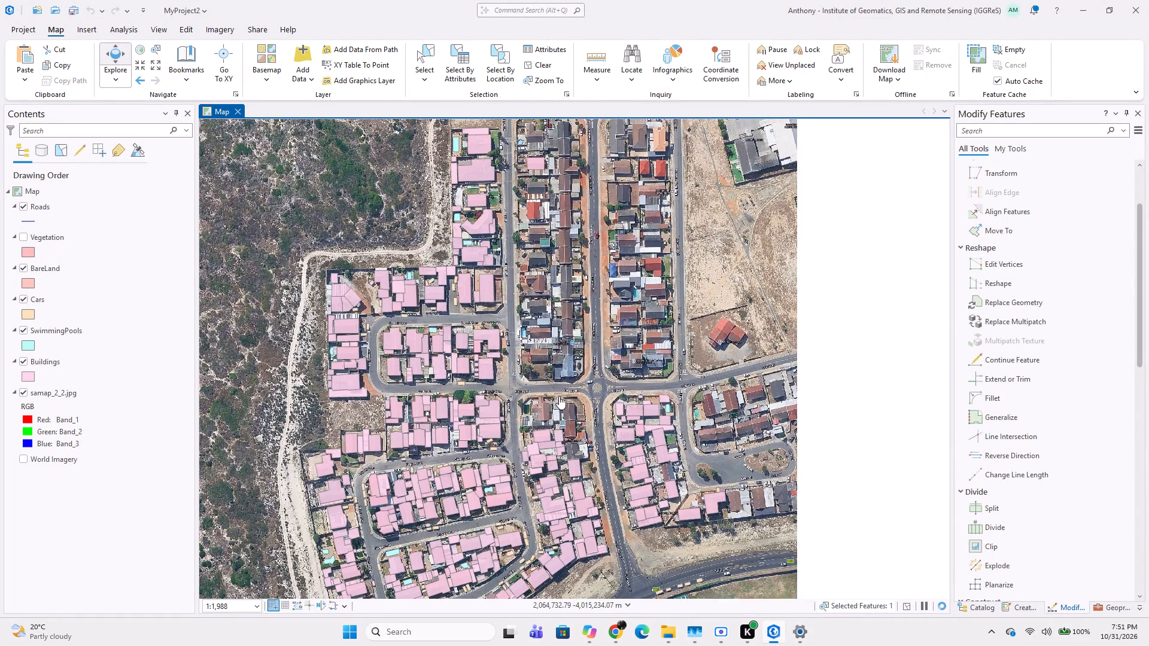
scroll(567, 398, "down", 2)
scroll(618, 409, "up", 2)
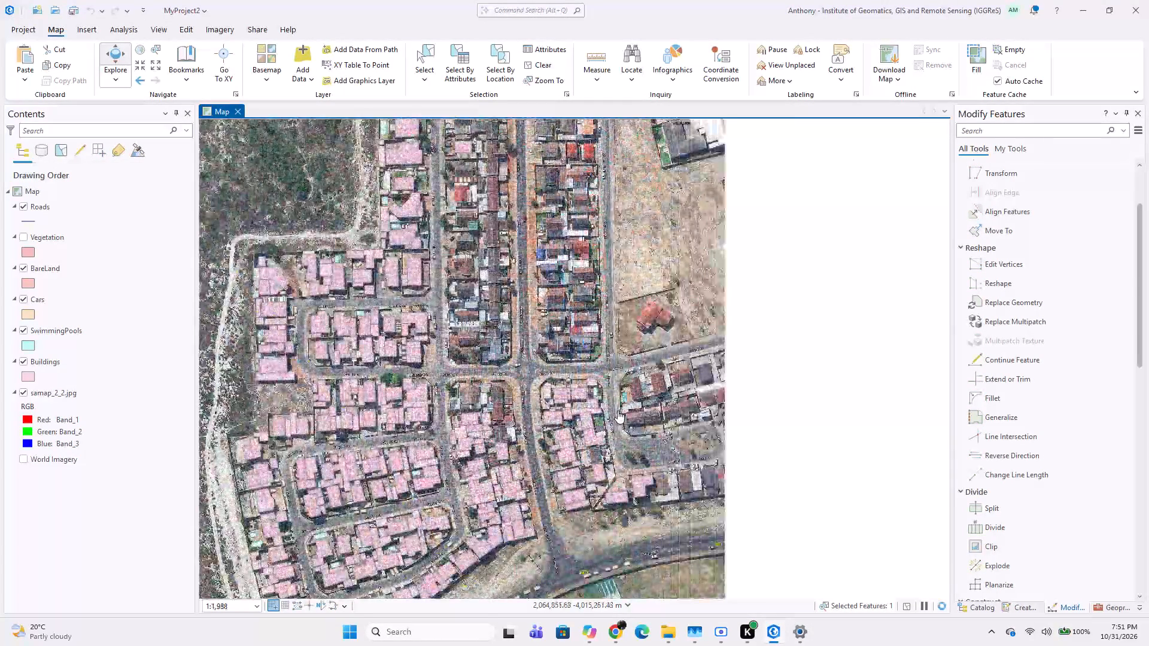
scroll(618, 410, "up", 3)
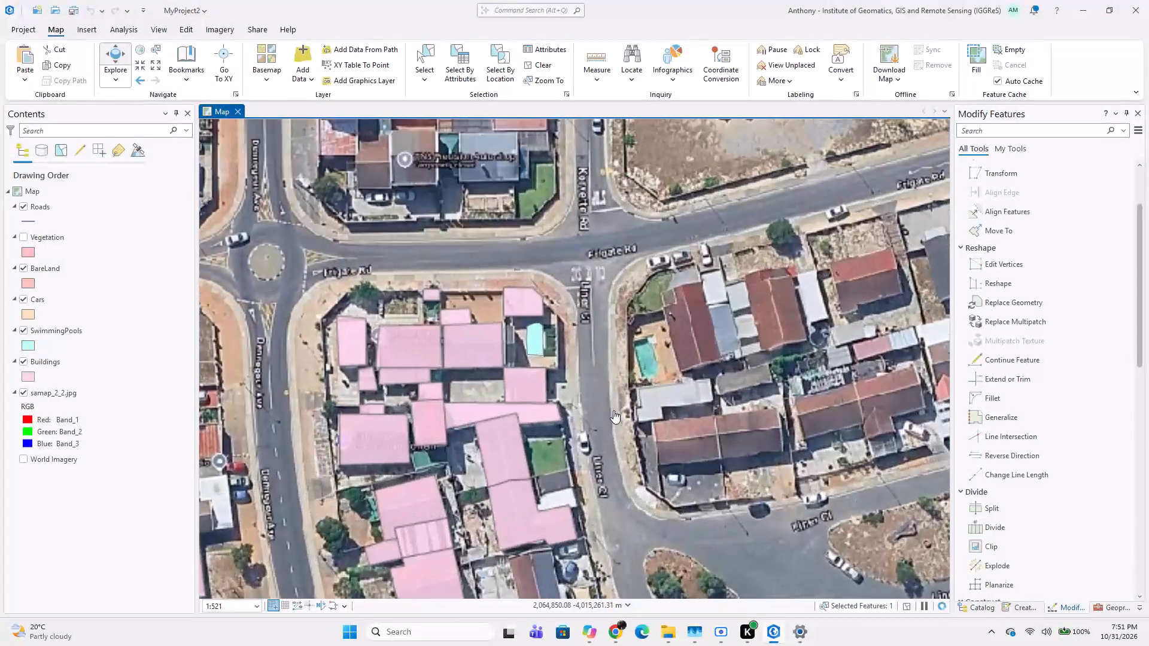
scroll(613, 410, "down", 2)
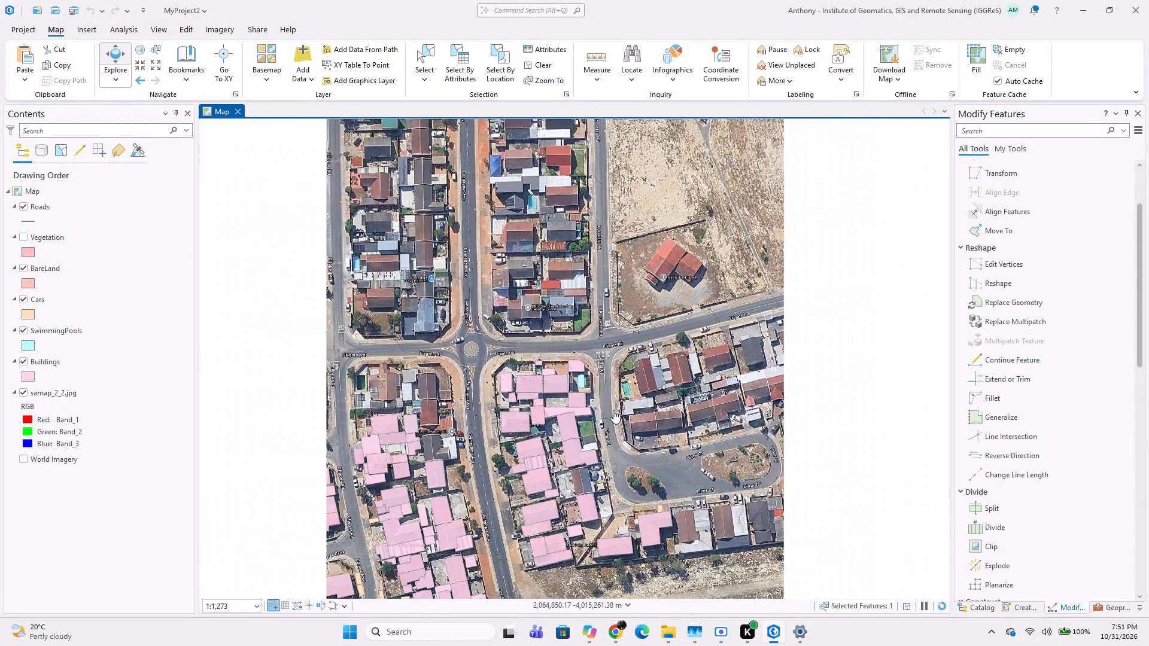
middle_click_drag(578, 463, 630, 429)
middle_click_drag(572, 440, 626, 423)
middle_click_drag(572, 442, 605, 421)
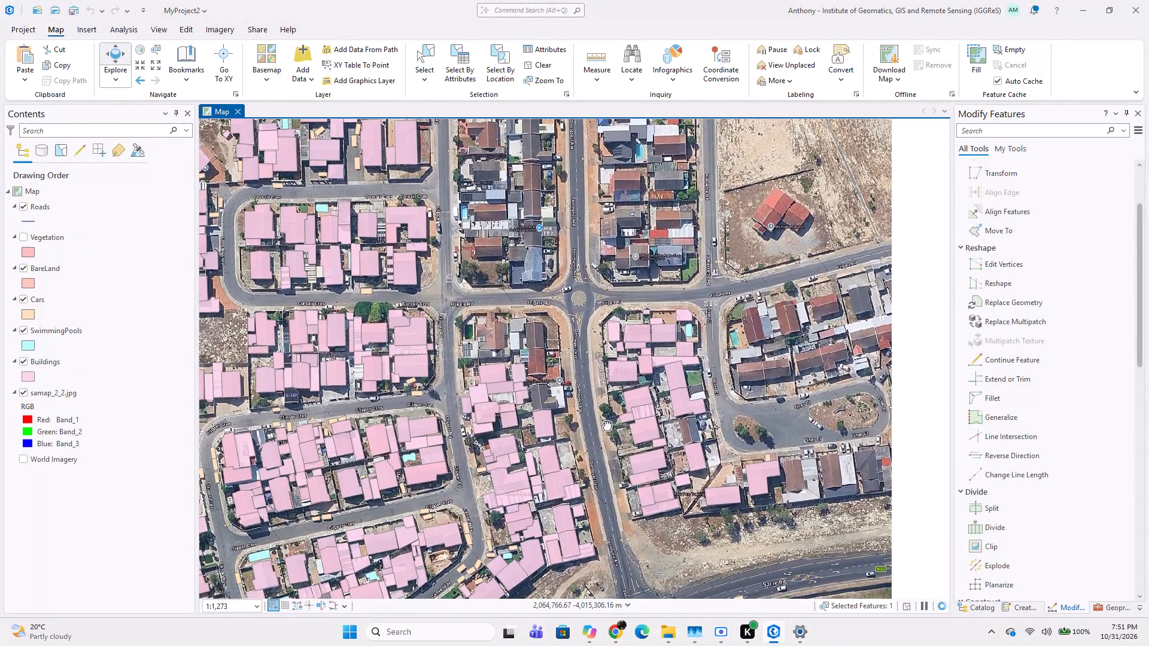
middle_click_drag(605, 421, 640, 404)
middle_click_drag(637, 421, 549, 431)
middle_click_drag(624, 442, 640, 398)
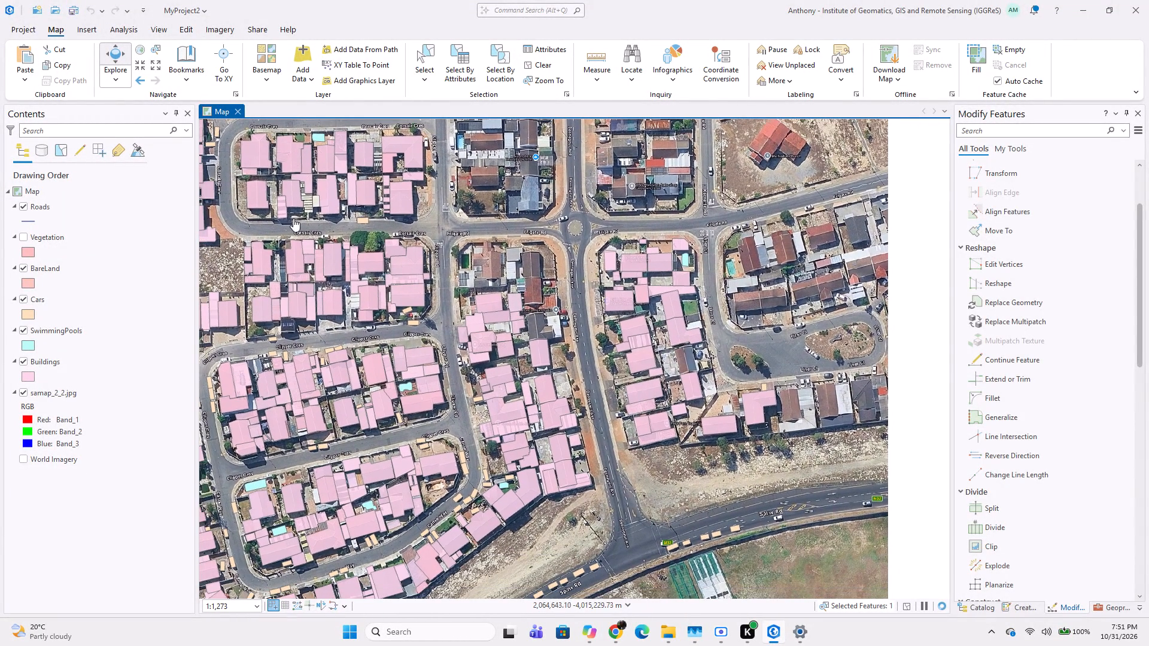
Reopen the recent project Training_data_SA, saving the changes to MyProject2.
left_click(21, 29)
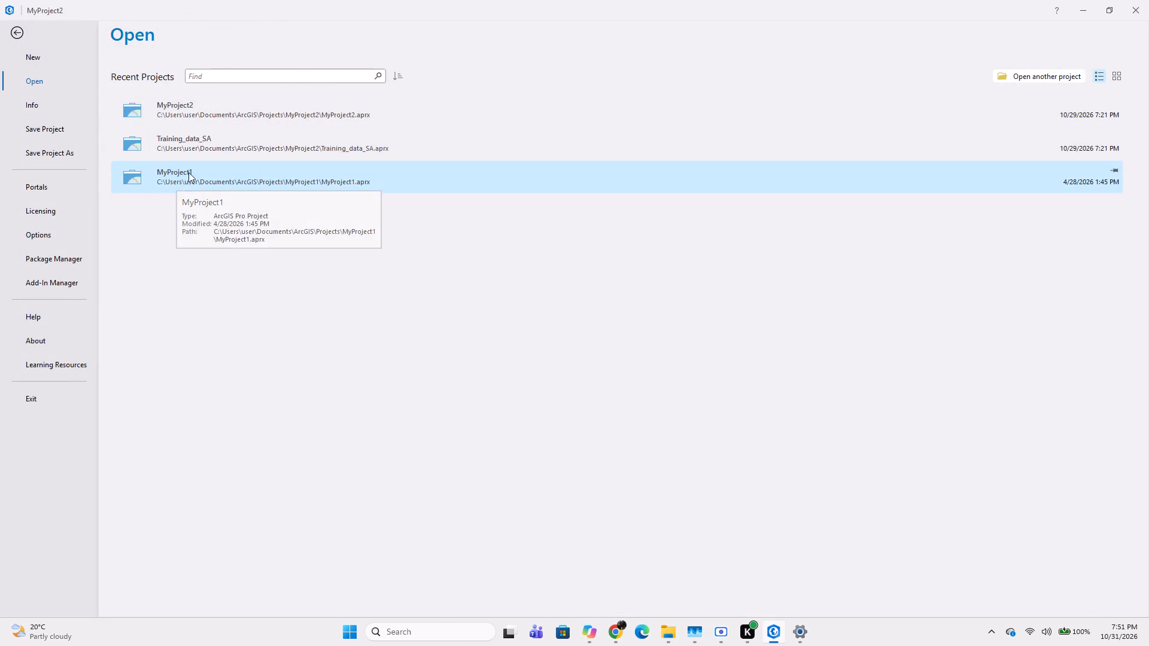
left_click(209, 147)
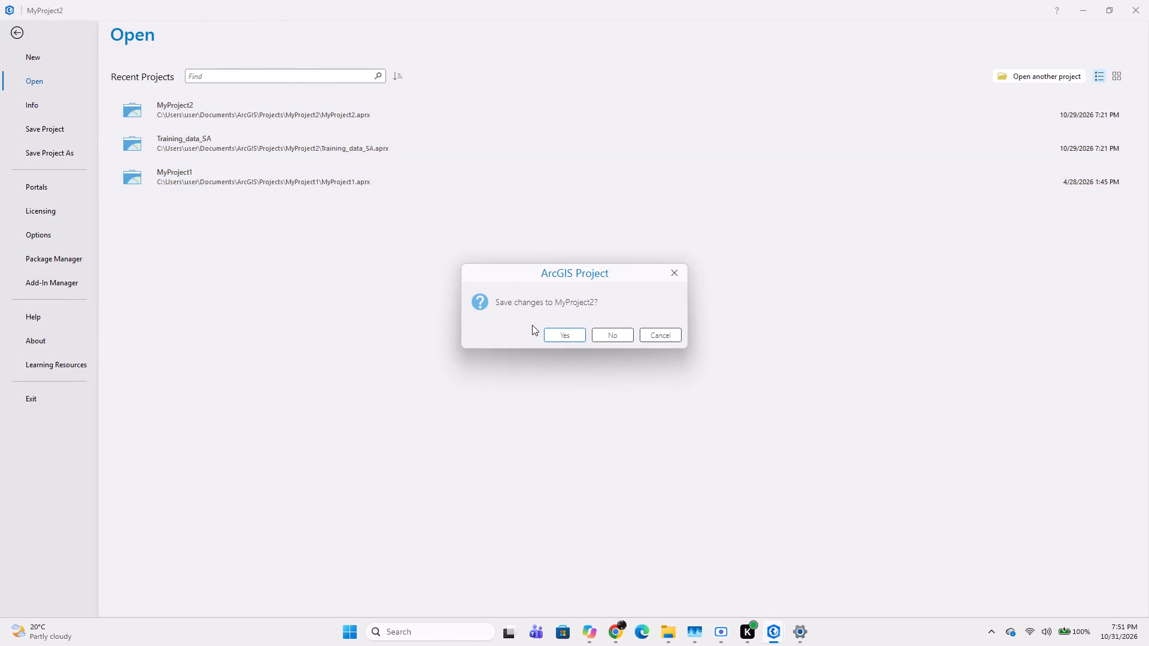
left_click(563, 333)
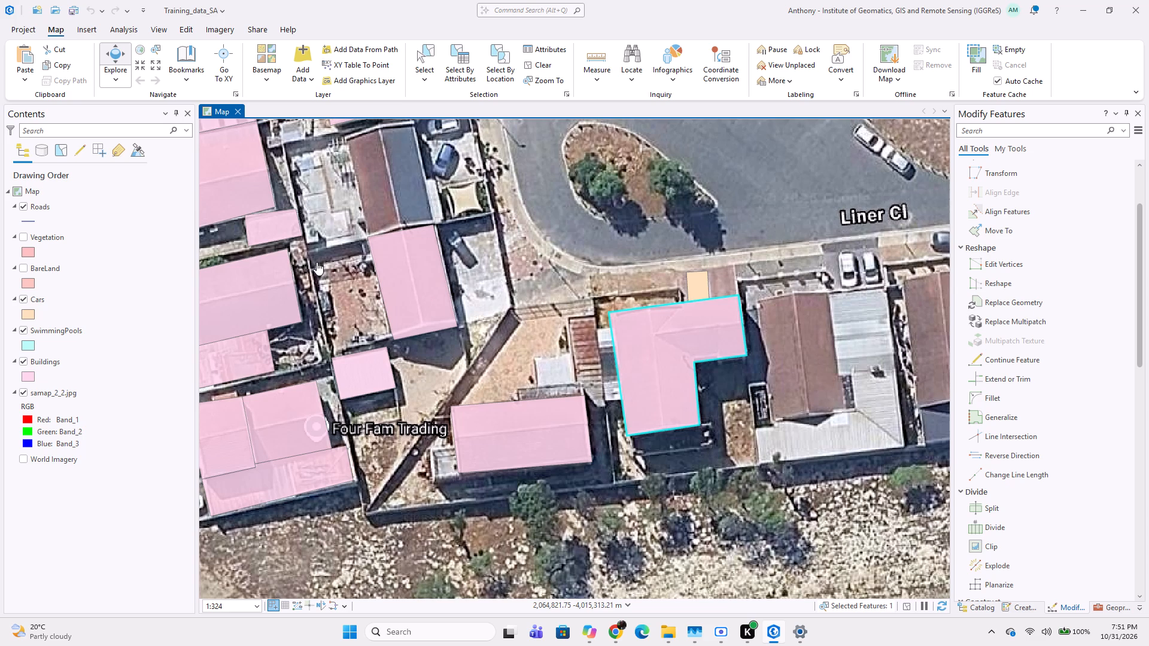
Digitize the narrow grey roof strip along the north edge of the rectangular building beside Four Fam Trading as a four-vertex Buildings polygon.
scroll(504, 281, "down", 4)
scroll(653, 283, "down", 1)
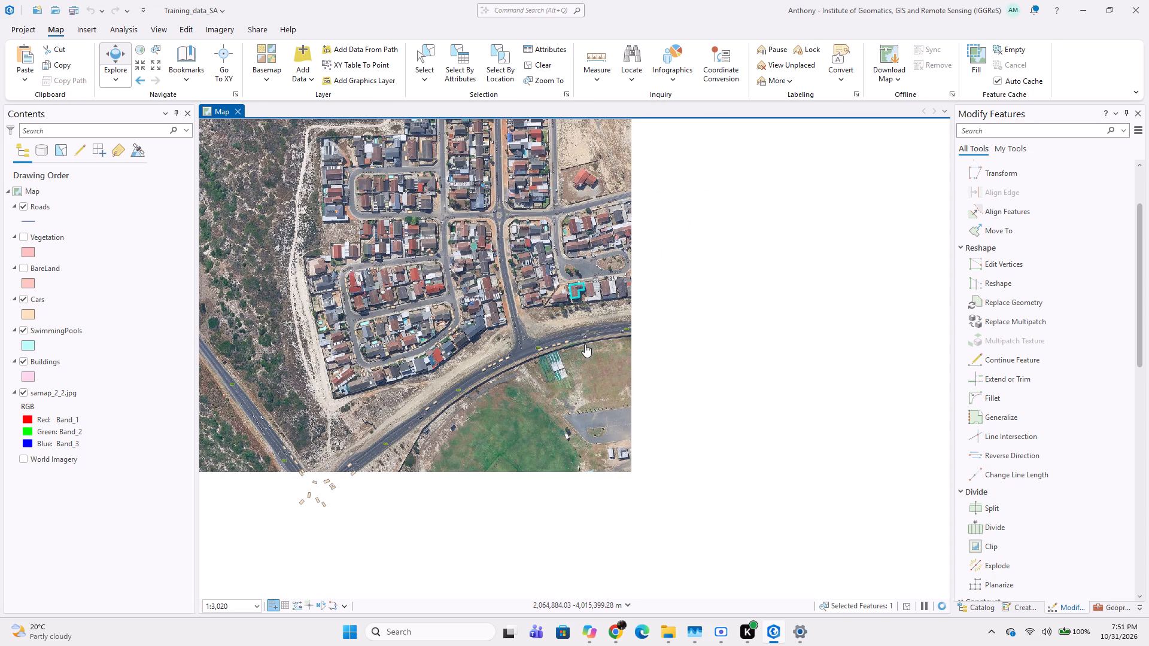
middle_click_drag(564, 333, 570, 410)
scroll(576, 342, "up", 1)
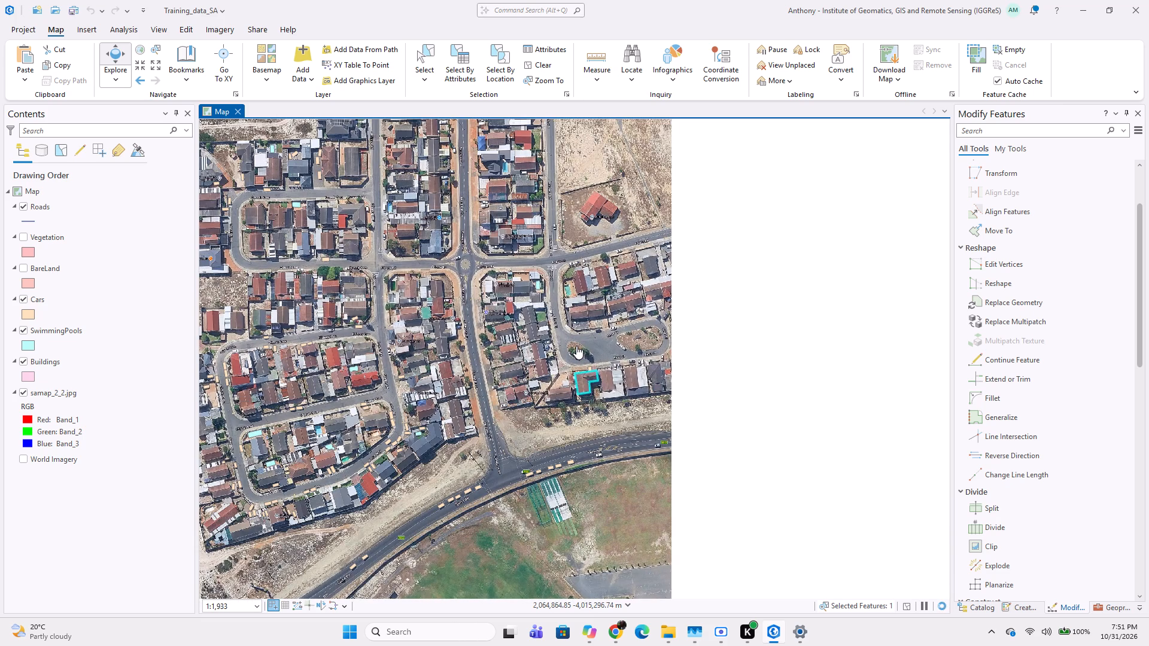
scroll(560, 348, "up", 1)
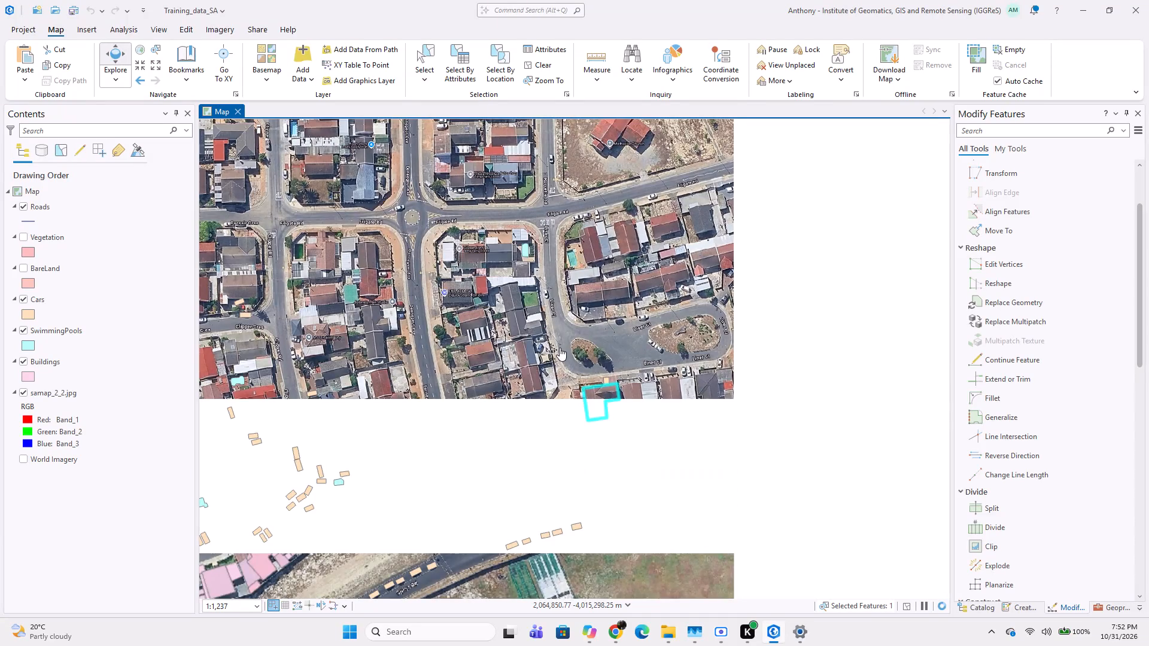
scroll(545, 356, "up", 2)
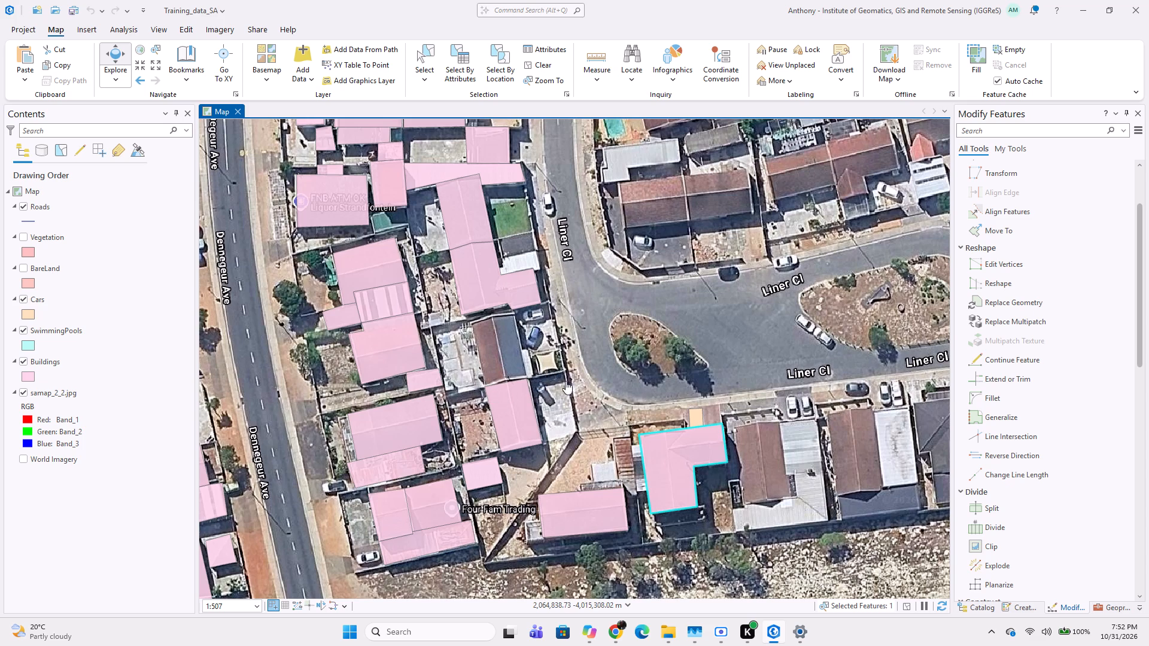
scroll(631, 442, "up", 3)
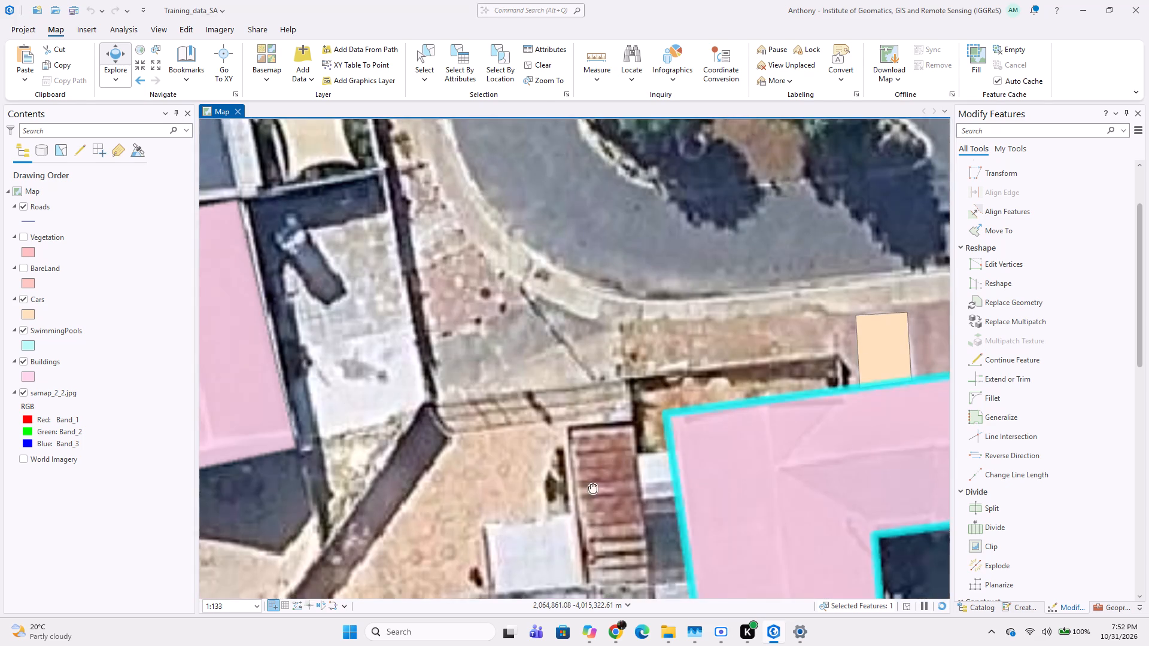
middle_click_drag(591, 484, 613, 333)
middle_click_drag(560, 337, 553, 423)
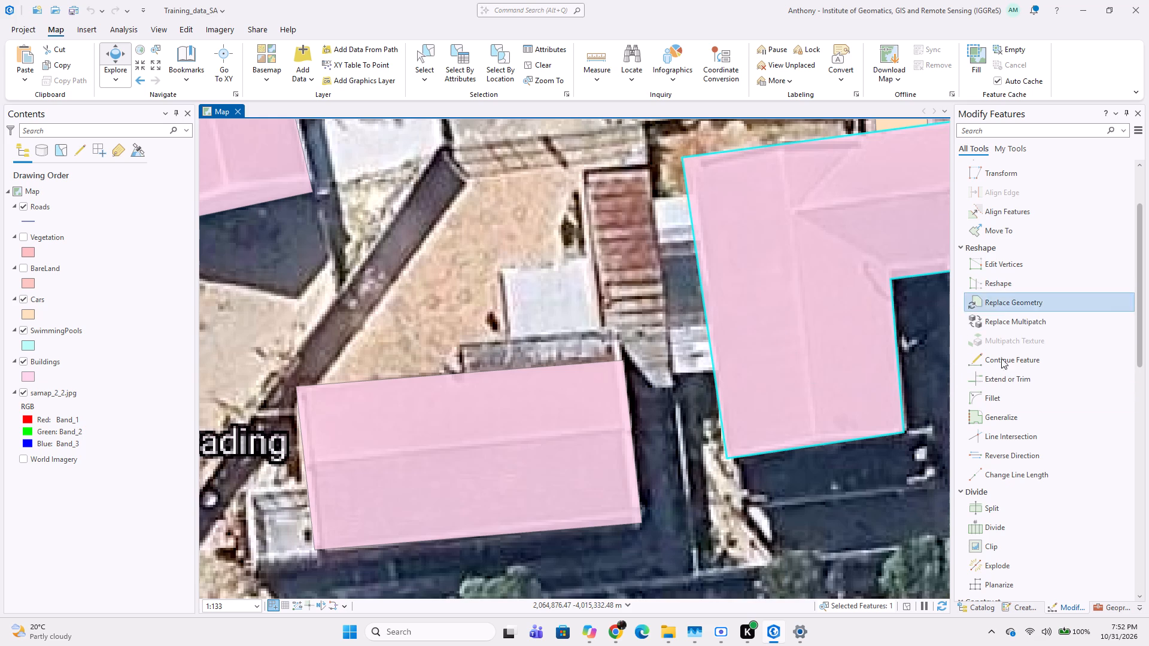
left_click(976, 605)
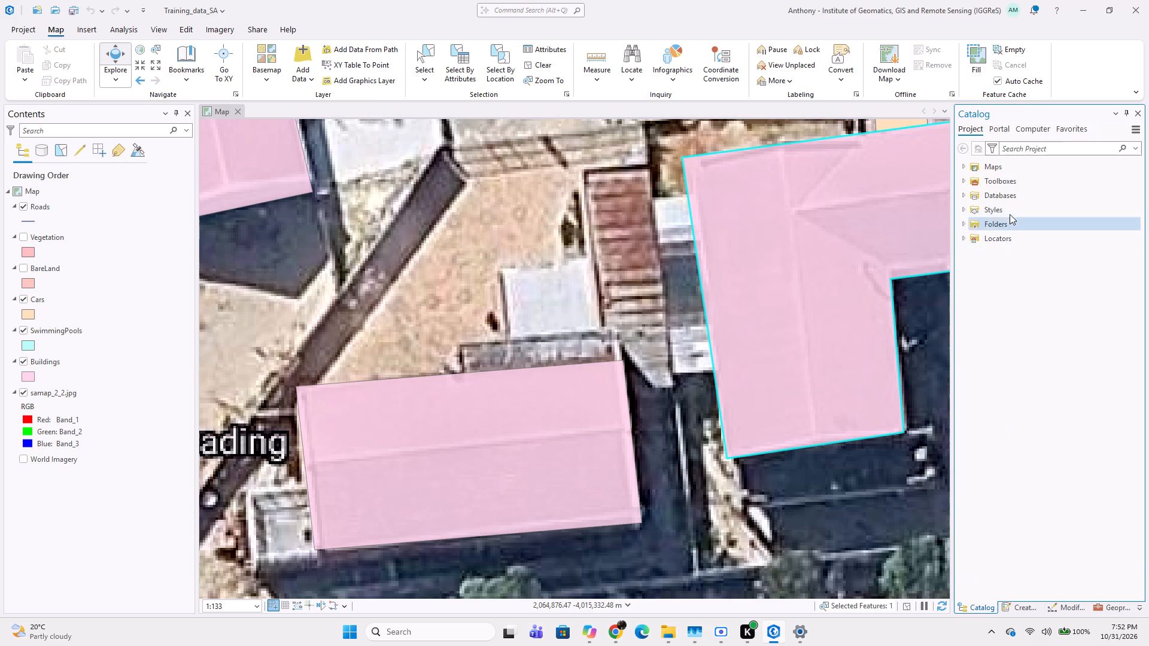
left_click(1016, 611)
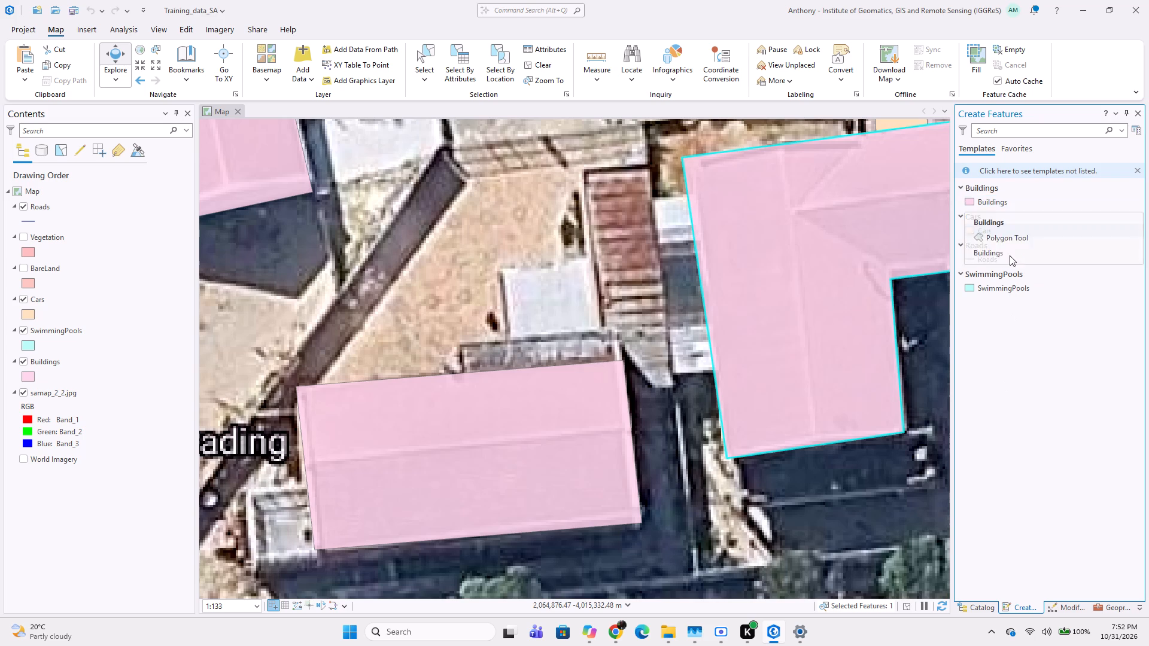
left_click(974, 197)
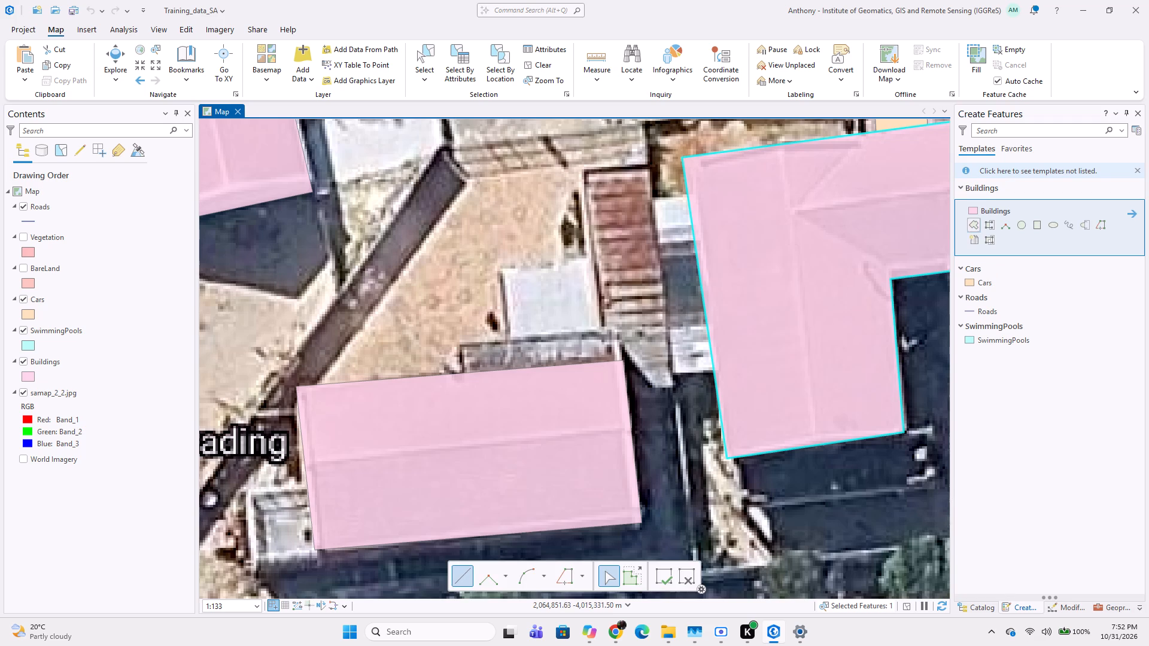
left_click(452, 340)
left_click(616, 325)
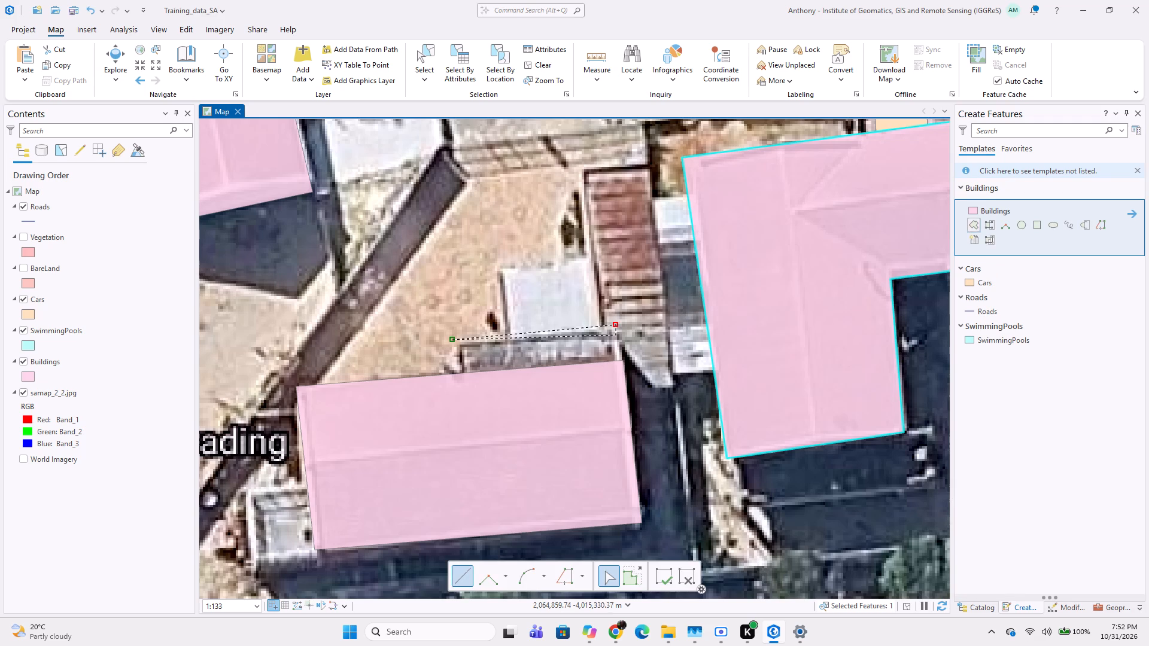
left_click(622, 358)
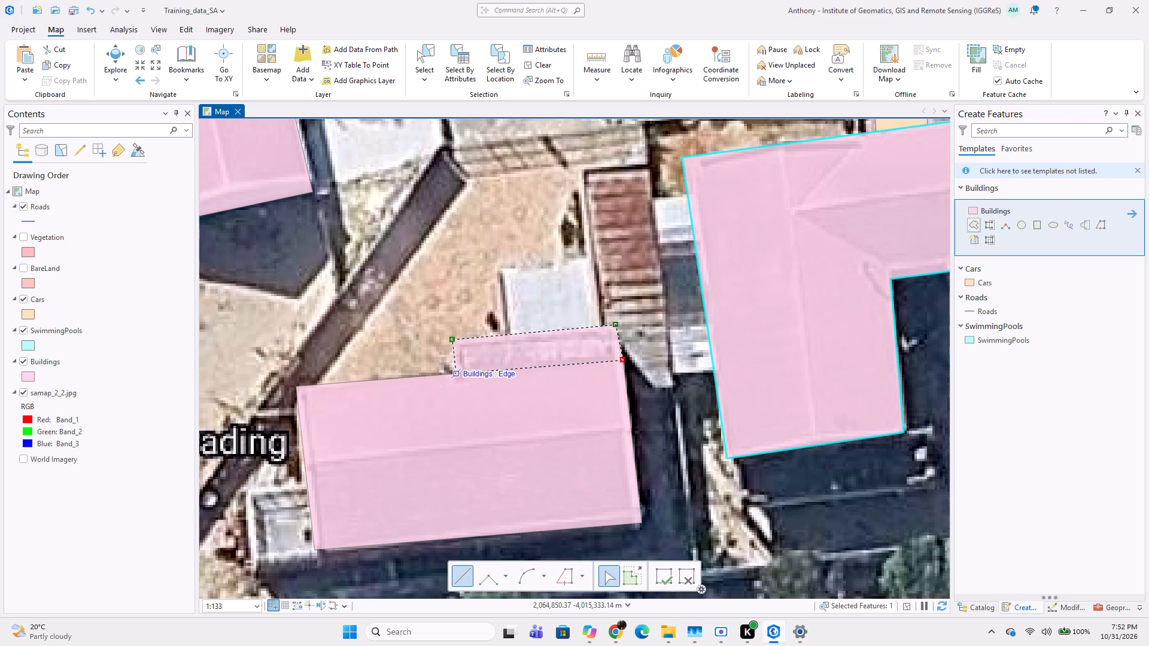
double_click(457, 379)
Digitize the small white roof north of the narrow strip near Four Fam Trading as a four-vertex Buildings polygon.
left_click(493, 262)
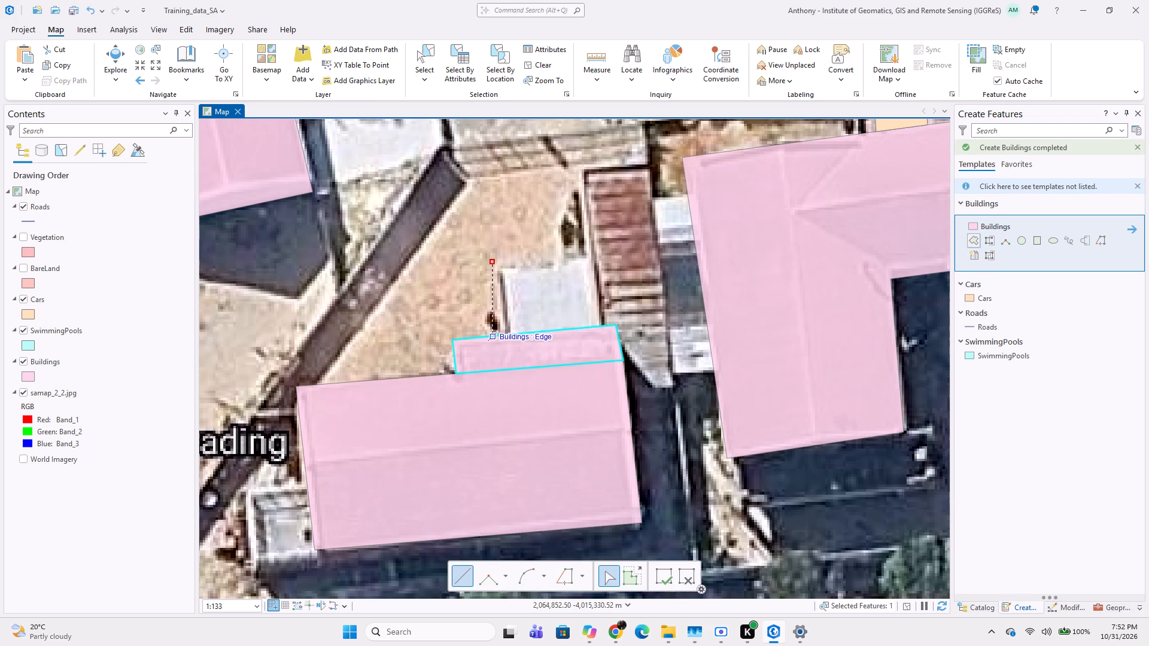
left_click(503, 333)
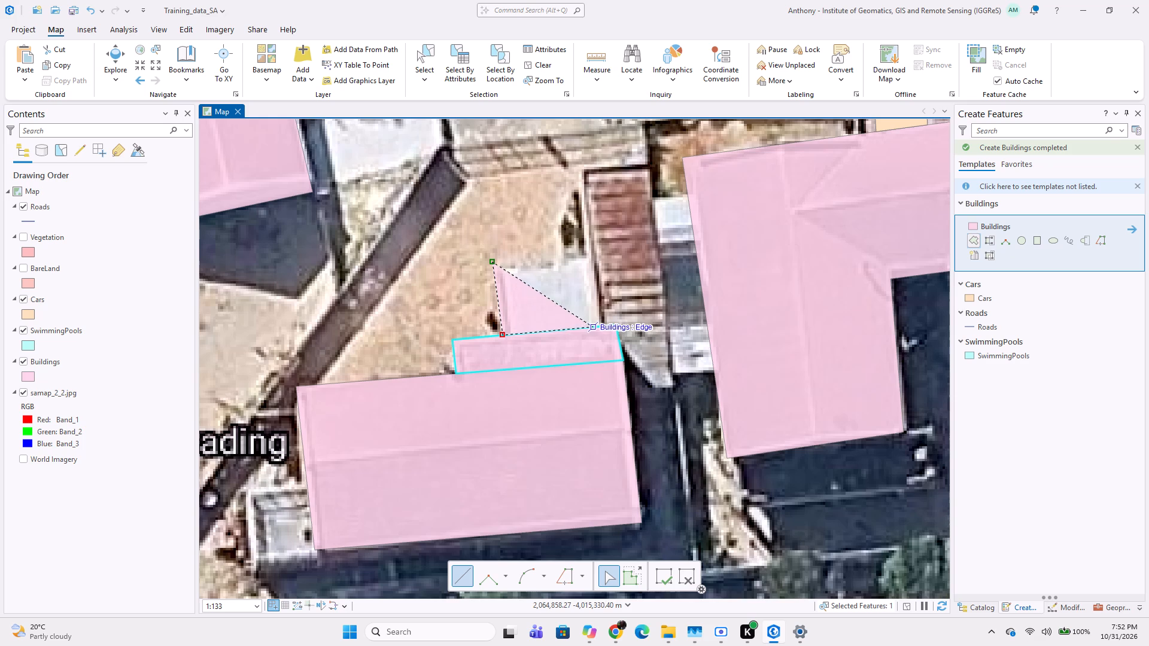
left_click(599, 323)
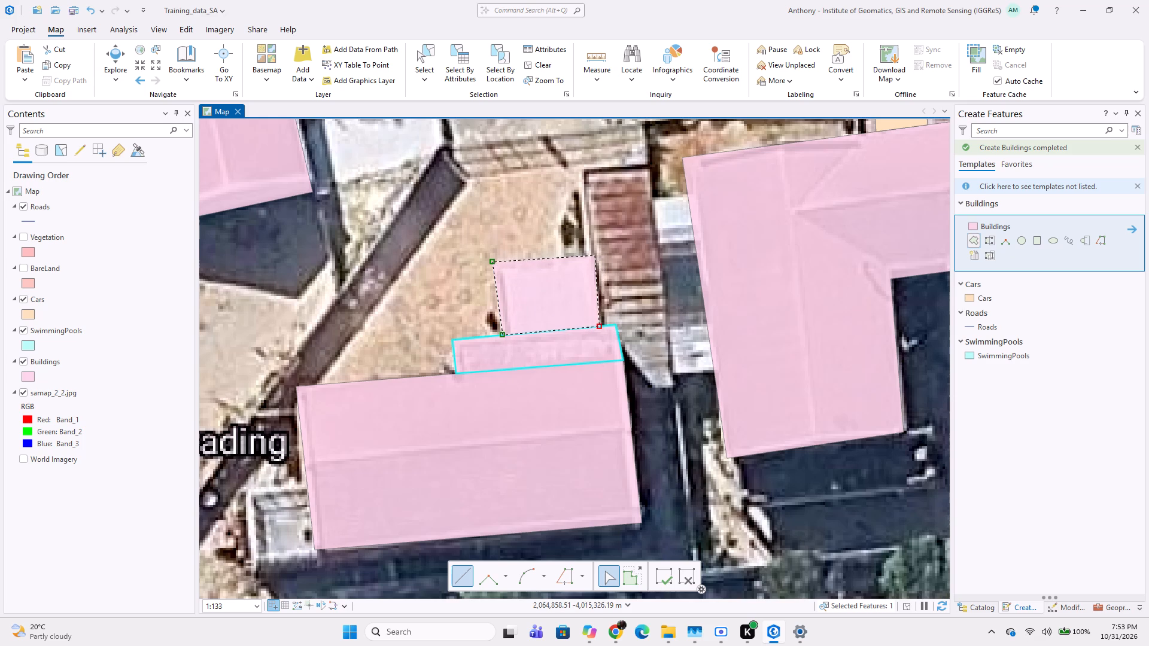
double_click(595, 255)
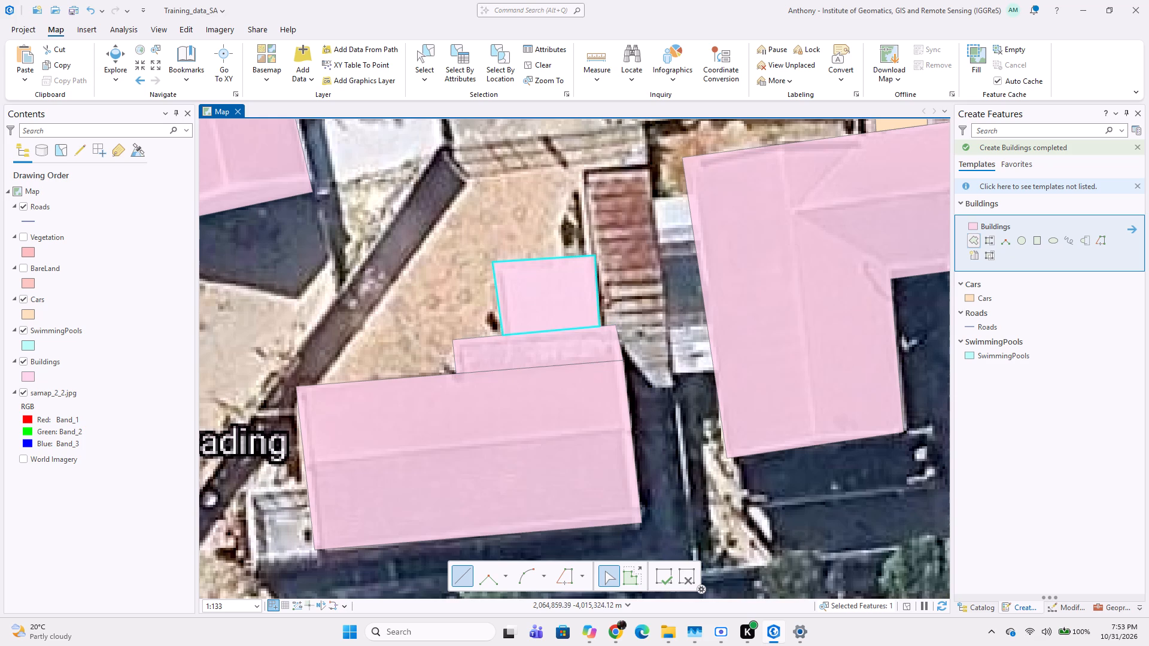
Digitize the long red-brown corrugated roof east of the small white roof as a seven-vertex Buildings polygon following the adjoining building corners.
left_click(580, 166)
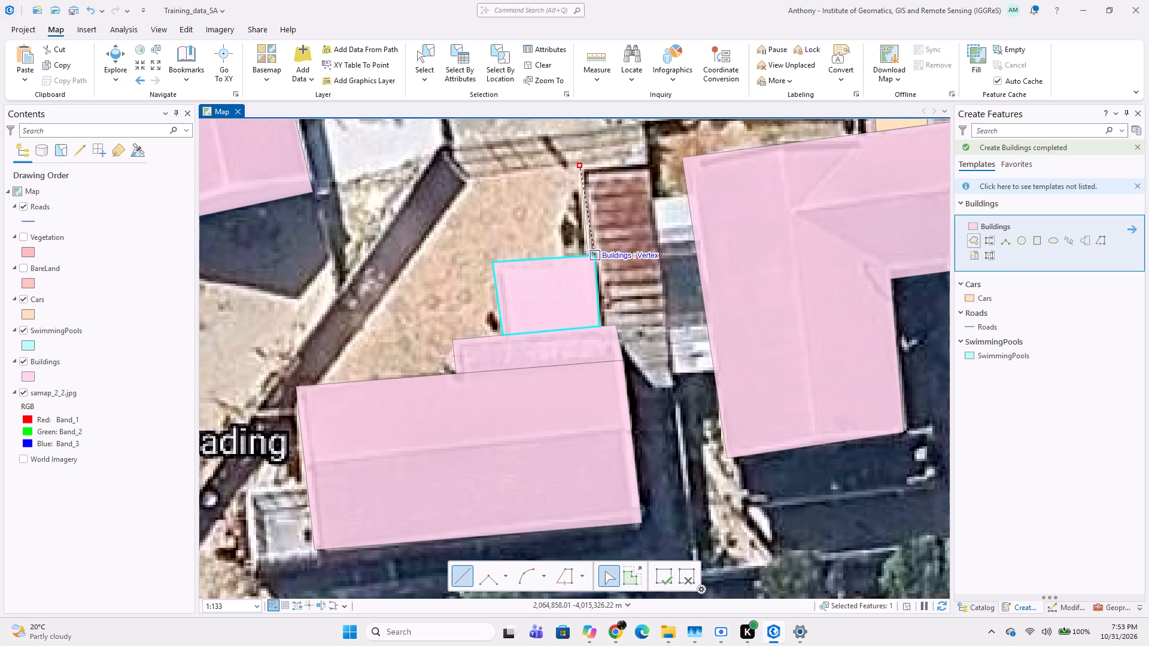
left_click(591, 254)
left_click(599, 327)
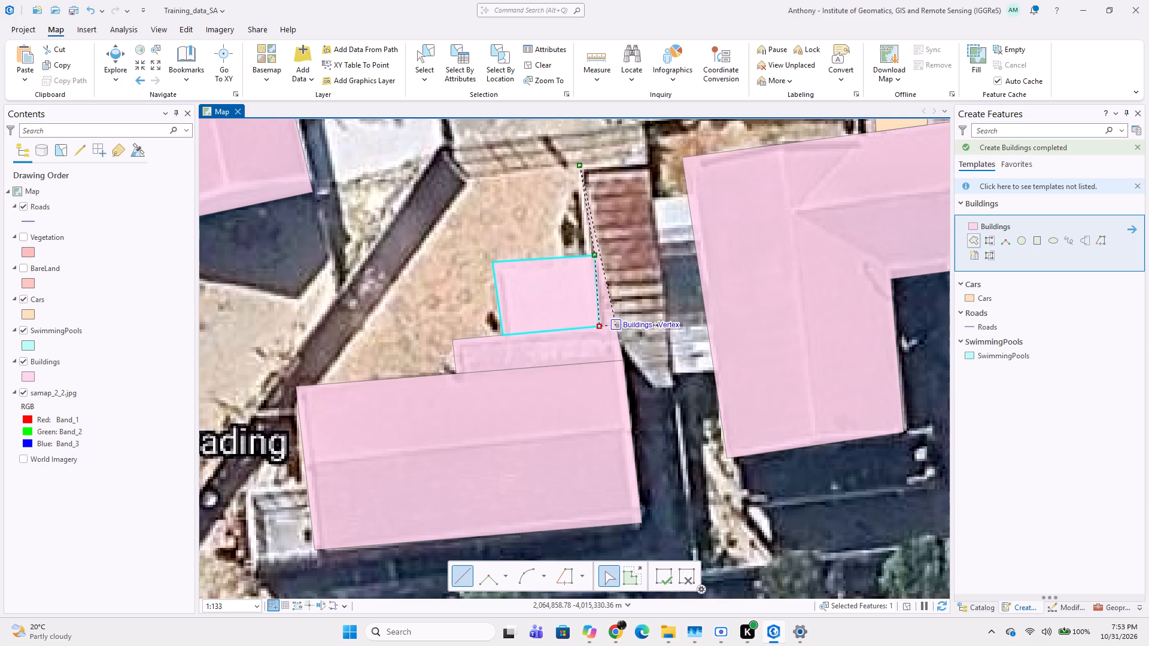
left_click(618, 327)
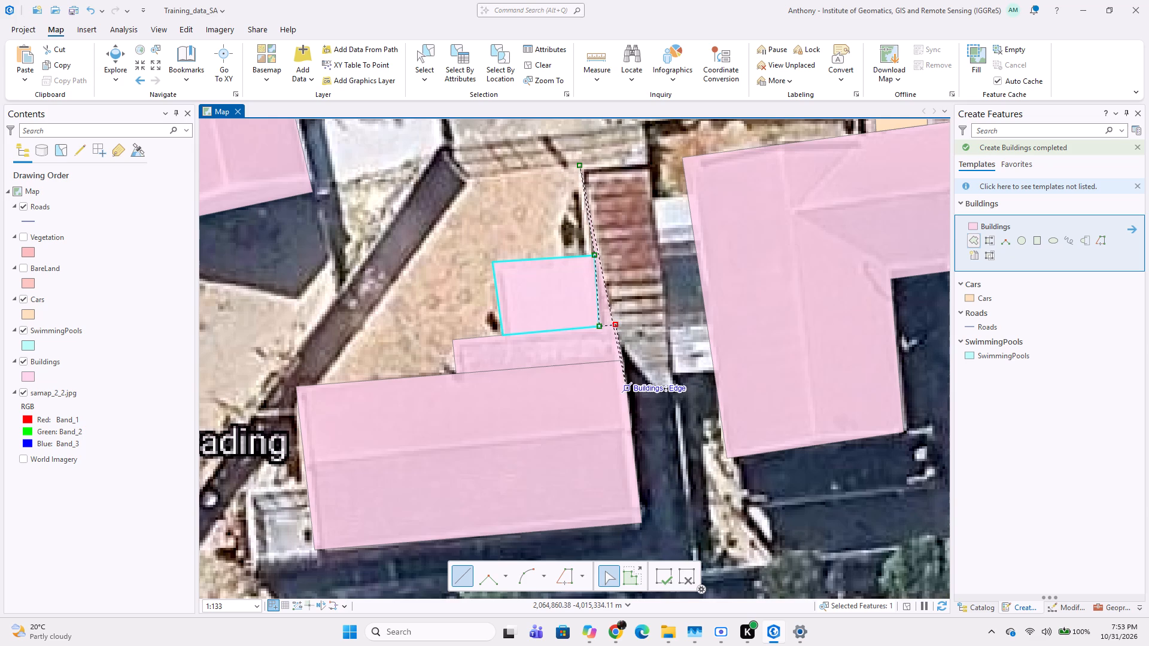
left_click(627, 389)
left_click(677, 389)
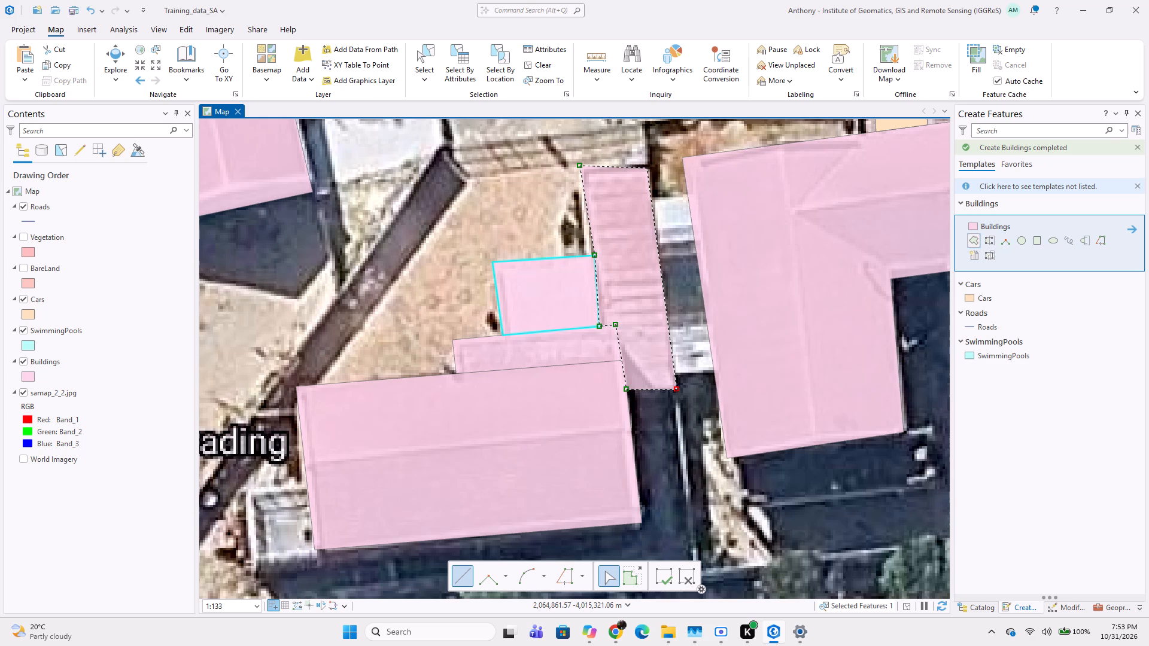
double_click(645, 164)
Digitize the narrow strip between the corrugated roof and the large L-shaped building to its east as a four-vertex Buildings polygon.
left_click(651, 201)
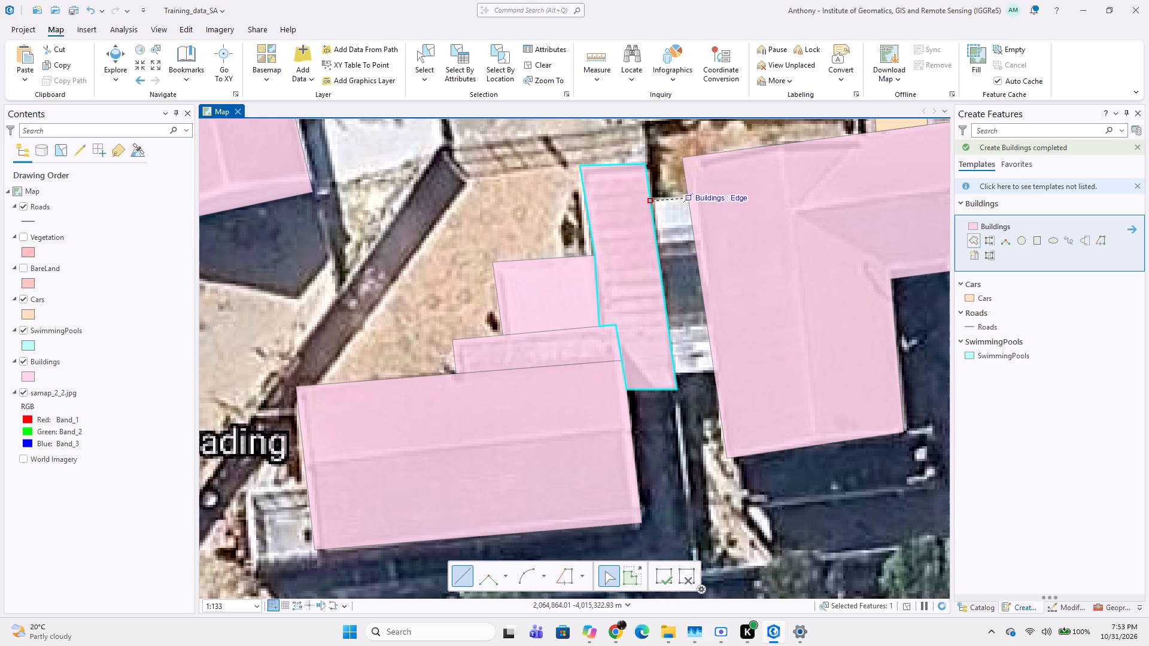
left_click(689, 195)
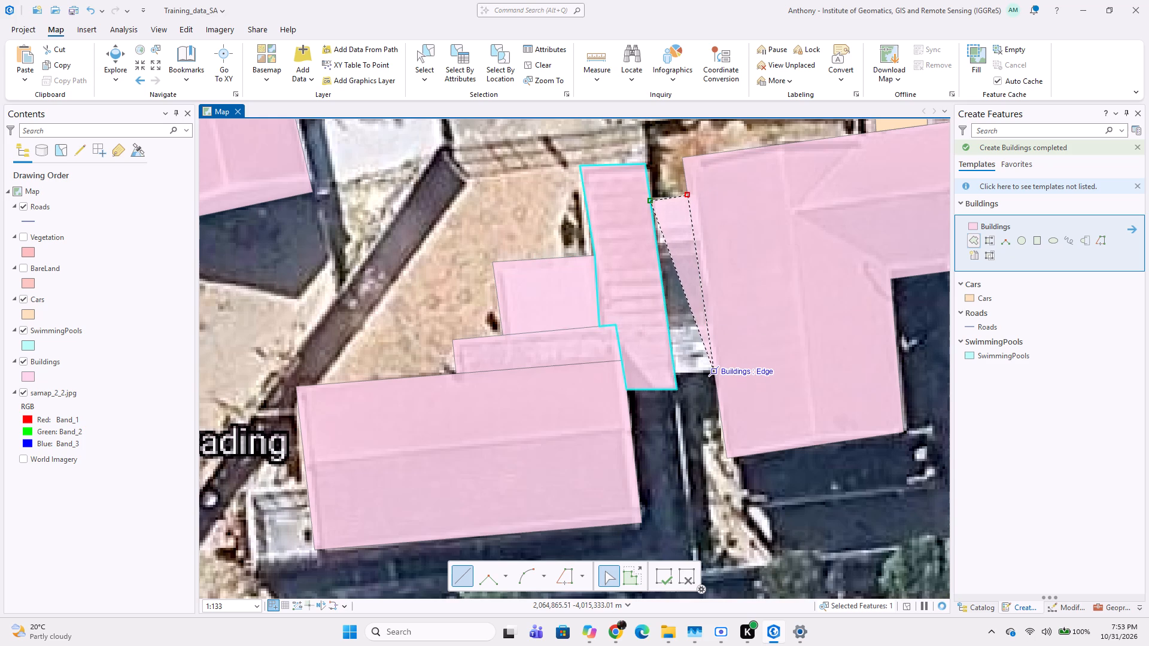
left_click(718, 371)
double_click(670, 371)
Digitize the small pale structure at the southwest corner of the rectangular building beside Four Fam Trading as a Buildings polygon.
scroll(639, 346, "down", 1)
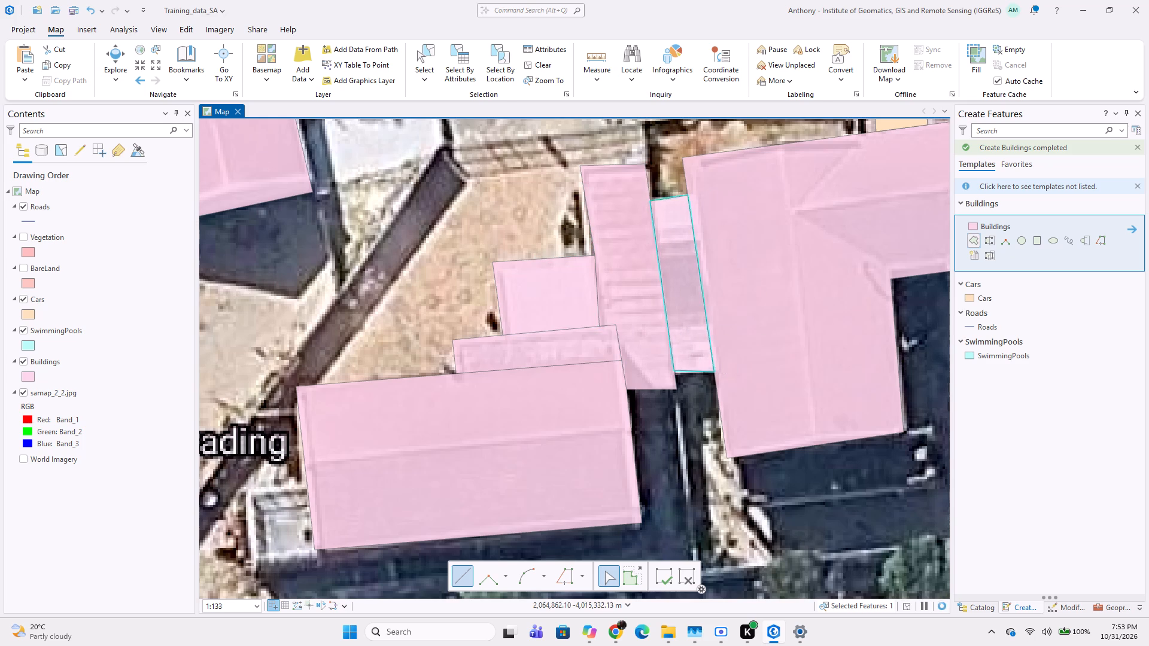
scroll(637, 346, "down", 1)
middle_click_drag(570, 312, 645, 270)
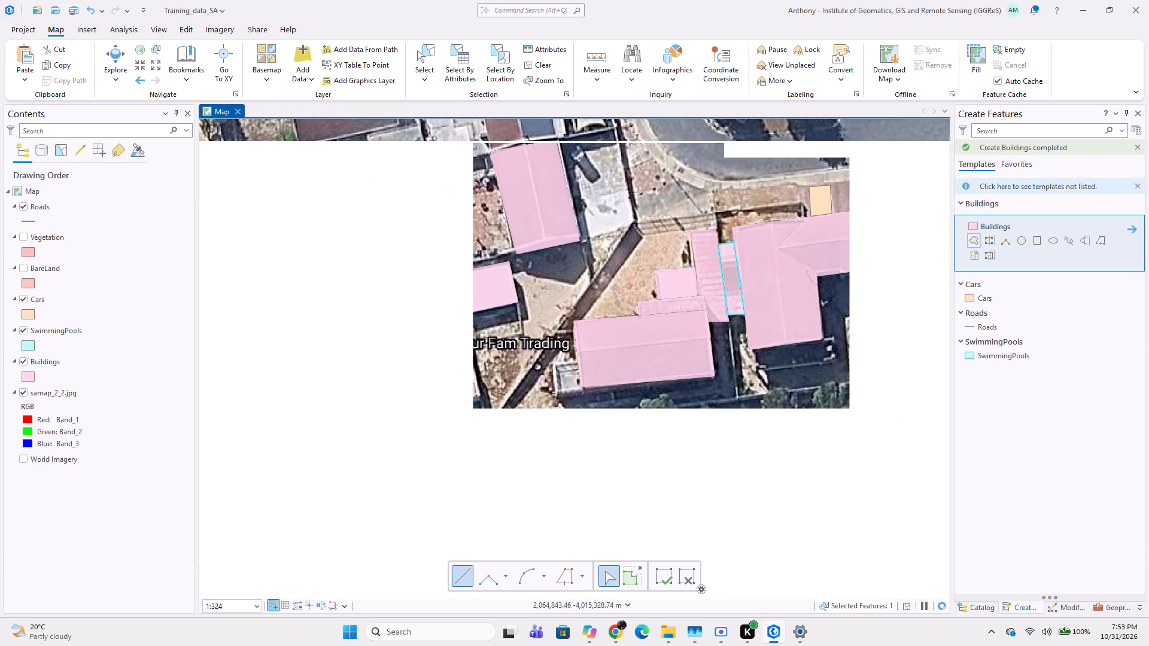
middle_click_drag(599, 335, 708, 270)
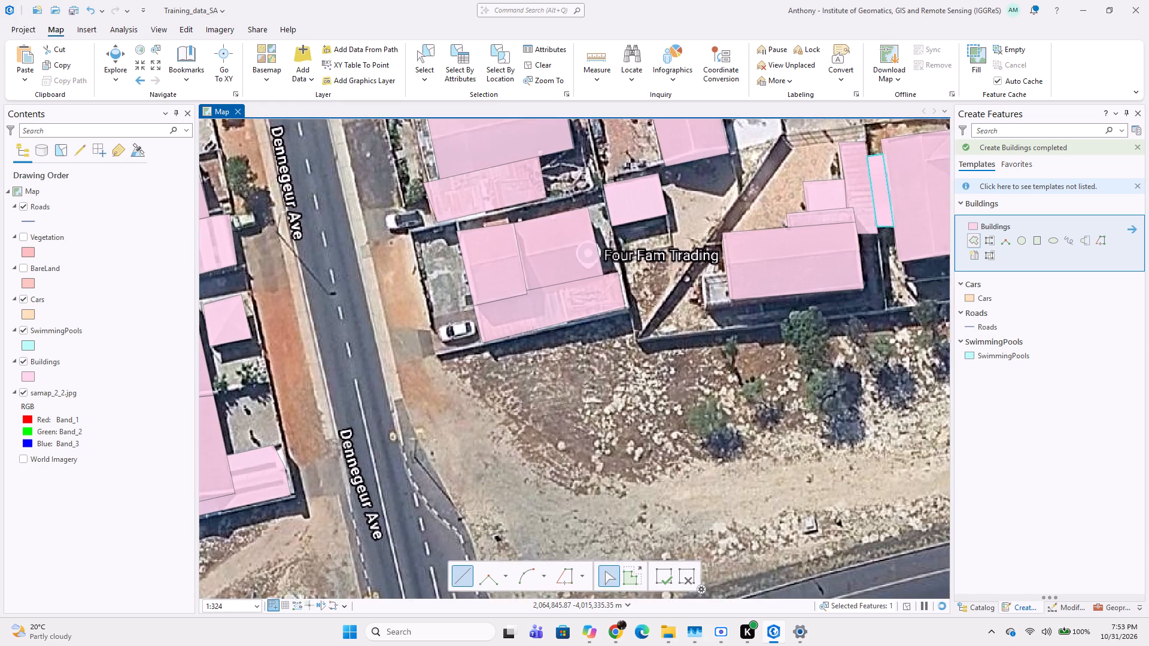
scroll(704, 291, "up", 1)
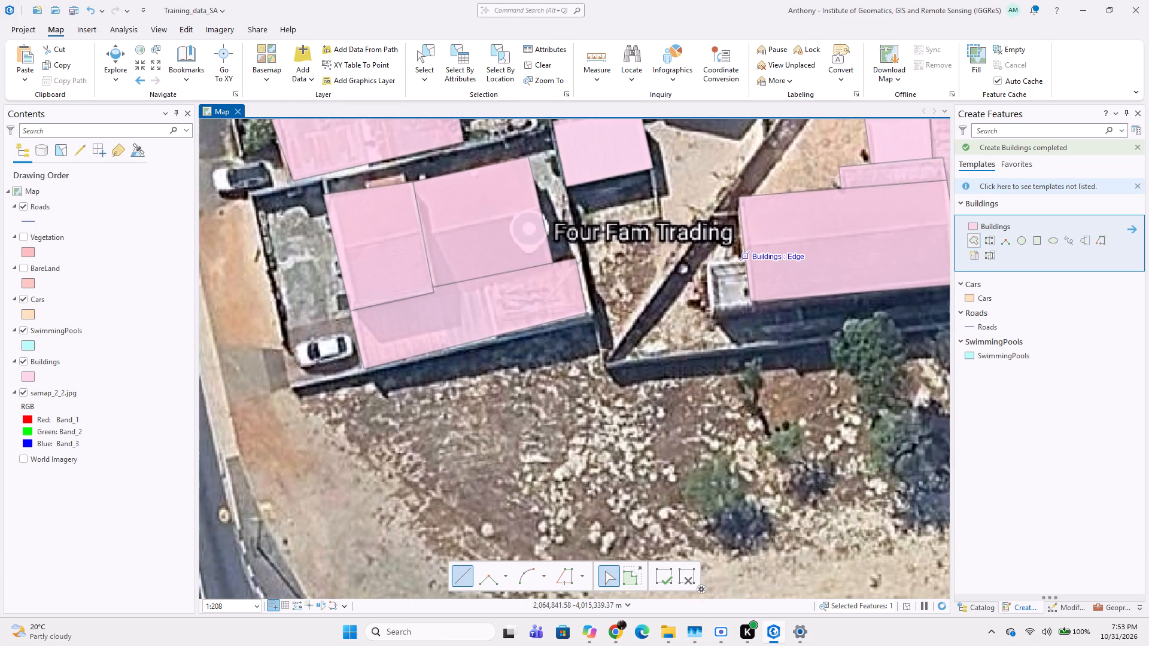
scroll(746, 256, "up", 1)
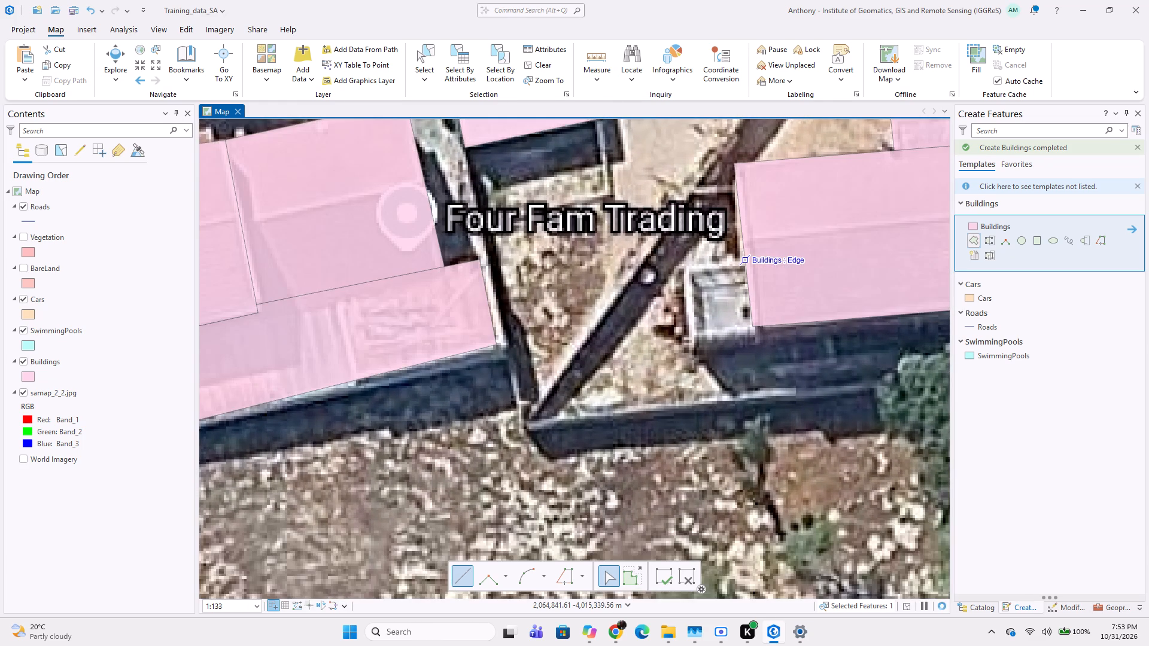
left_click(747, 260)
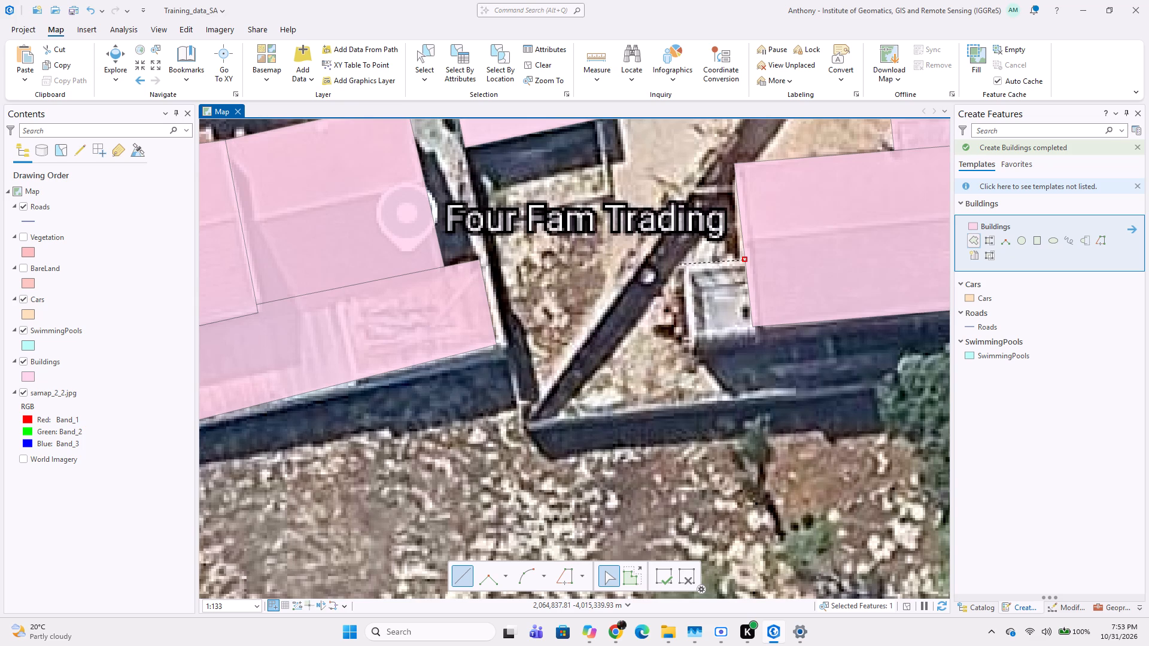
left_click(679, 264)
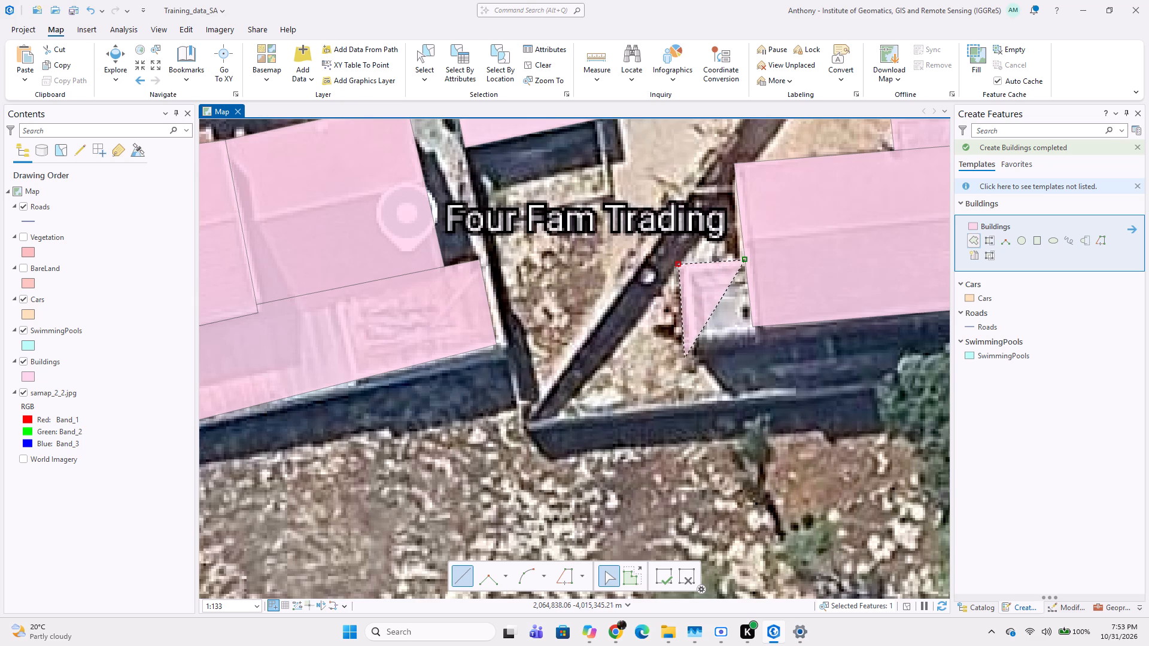
left_click(689, 358)
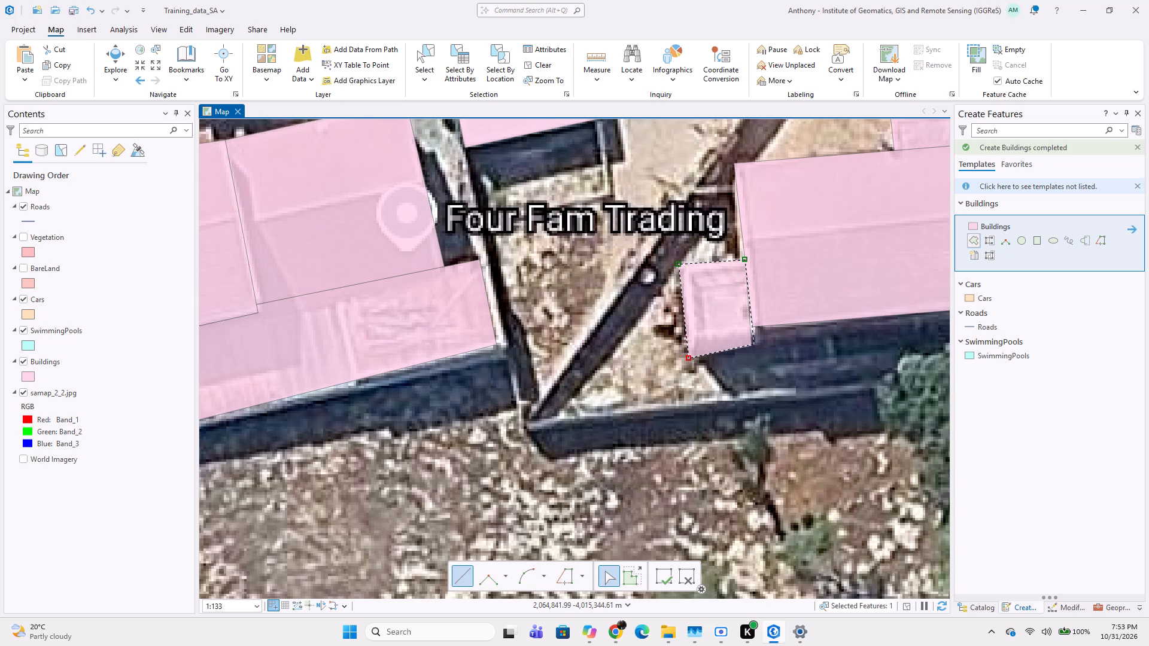
left_click(754, 346)
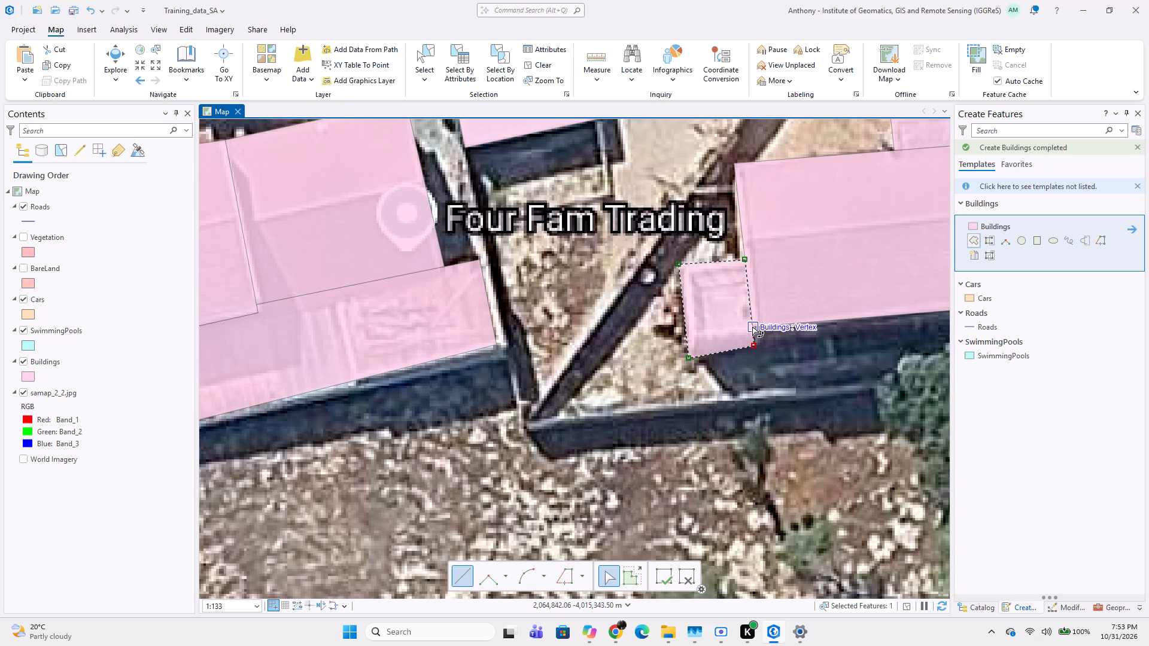
double_click(752, 327)
Digitize the two-tone red-brown and grey gabled roof west of the Liner Cl traffic island as a Buildings polygon, including its north ridge point.
scroll(706, 335, "down", 2)
middle_click_drag(725, 348, 725, 429)
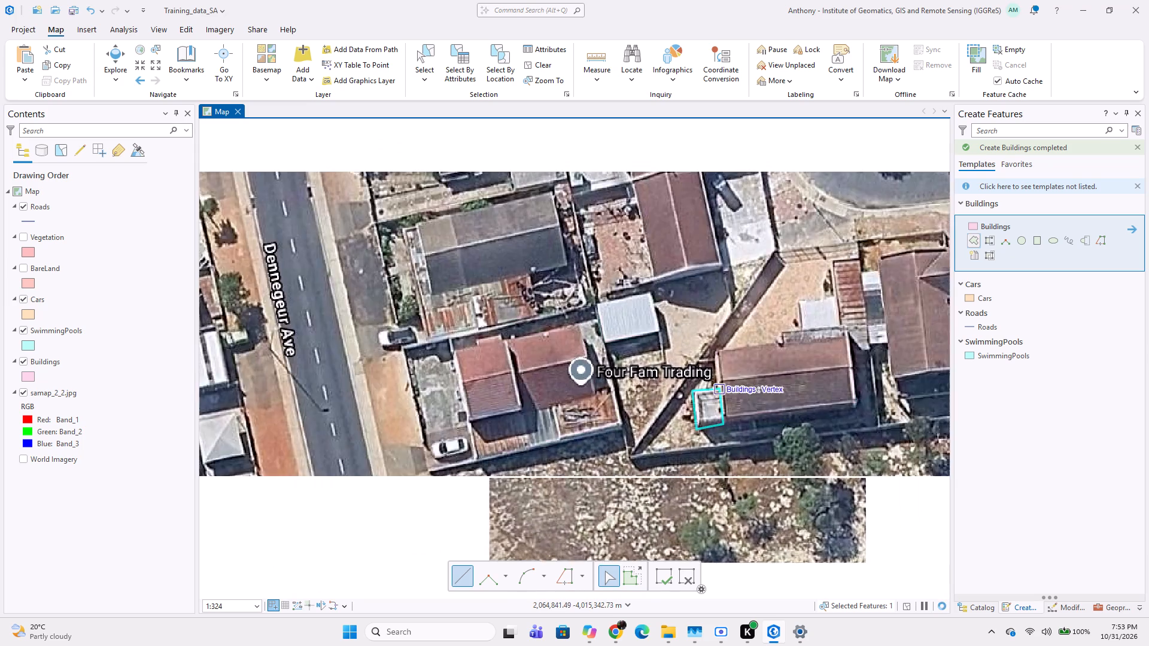
scroll(708, 369, "down", 2)
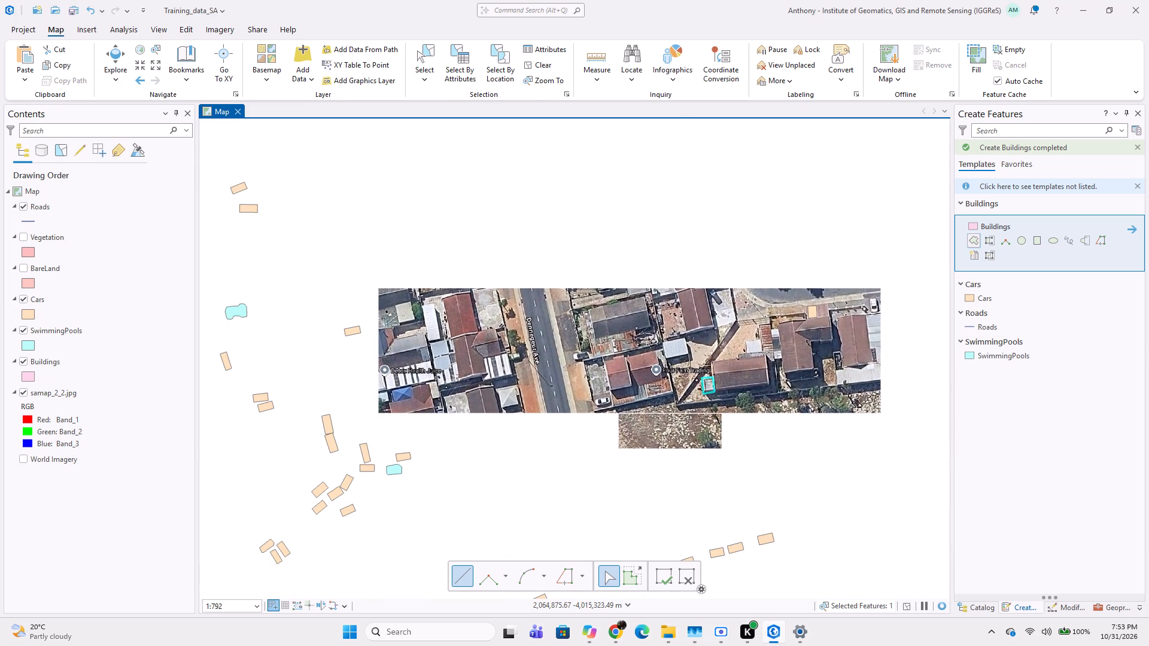
middle_click_drag(811, 343, 808, 434)
middle_click_drag(783, 427, 821, 371)
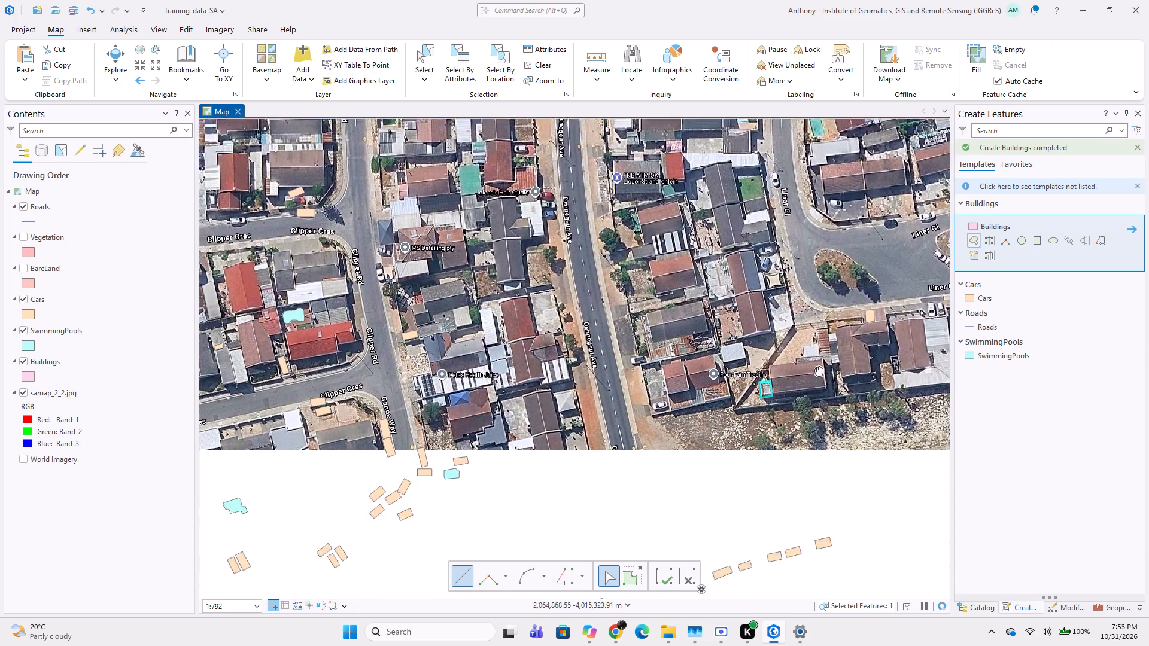
middle_click_drag(754, 364, 673, 417)
middle_click_drag(758, 356, 670, 413)
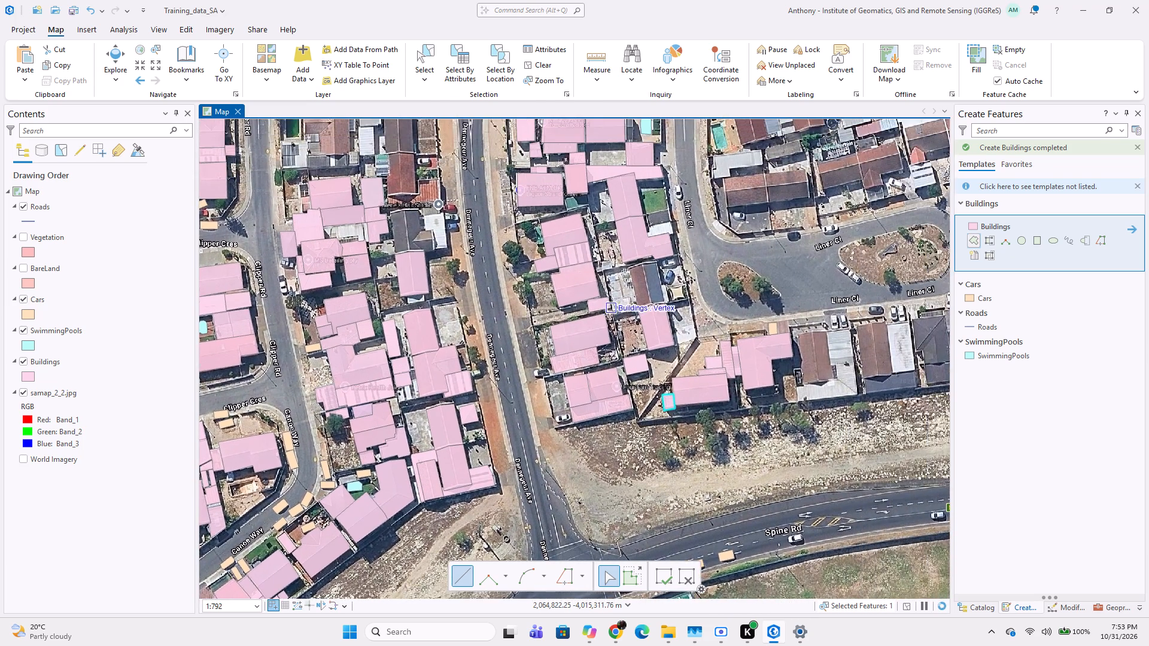
scroll(647, 290, "up", 1)
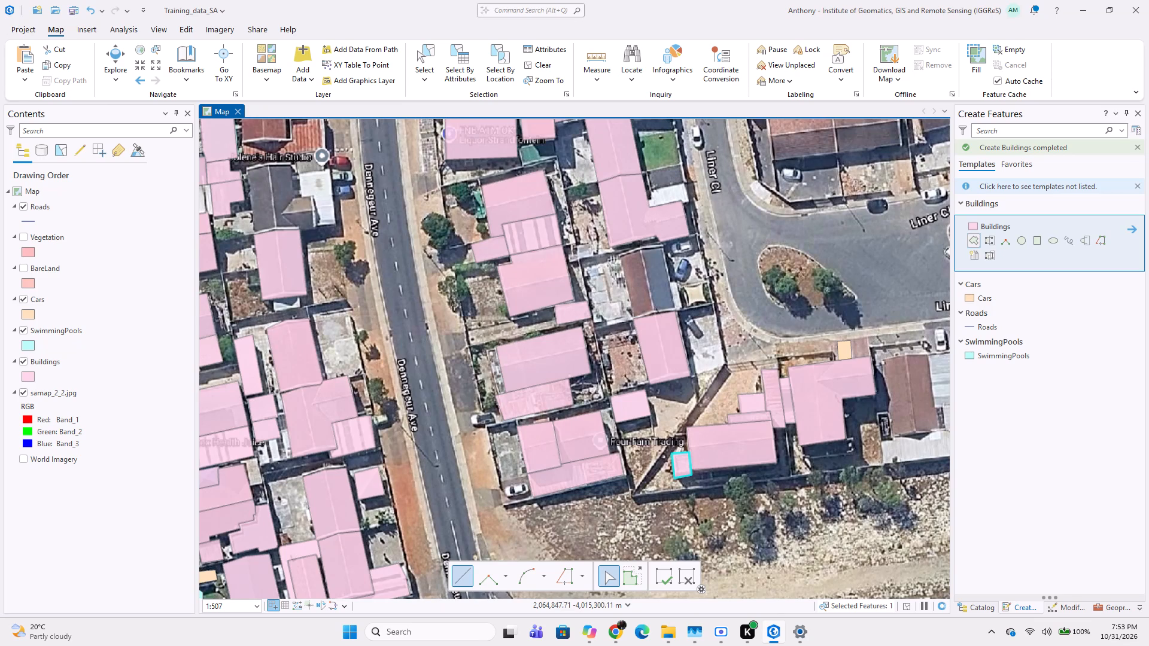
scroll(655, 269, "up", 2)
middle_click_drag(687, 279, 673, 273)
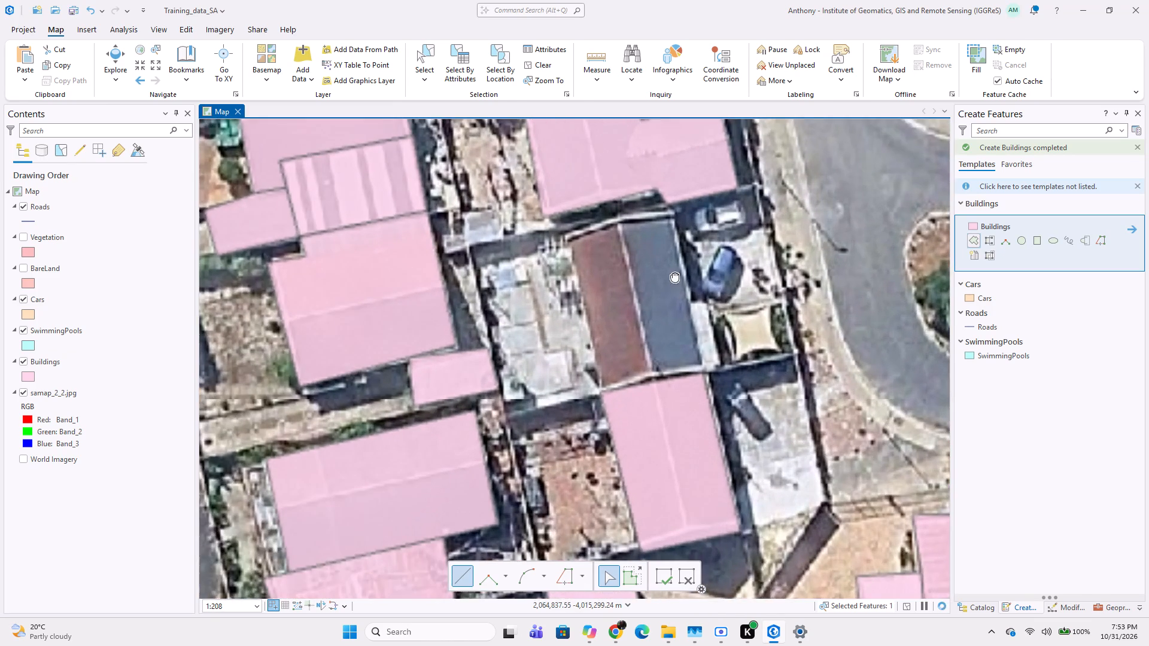
middle_click_drag(673, 273, 585, 264)
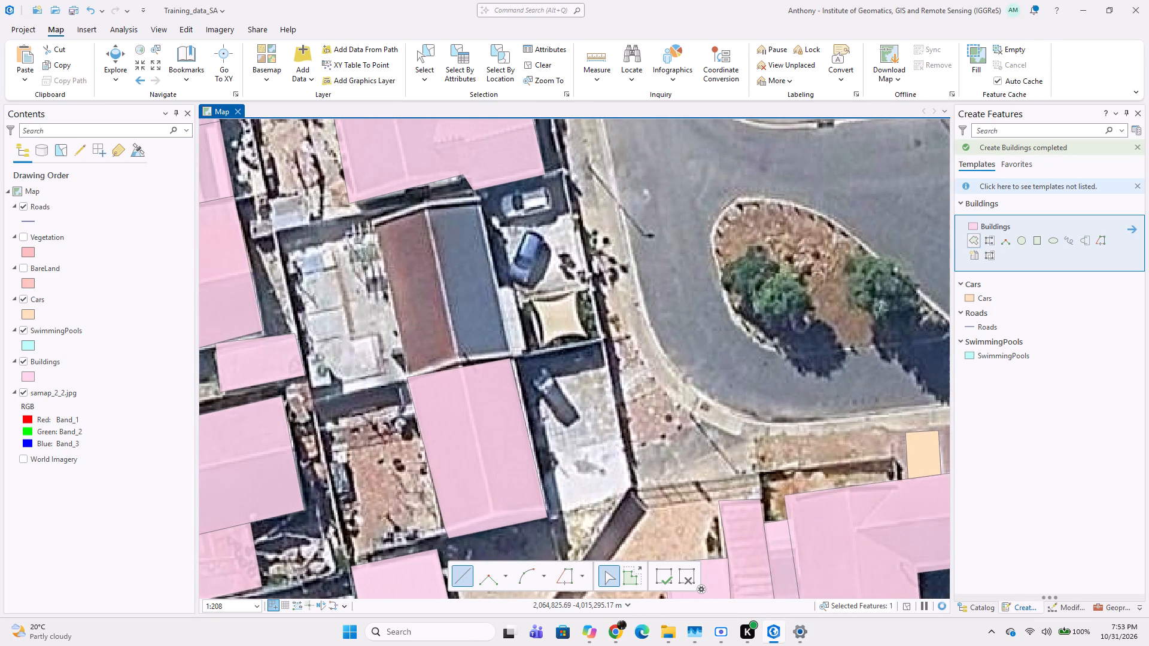
left_click(371, 216)
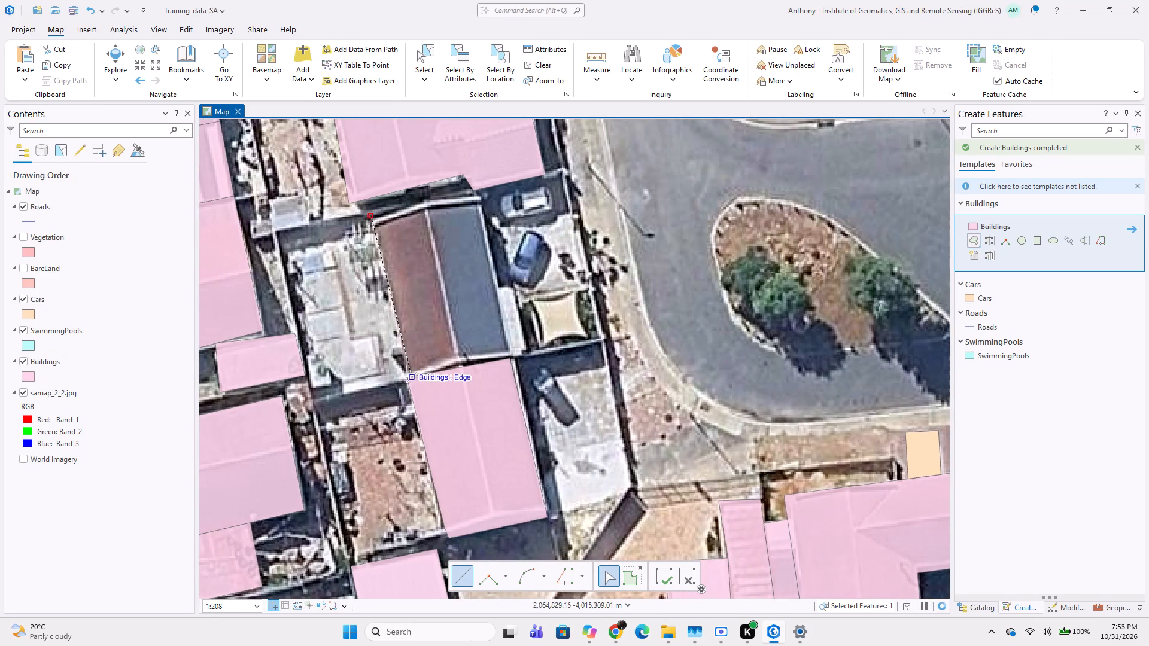
left_click(411, 375)
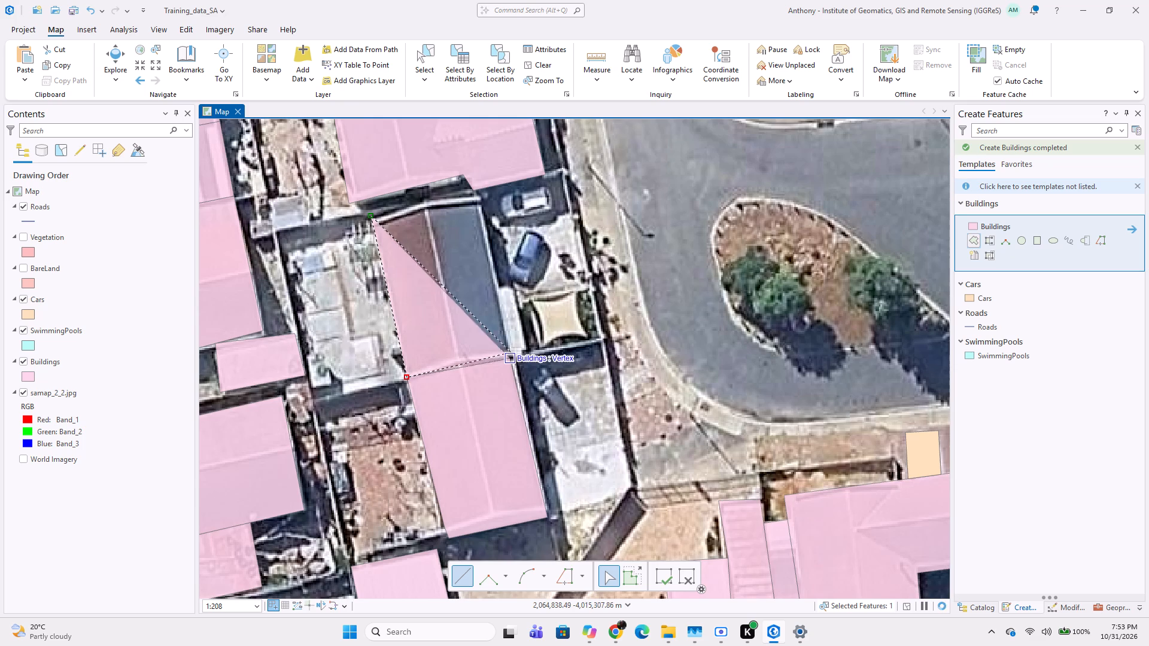
scroll(511, 352, "up", 2)
left_click(513, 358)
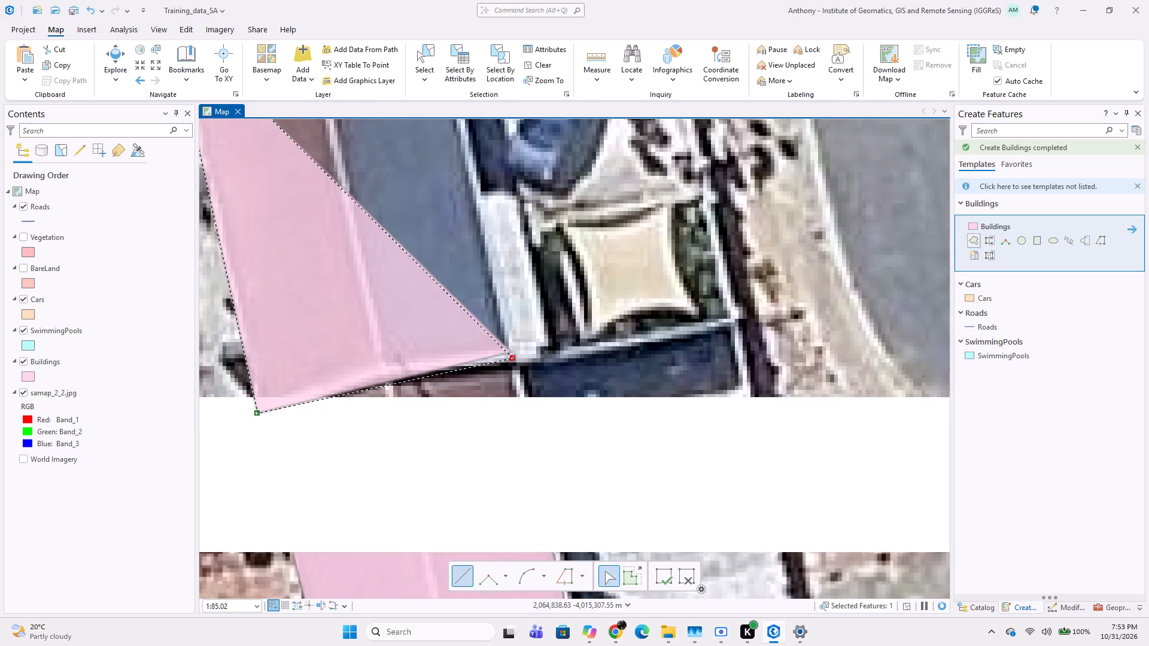
scroll(497, 308, "down", 3)
middle_click_drag(478, 277, 478, 342)
scroll(480, 281, "up", 2)
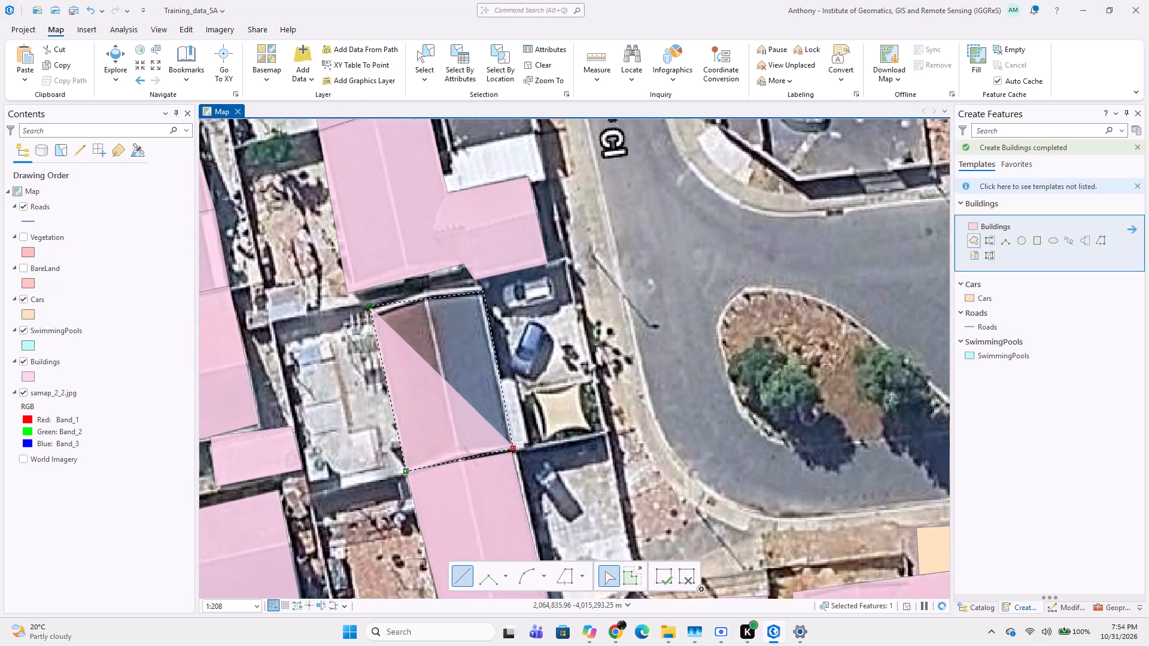
left_click(478, 281)
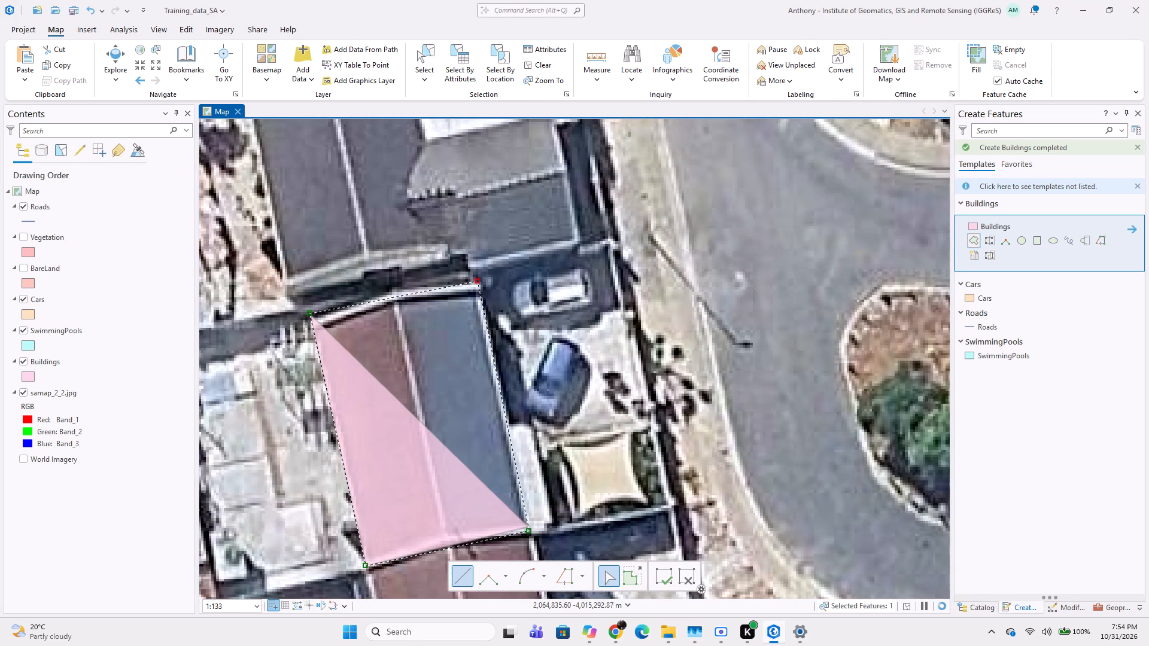
double_click(394, 289)
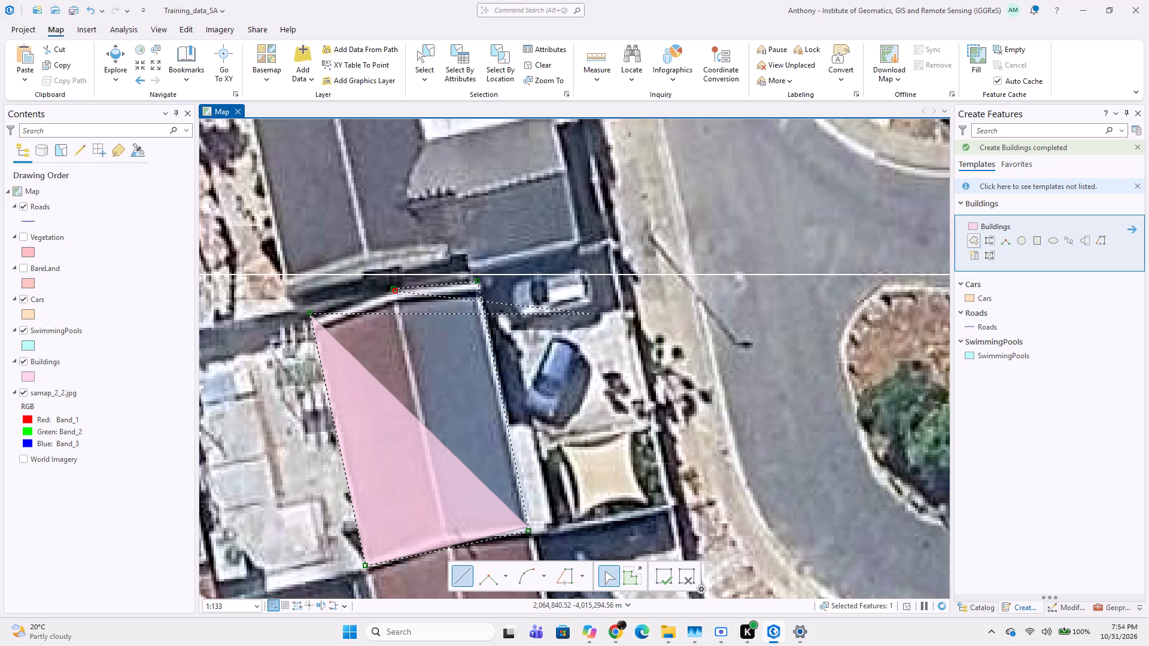
double_click(371, 295)
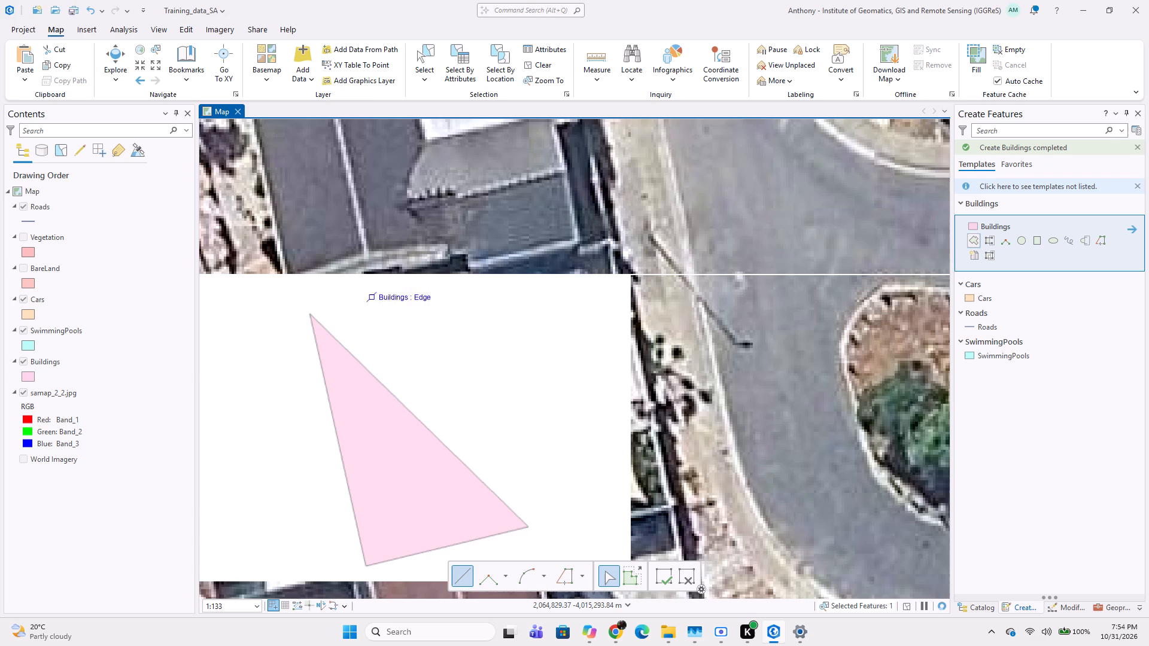
middle_click_drag(561, 409, 557, 407)
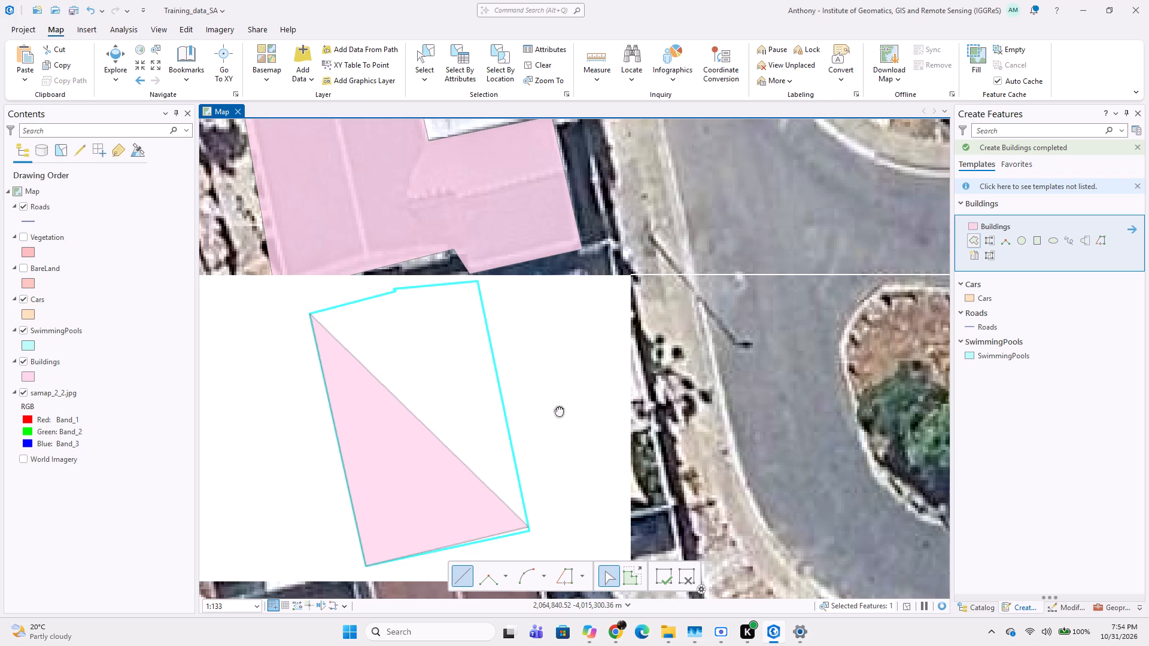
middle_click_drag(557, 407, 498, 369)
middle_click_drag(465, 339, 545, 364)
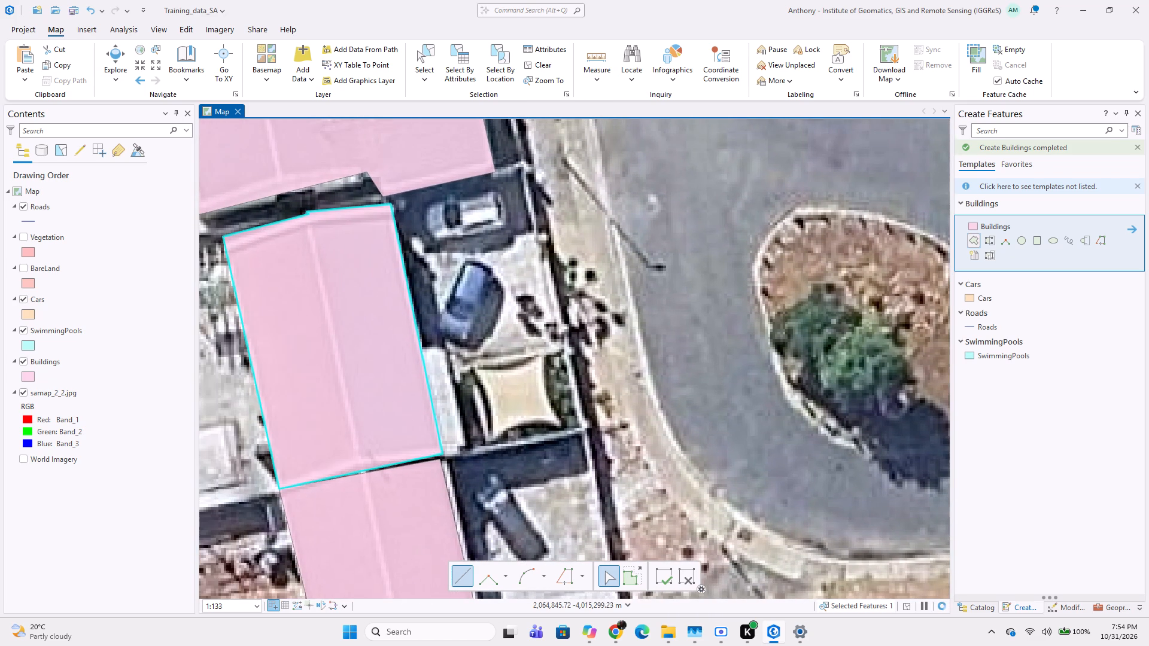
Digitize the white car parked northeast of the newly outlined gabled roof as a four-vertex Cars polygon.
left_click(984, 293)
scroll(442, 222, "up", 1)
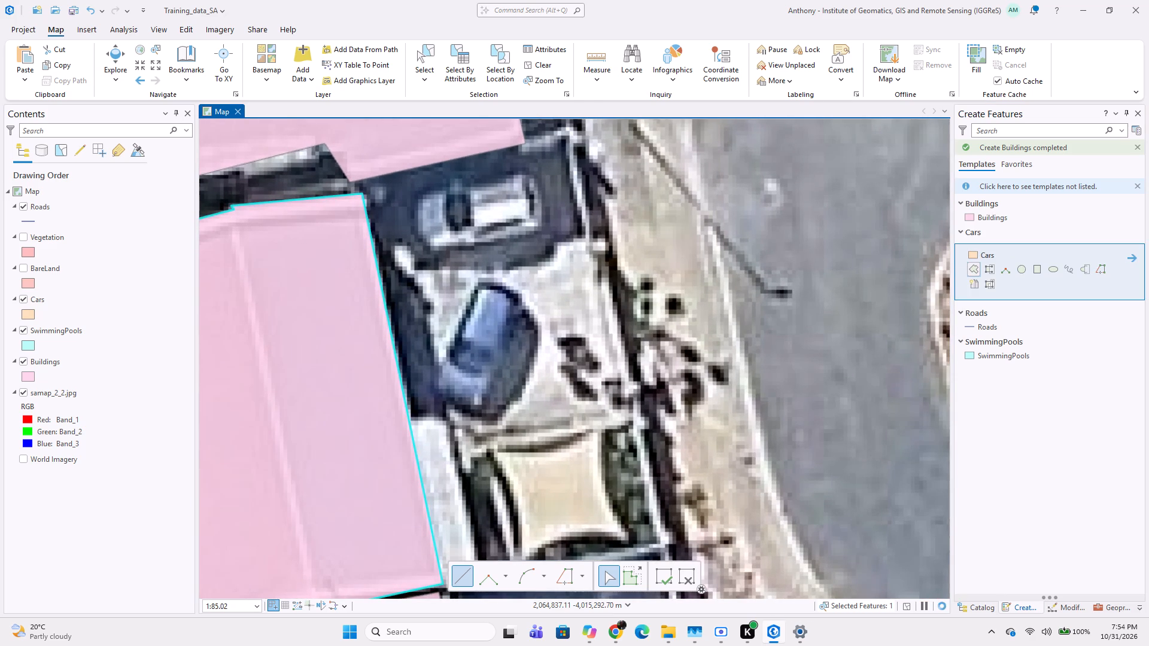
left_click(400, 185)
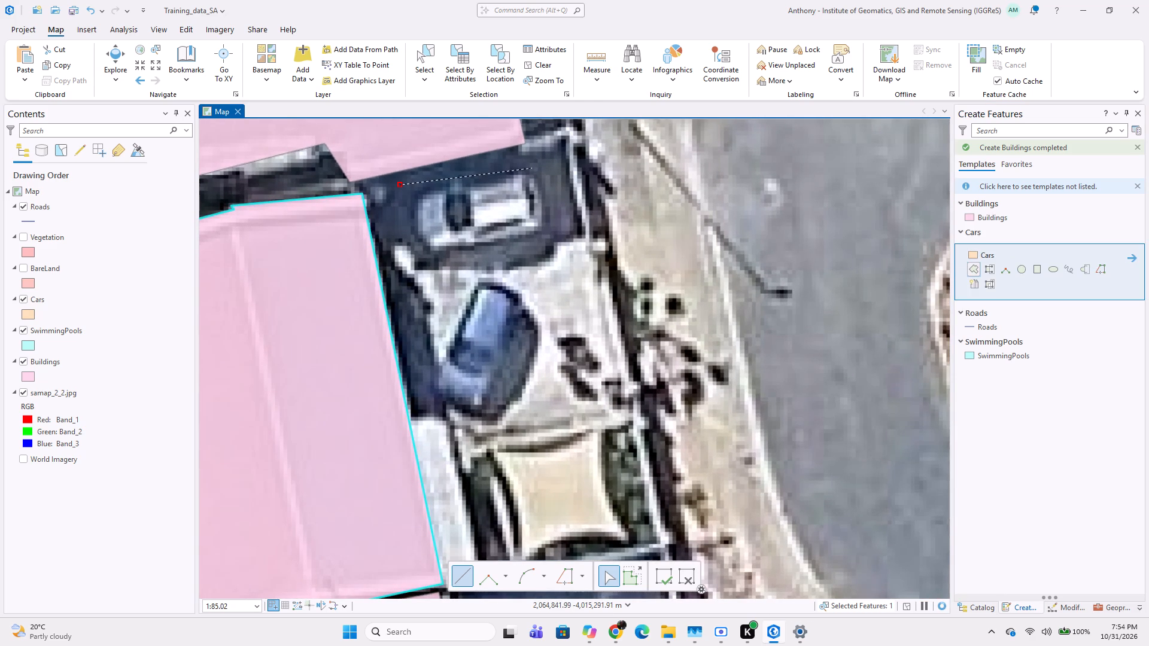
left_click(540, 168)
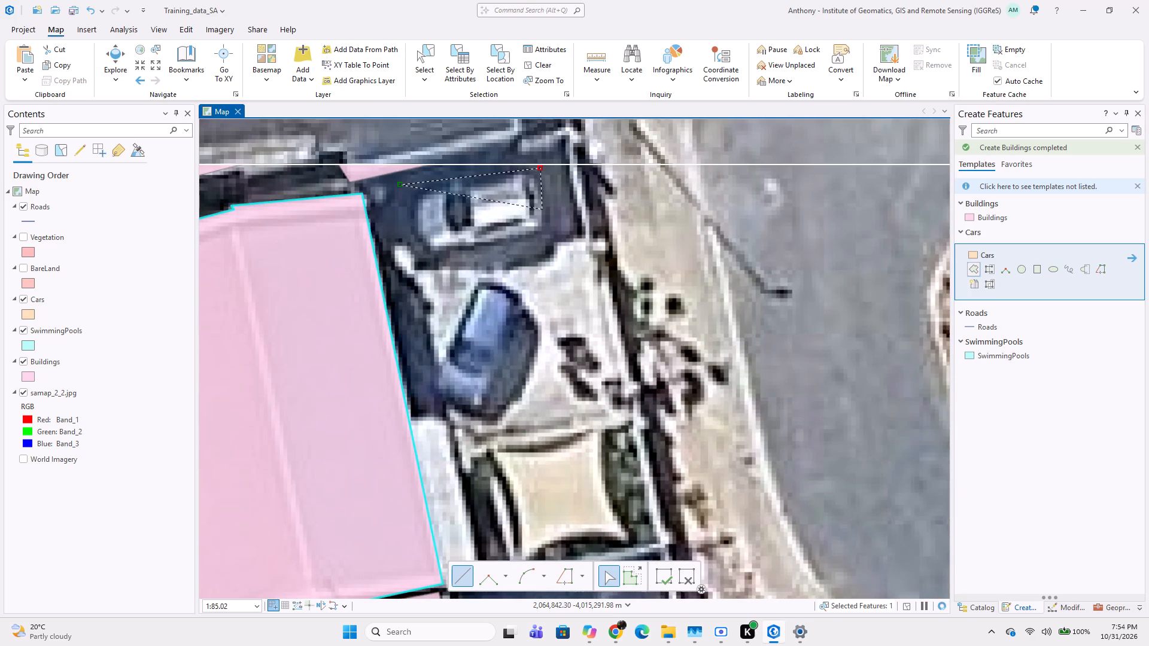
left_click(549, 237)
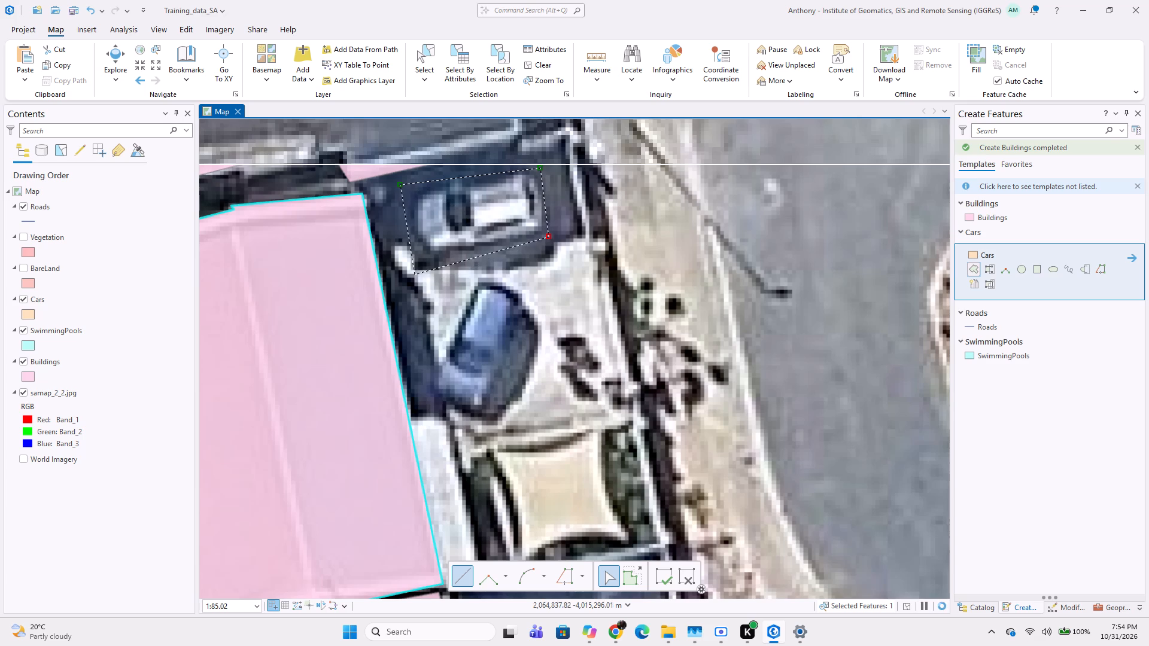
double_click(417, 260)
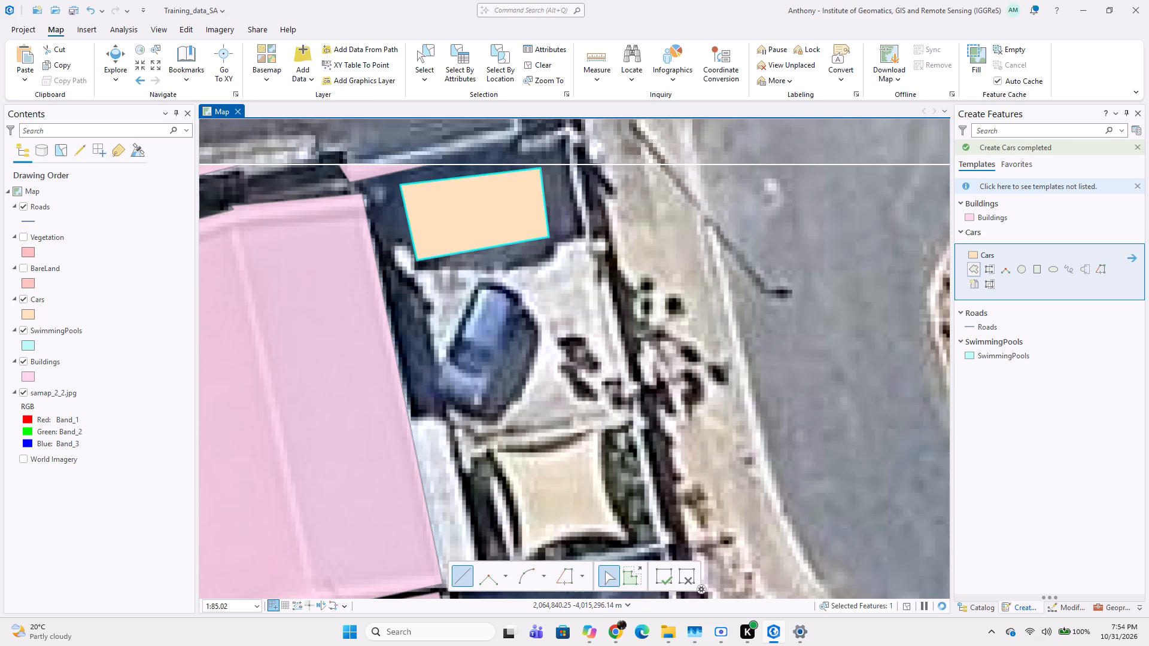
Digitize the angled blue car just south of the white one as a rotated rectangle in the Cars layer.
left_click(1036, 270)
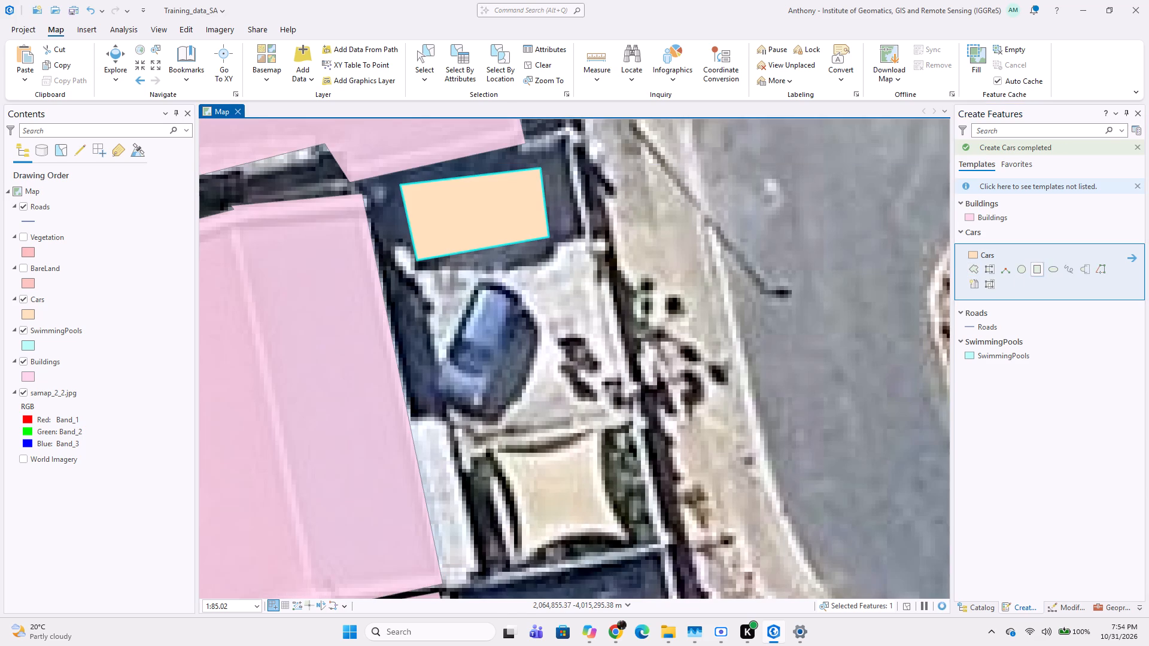
left_click(475, 269)
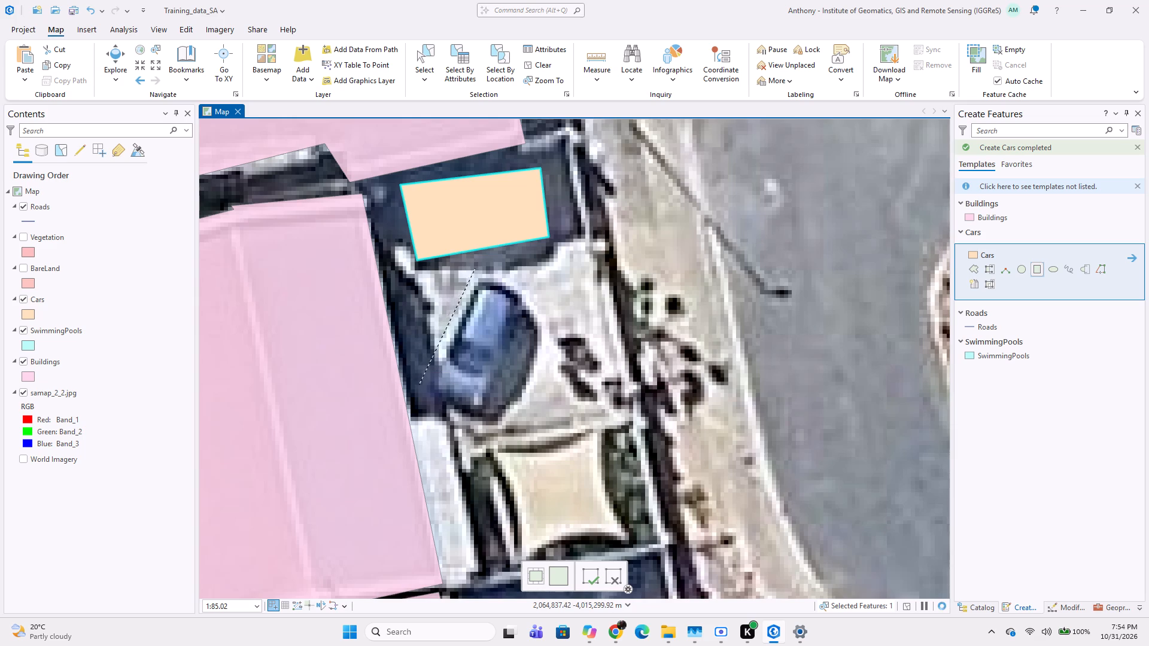
left_click(423, 388)
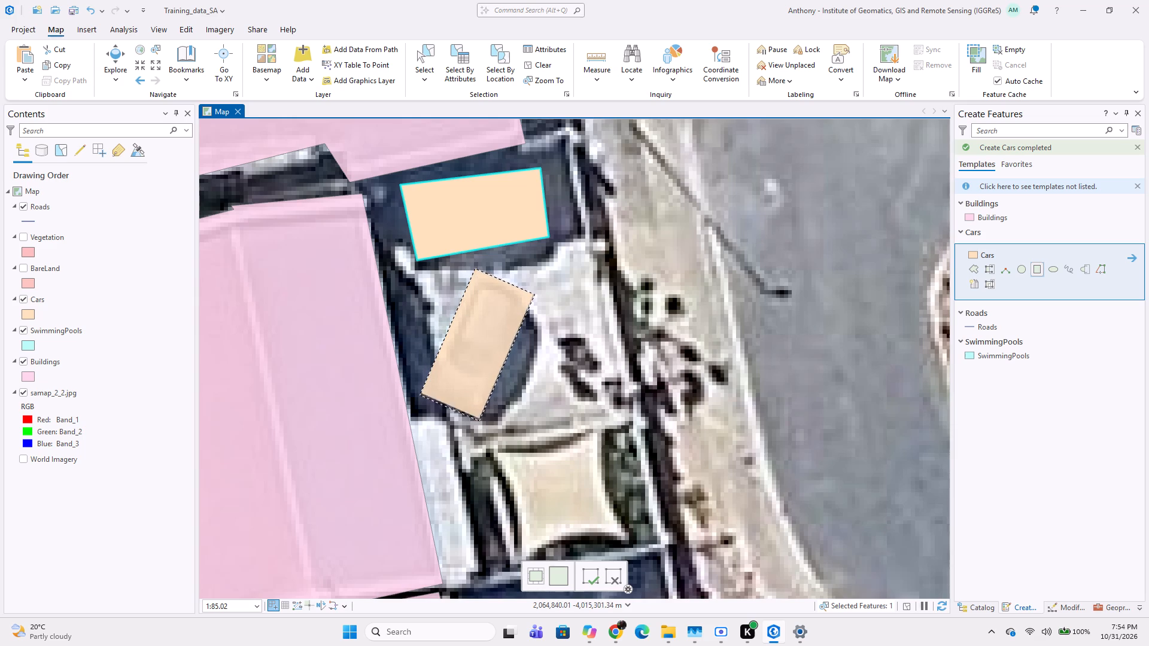
left_click(479, 421)
Digitize the dark vehicle in the paved yard south of the beige shade sail as a rotated rectangle in the Cars layer.
scroll(607, 371, "down", 3)
middle_click_drag(622, 419, 606, 342)
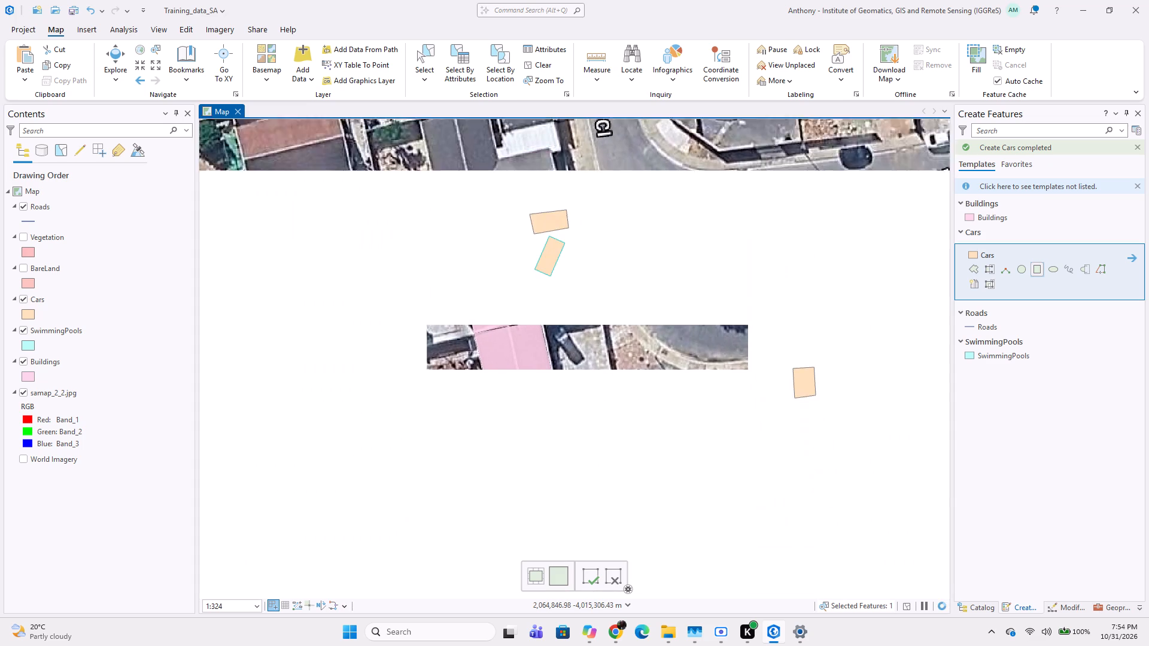
scroll(559, 308, "up", 2)
middle_click_drag(545, 270, 539, 318)
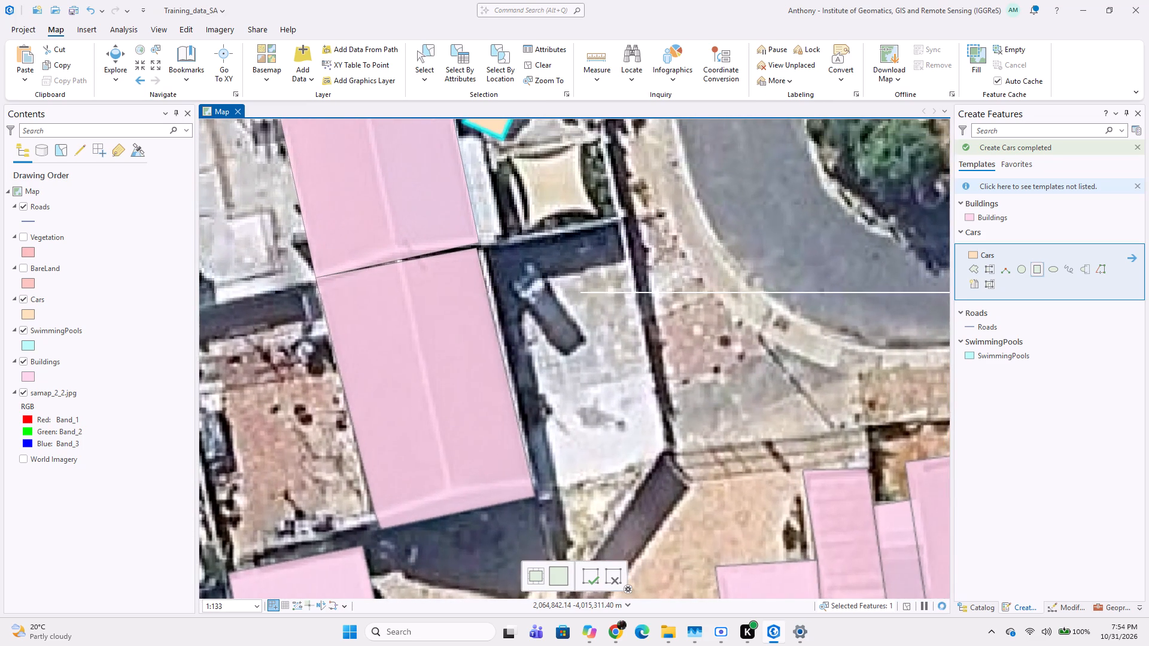
scroll(534, 275, "up", 1)
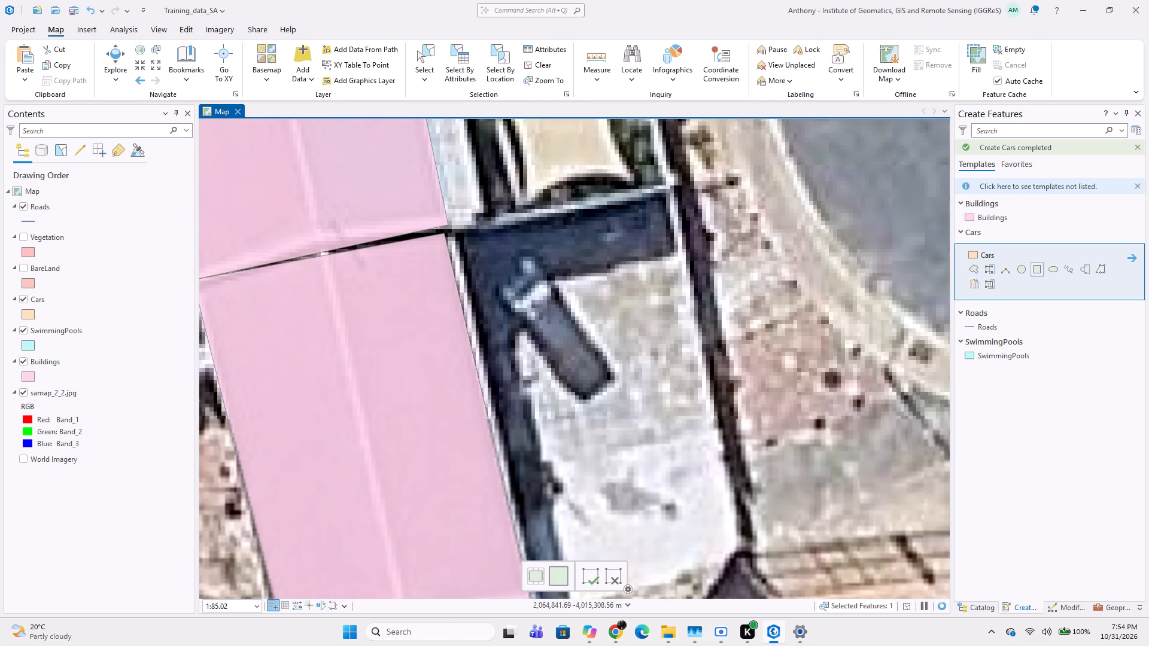
left_click(530, 248)
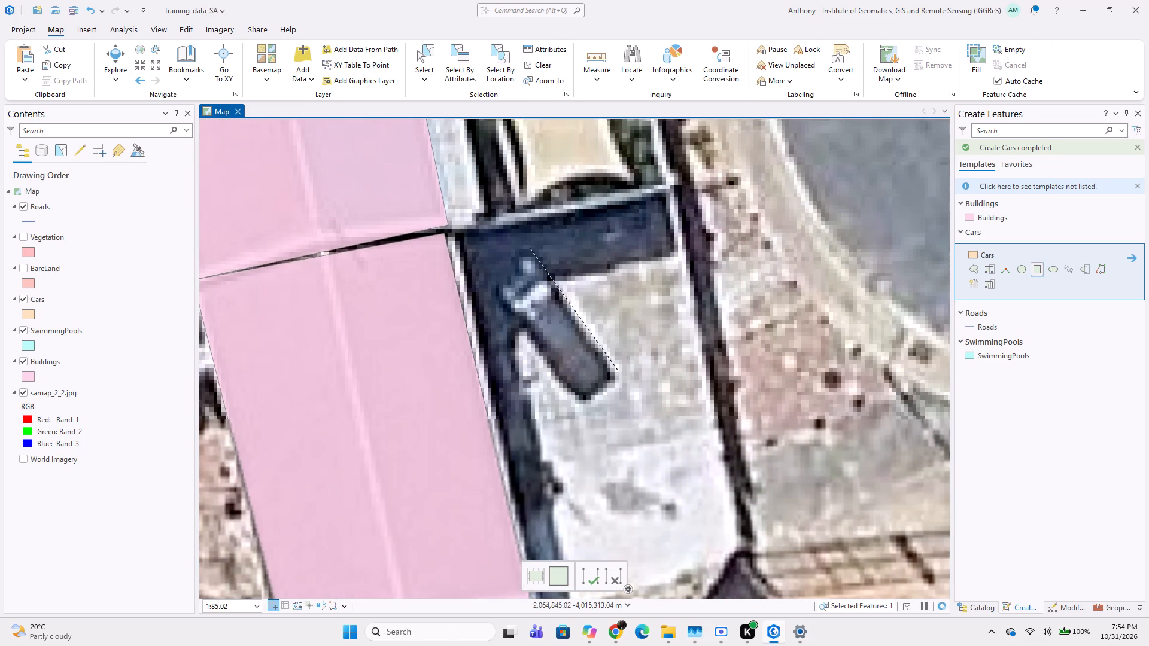
left_click(618, 371)
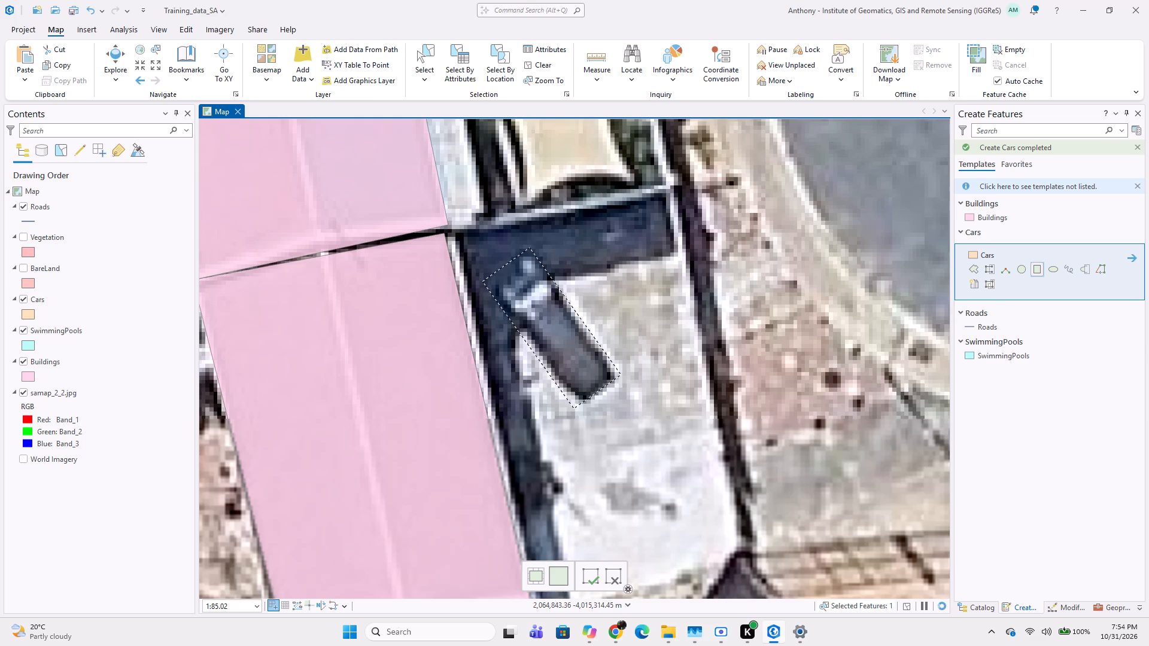
left_click(578, 409)
Digitize the red-brown gabled roof east of the large L-shaped building as a five-vertex Cars polygon, including its north ridge point.
scroll(509, 367, "down", 2)
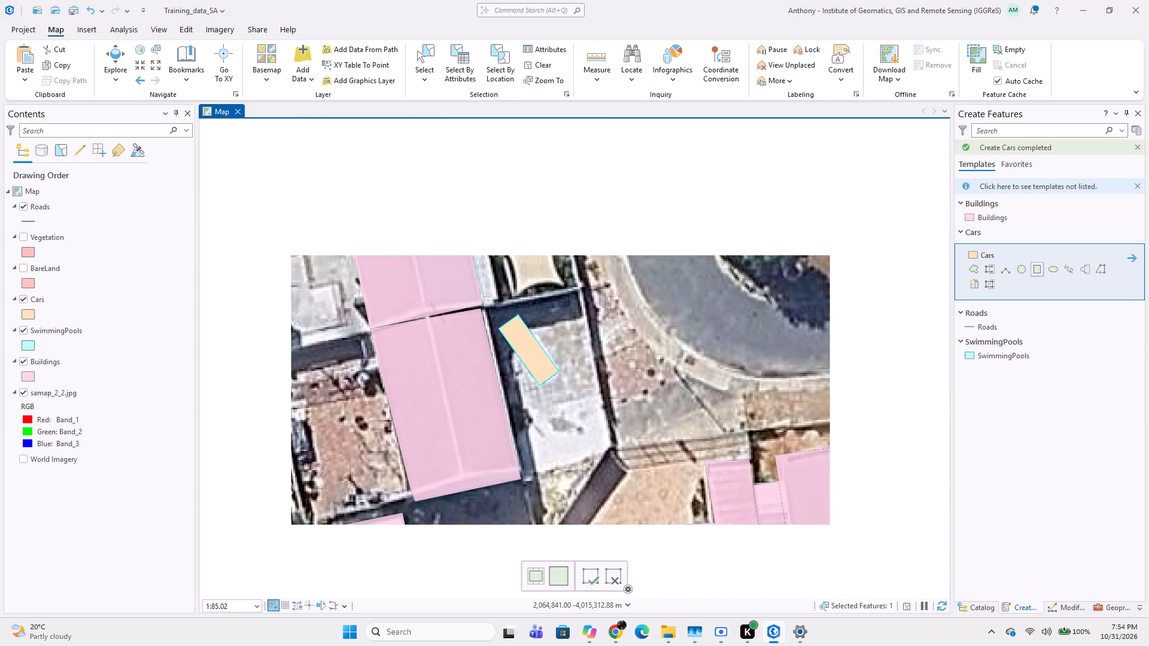
middle_click_drag(597, 410, 570, 308)
scroll(624, 314, "down", 1)
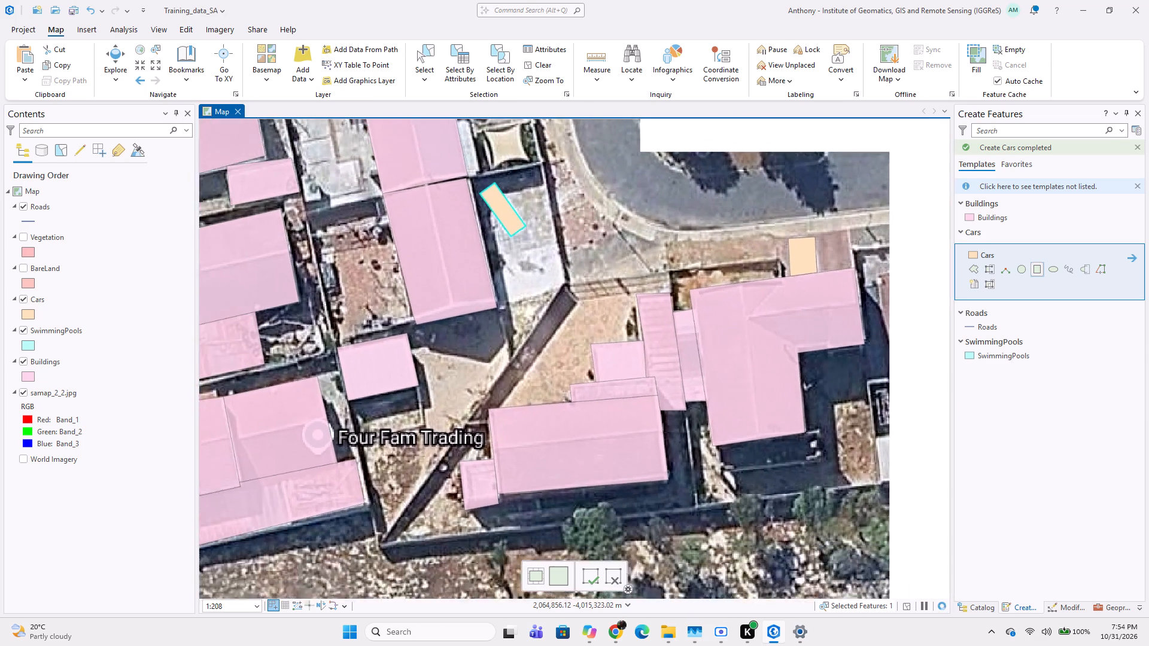
scroll(727, 302, "down", 1)
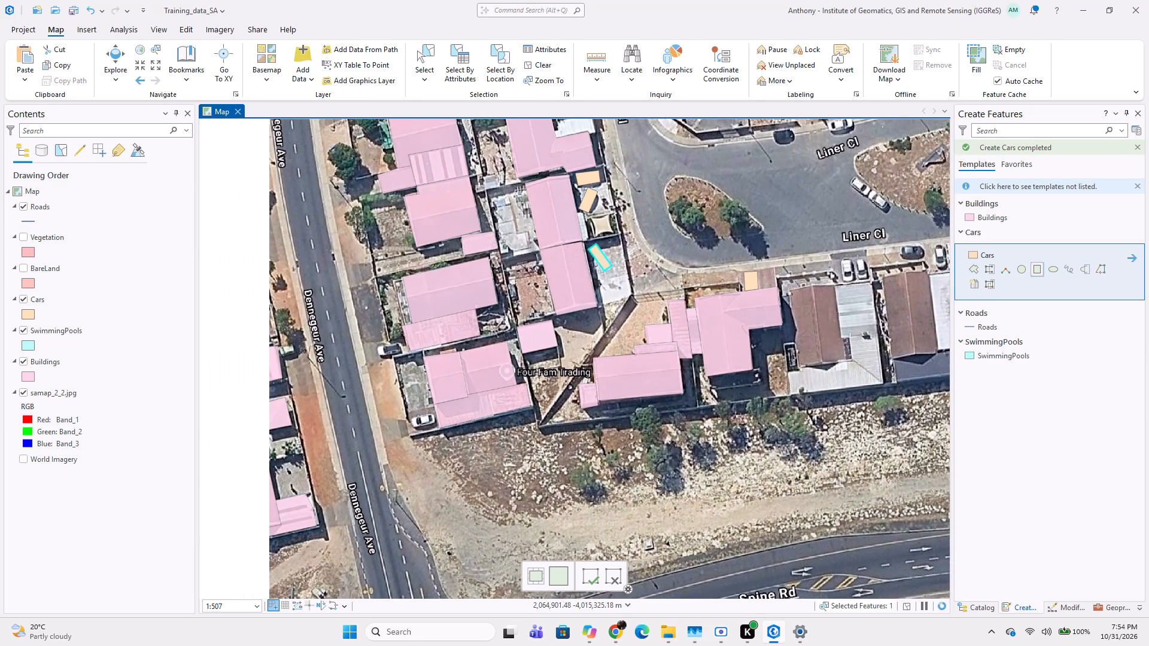
middle_click_drag(702, 306, 601, 287)
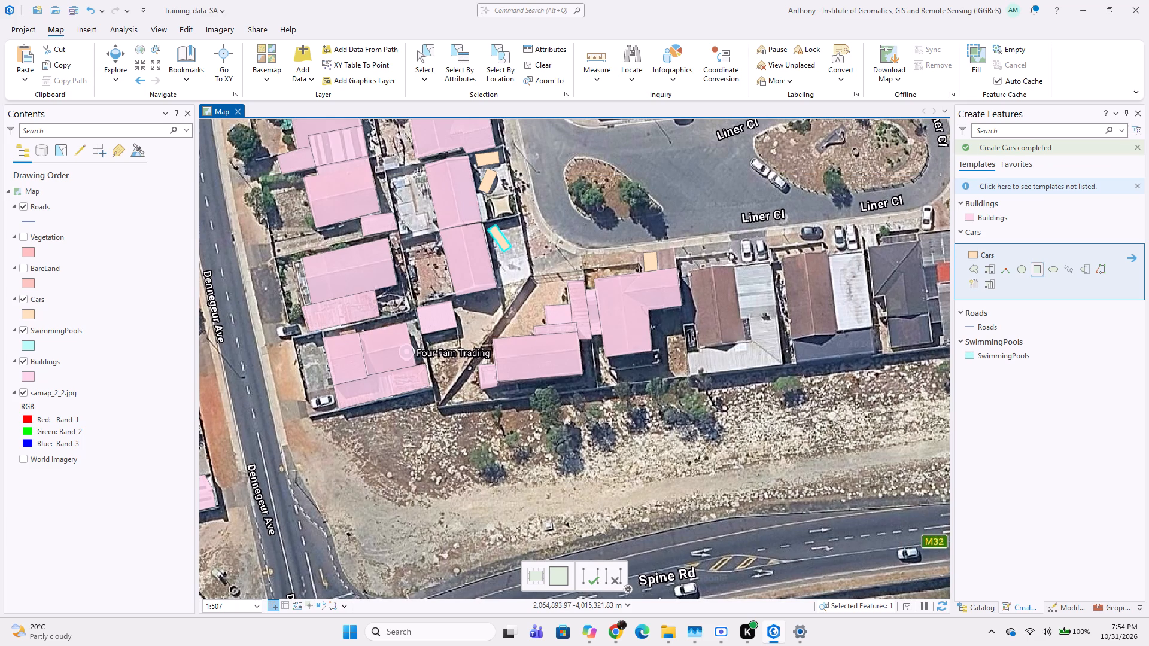
scroll(723, 306, "up", 2)
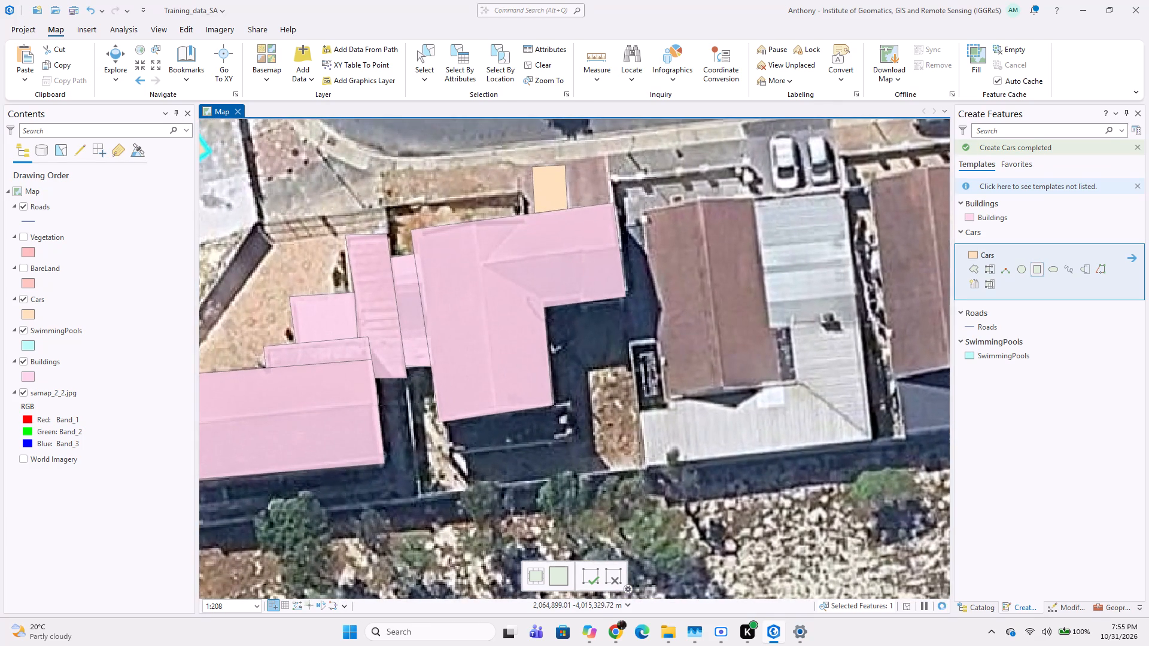
middle_click_drag(794, 333, 719, 352)
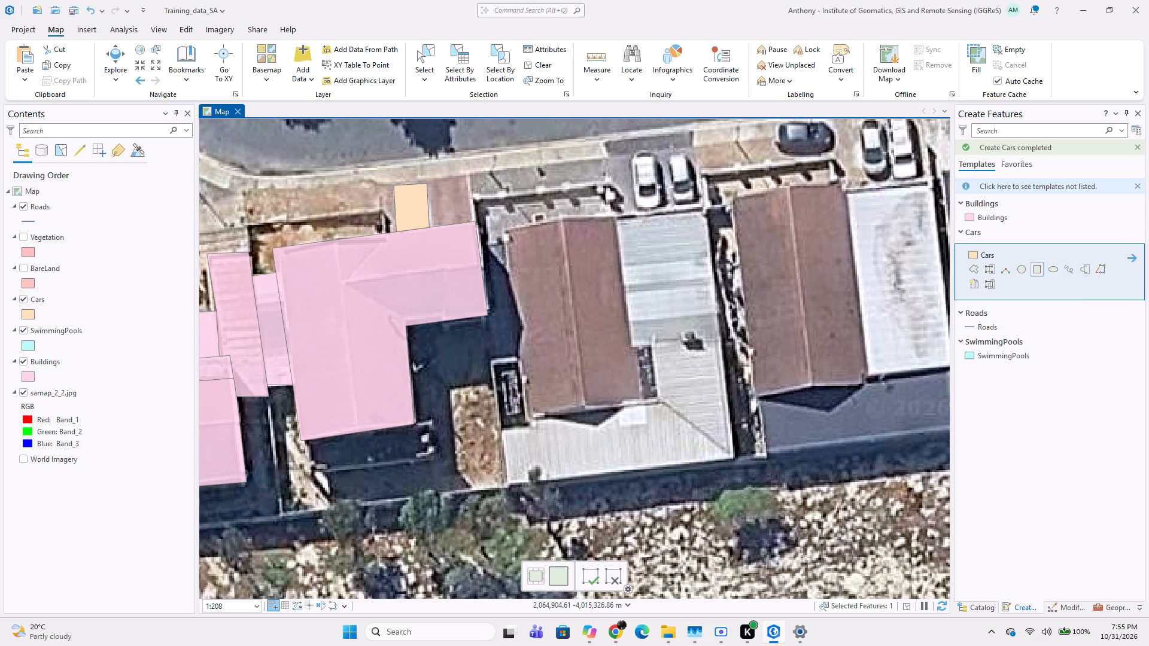
scroll(528, 281, "up", 1)
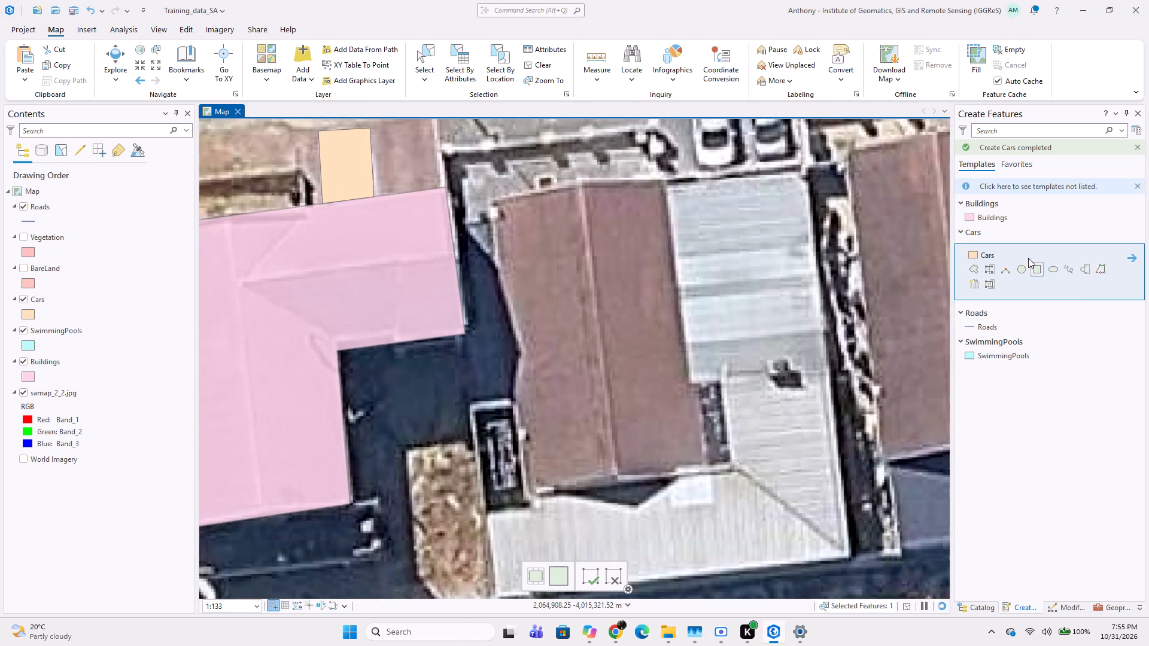
left_click(976, 270)
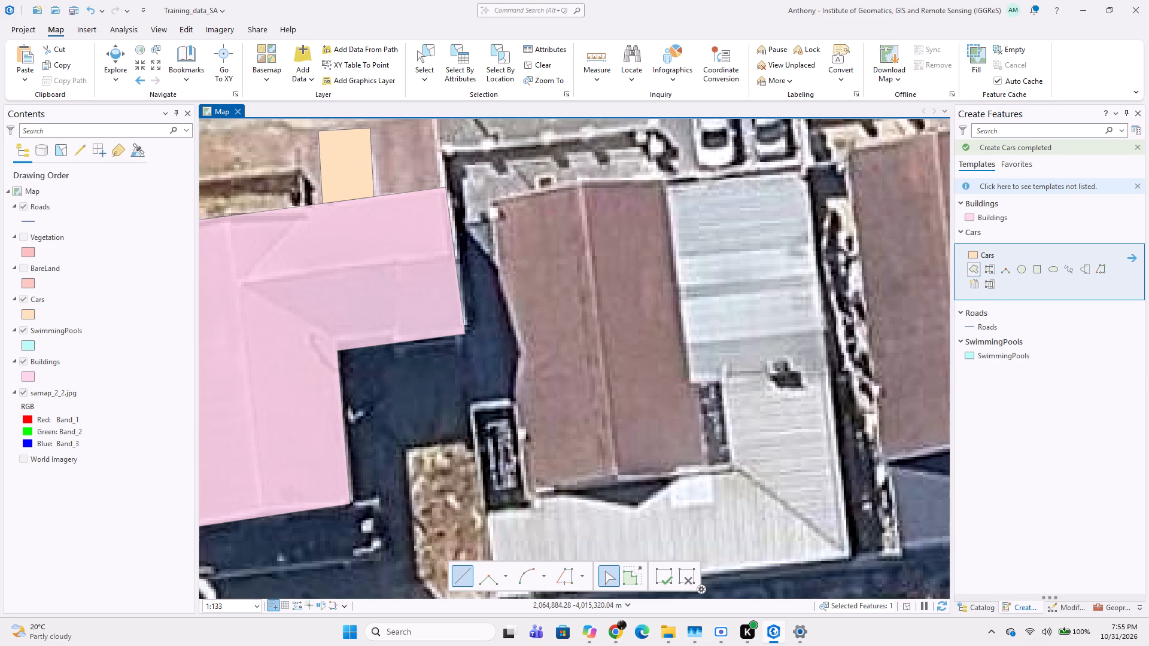
left_click(488, 195)
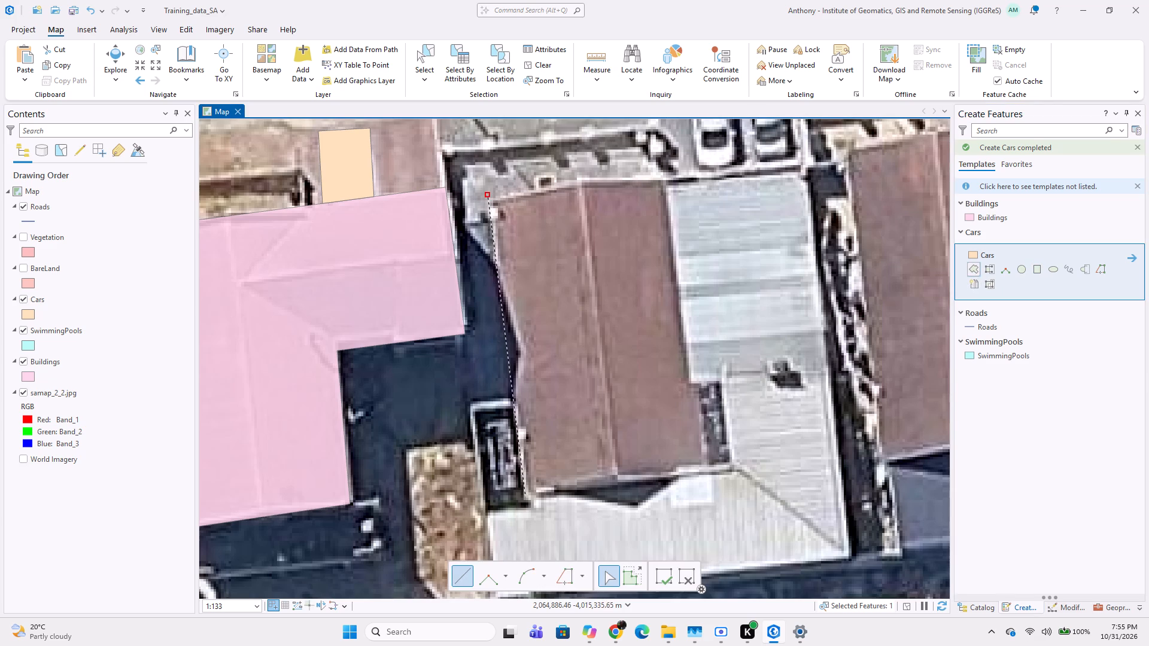
left_click(526, 495)
left_click(712, 471)
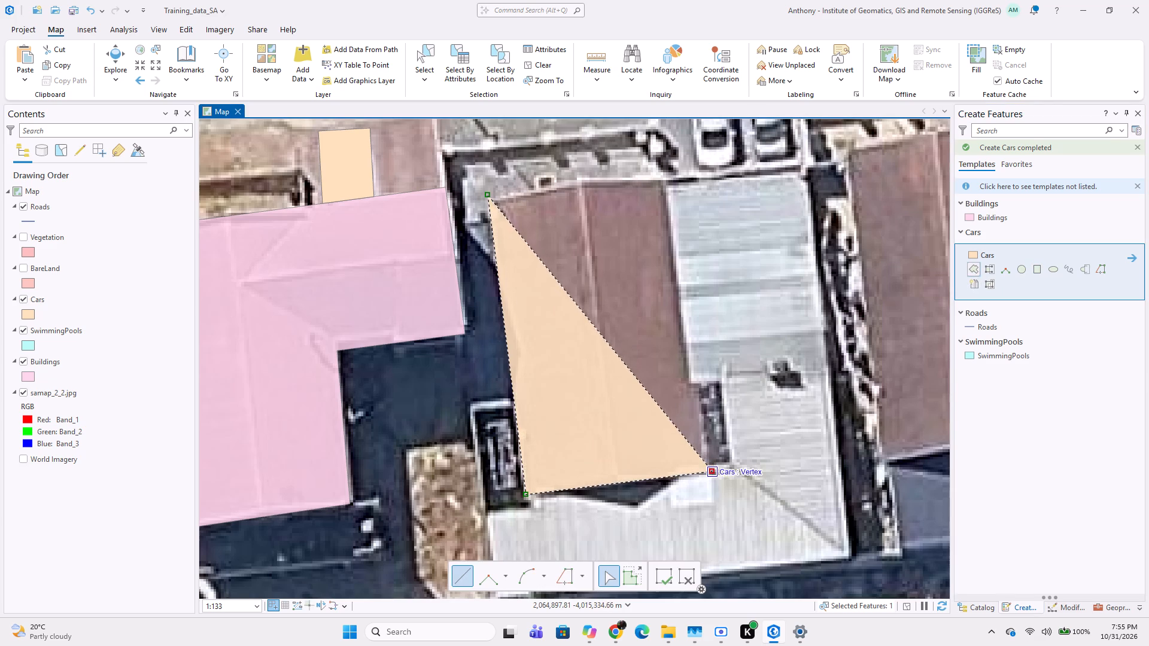
left_click(666, 178)
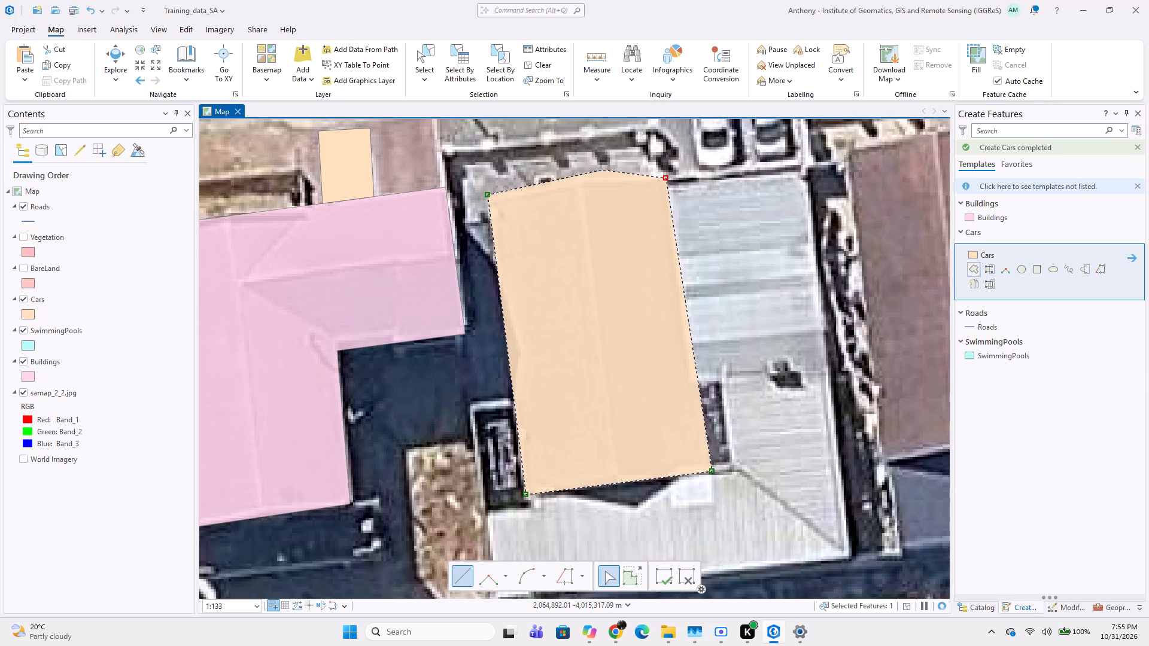
double_click(582, 176)
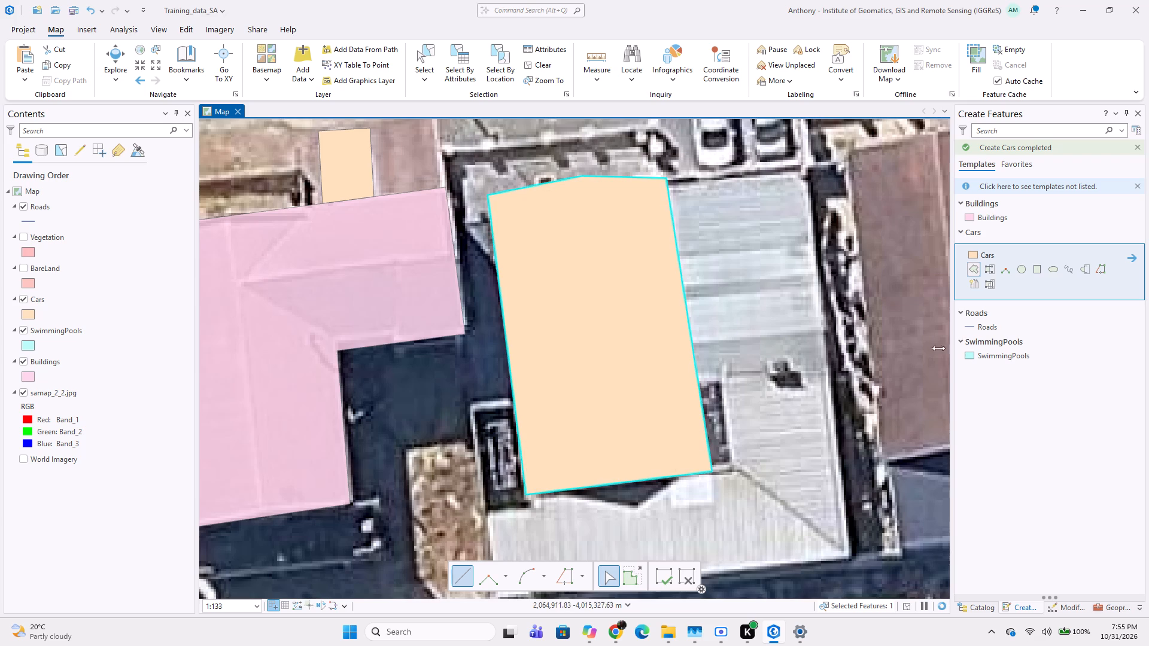
Transfer the red-brown roof polygon from Cars to Buildings by cutting it and using Paste Special with the Buildings template, keeping its position.
key("ctrl+x")
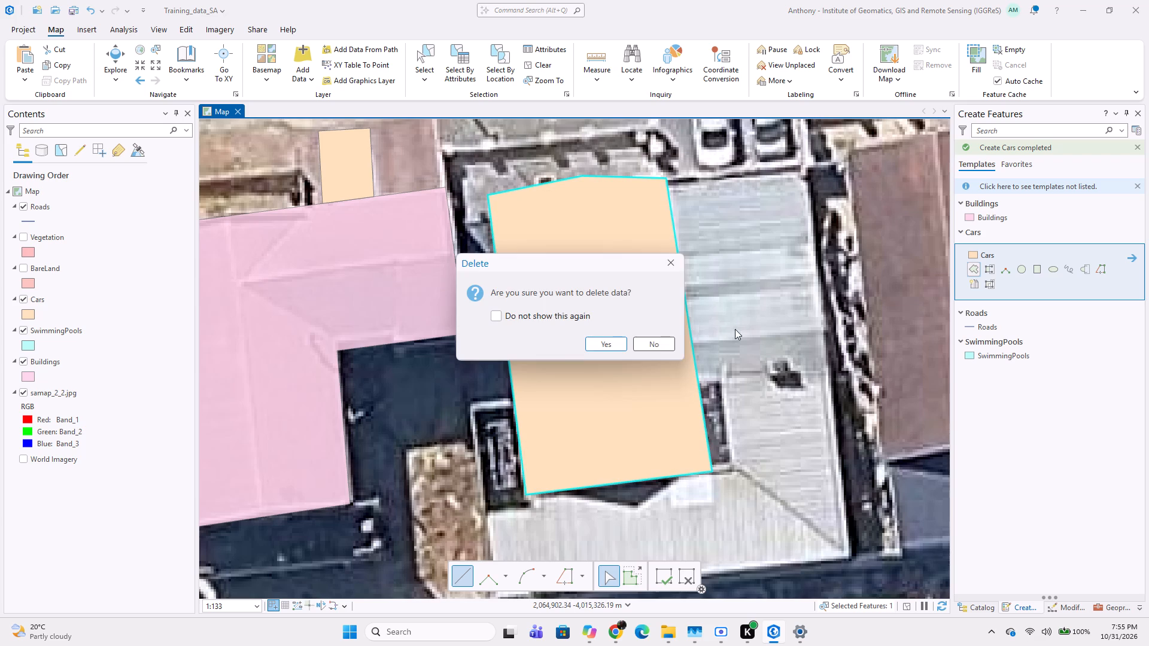
left_click(606, 350)
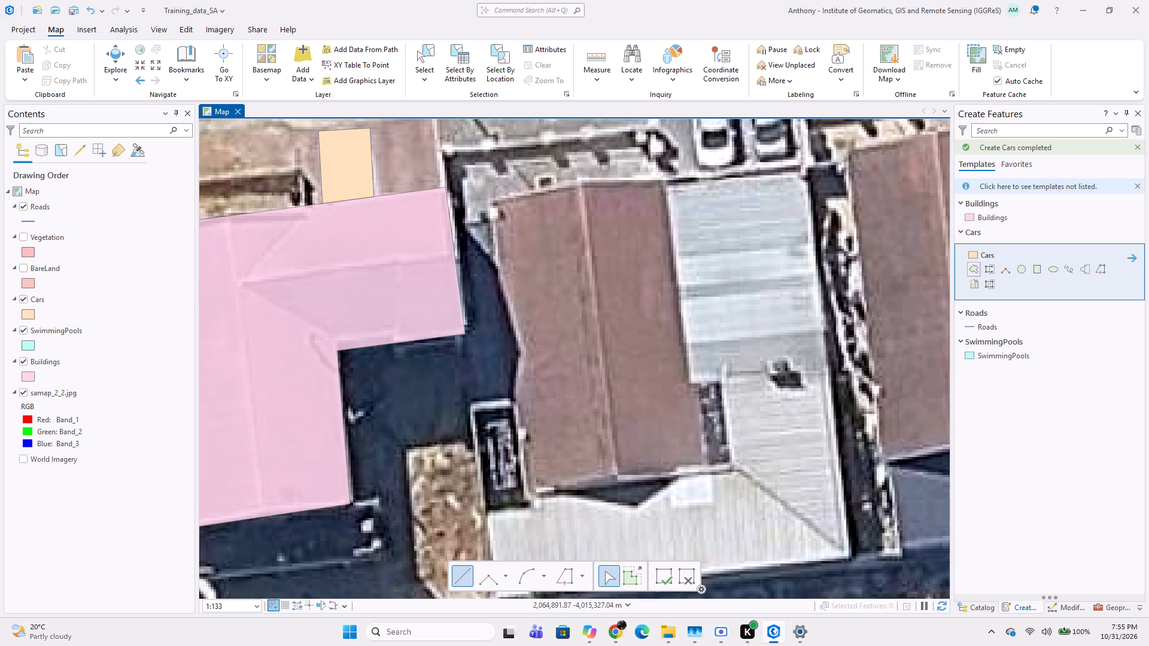
key("ctrl+alt+v")
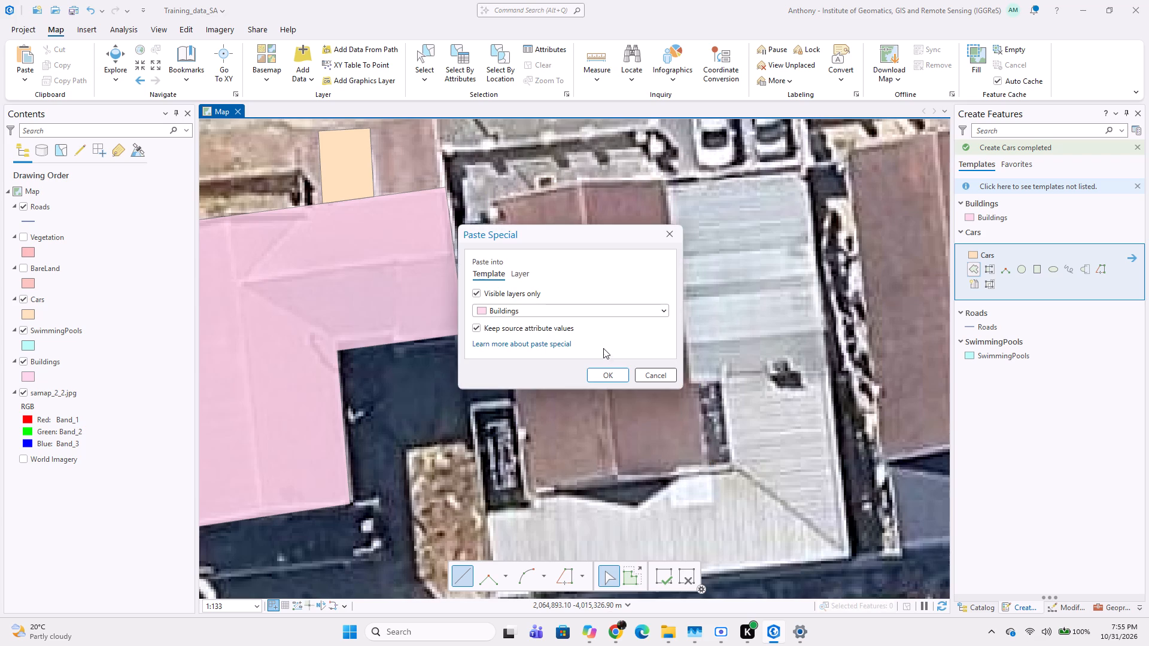
left_click(668, 312)
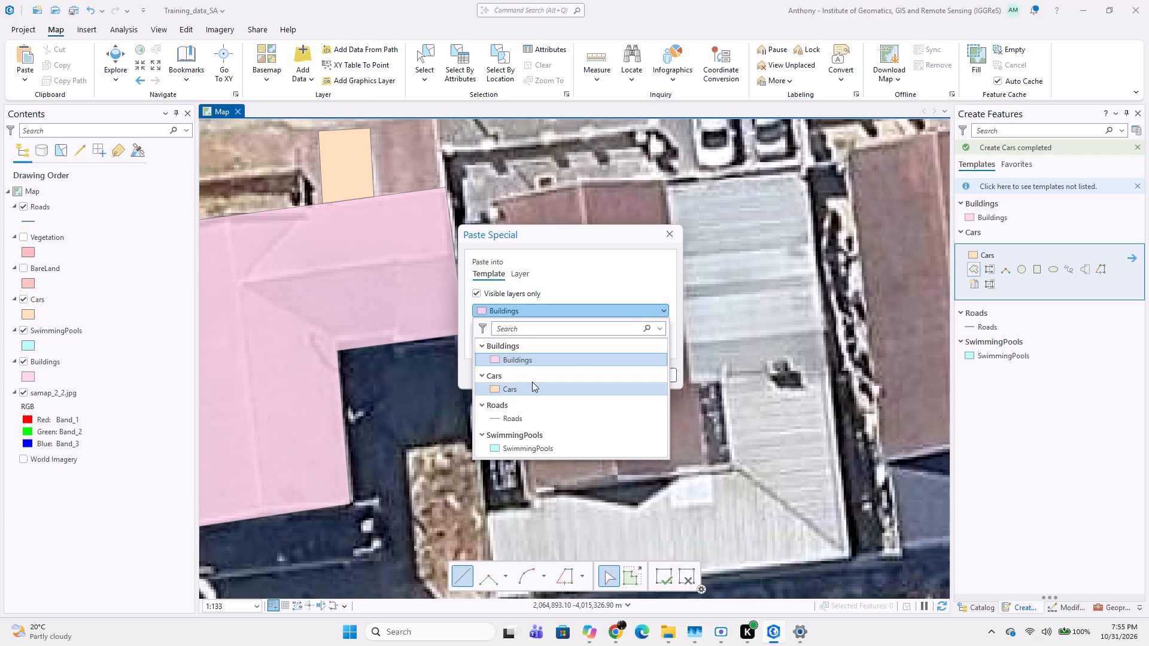
left_click(540, 365)
left_click(601, 377)
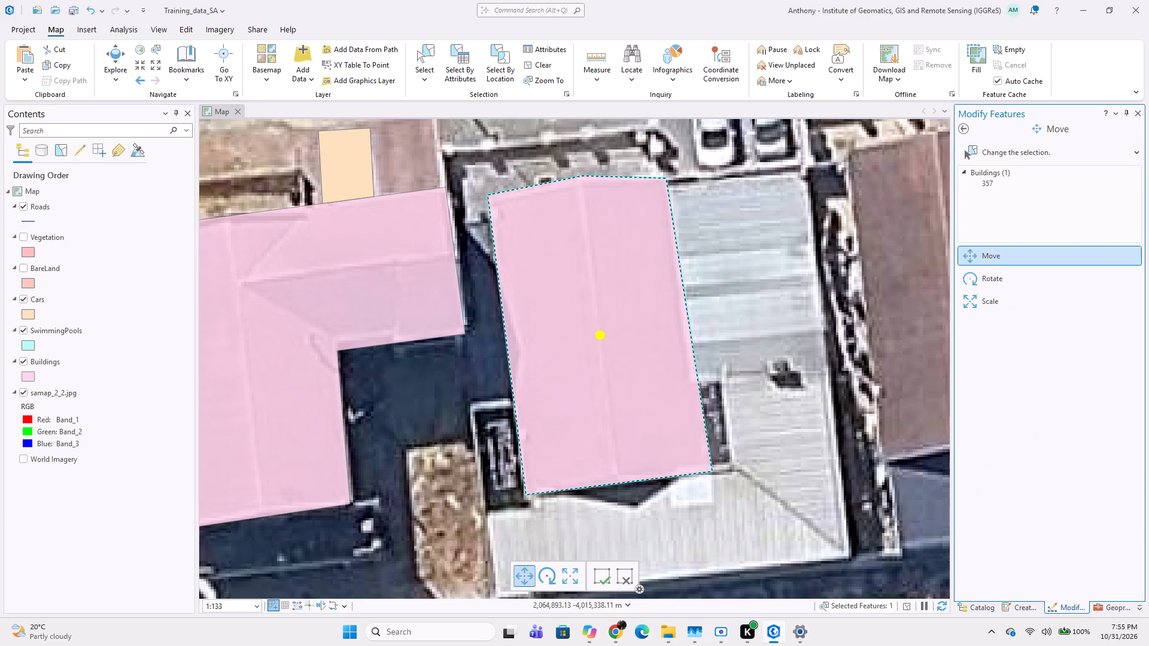
left_click(601, 578)
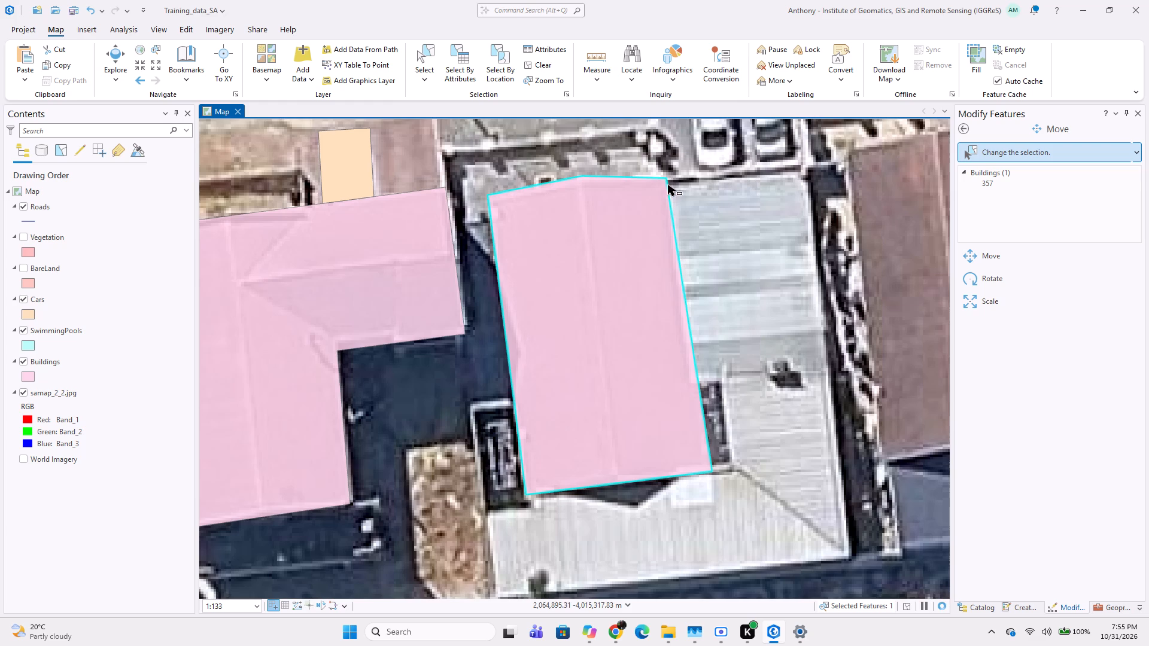
Digitize the grey roof wrapping the east and south sides of the red-brown roof as an eight-vertex Buildings polygon, including its clipped northeast corner.
left_click(1024, 607)
left_click(978, 268)
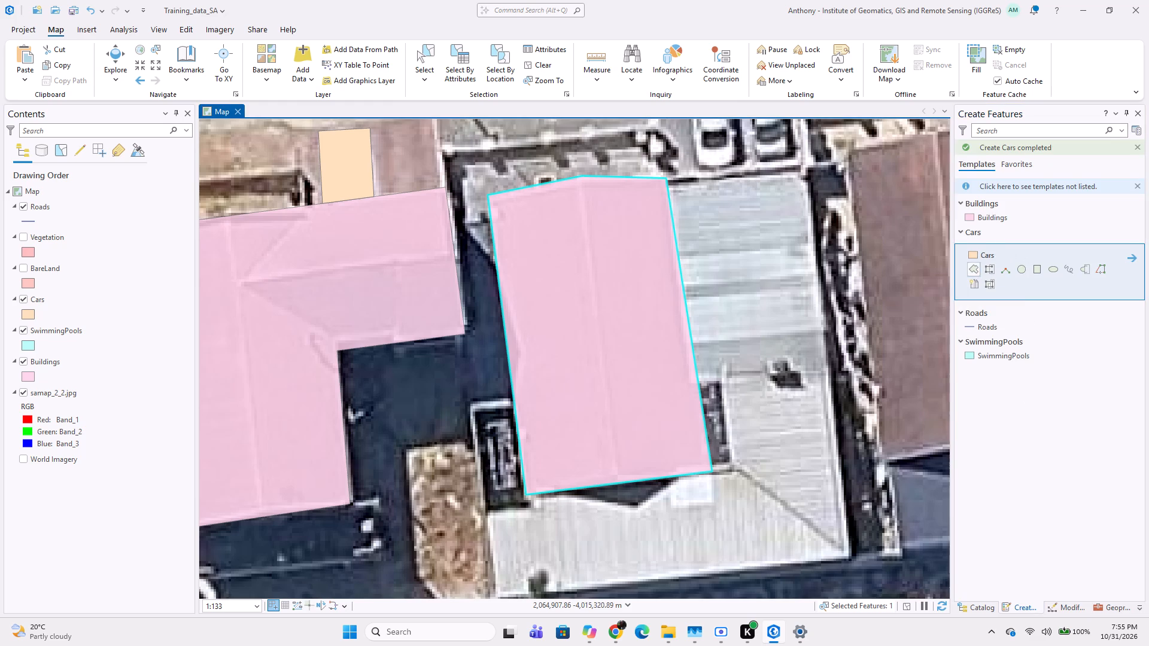
left_click(990, 220)
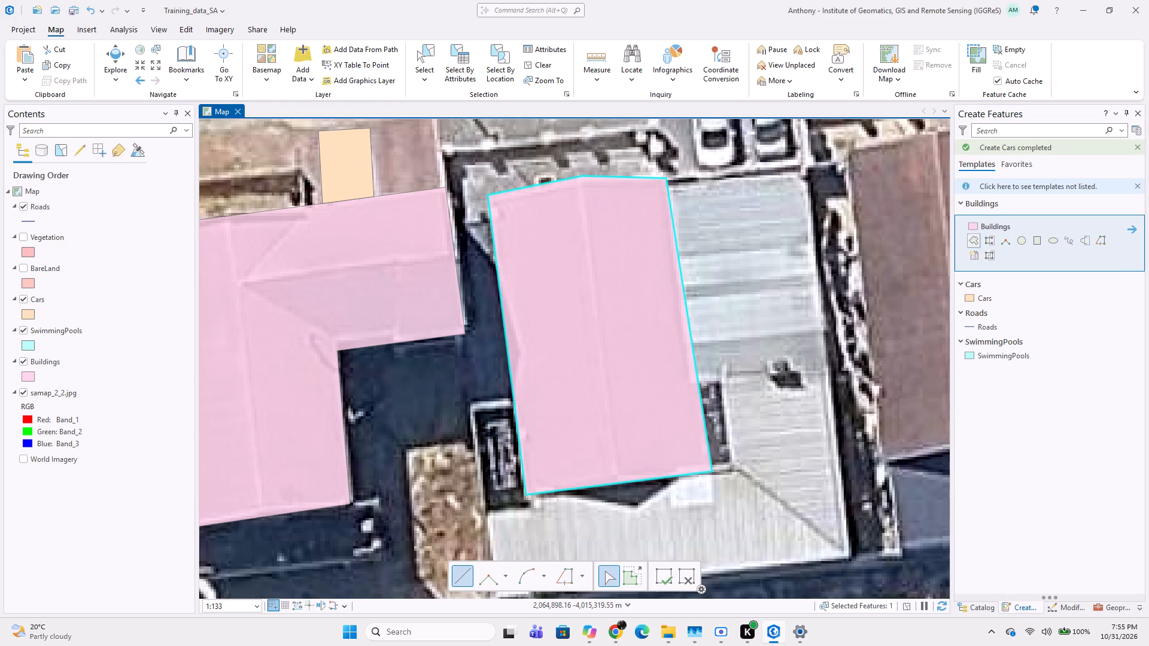
left_click(666, 185)
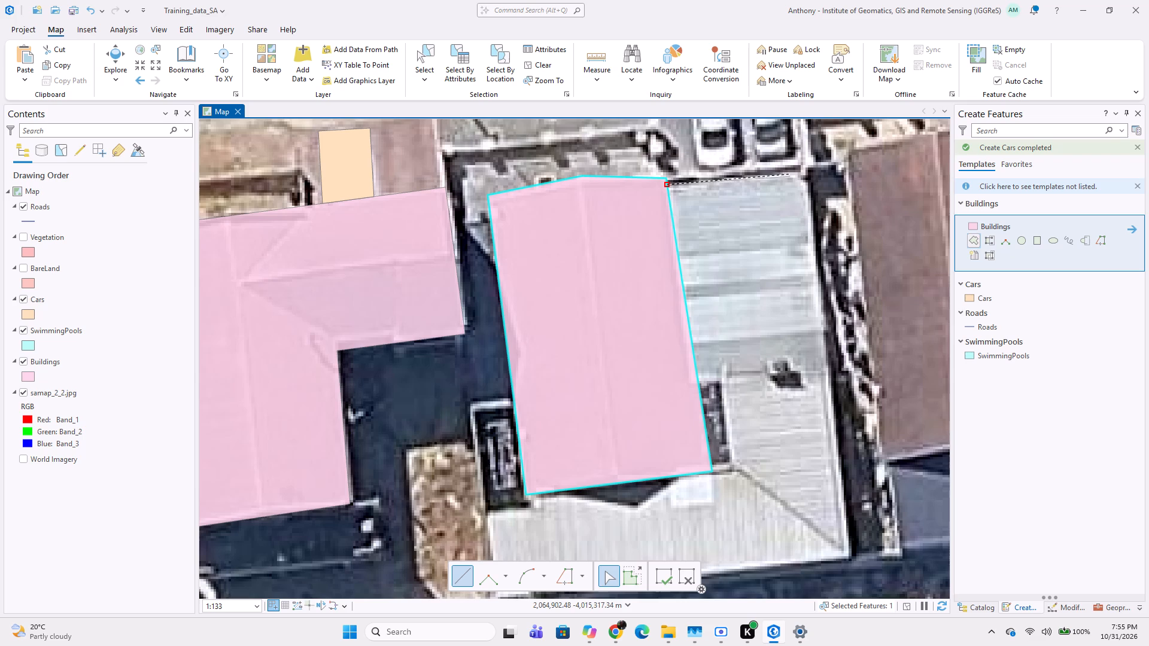
left_click(792, 174)
left_click(808, 187)
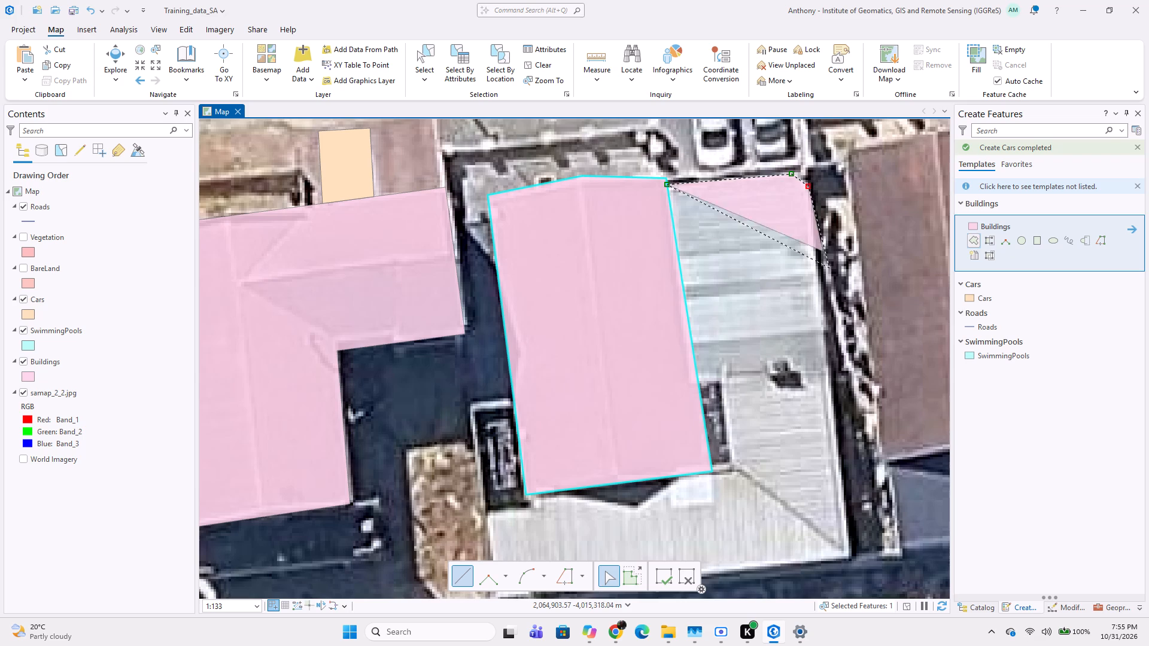
left_click(852, 561)
middle_click_drag(737, 559, 934, 417)
middle_click_drag(737, 406, 614, 421)
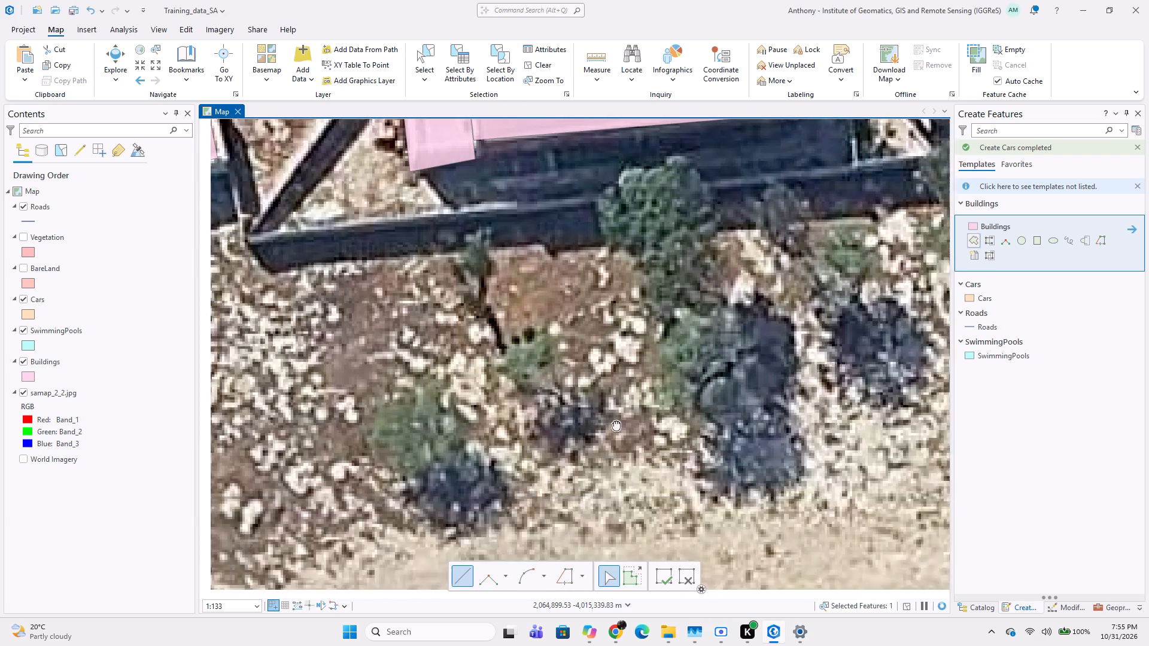
middle_click_drag(614, 421, 501, 429)
middle_click_drag(664, 382, 515, 448)
middle_click_drag(658, 335, 503, 427)
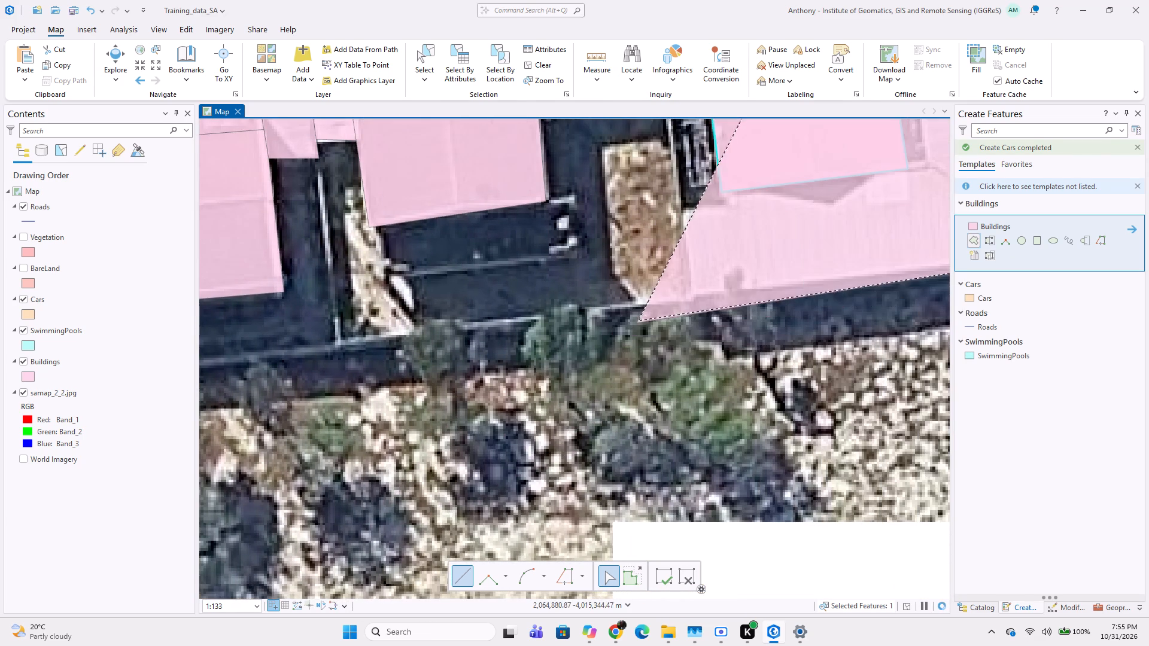
left_click(685, 298)
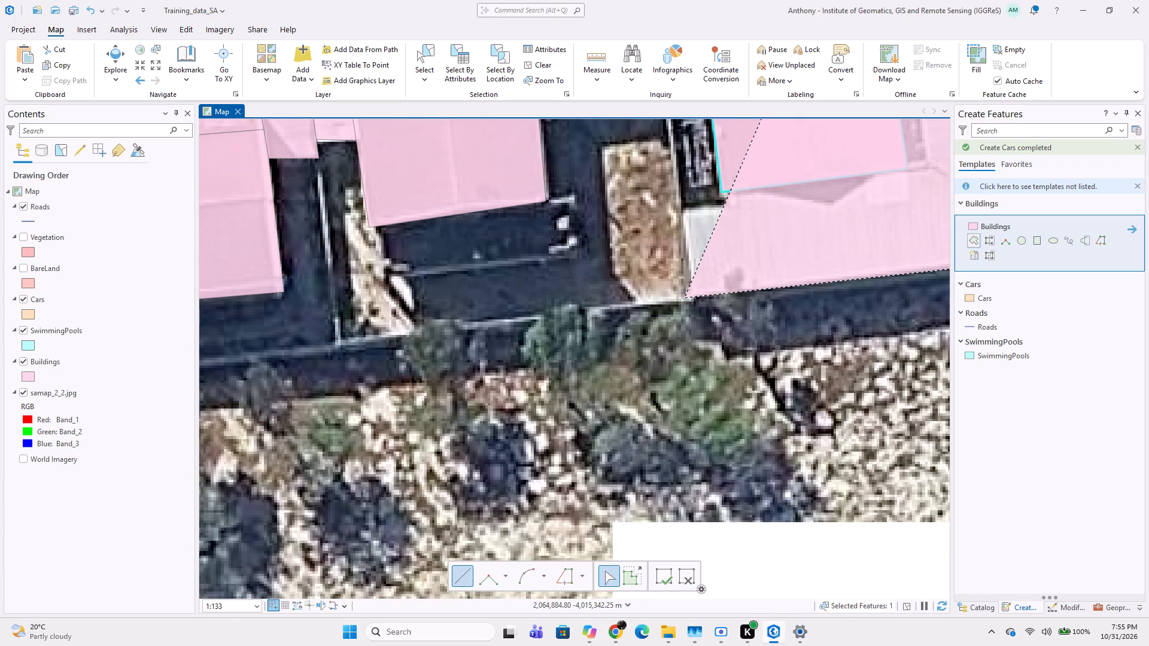
left_click(681, 214)
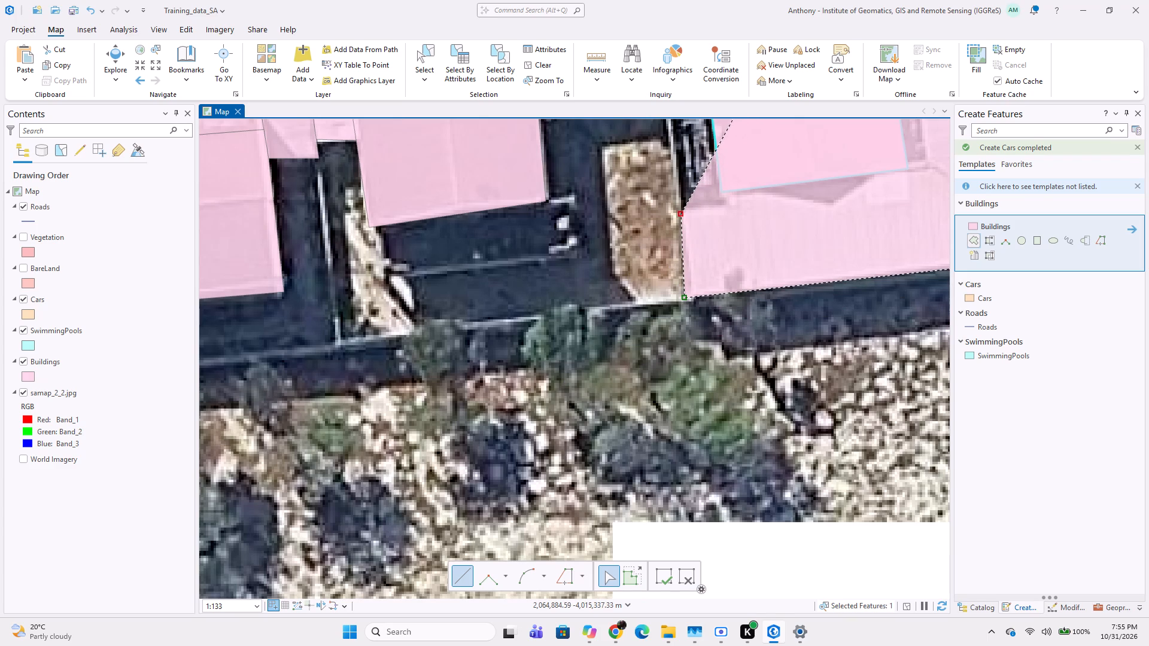
left_click(725, 208)
double_click(725, 193)
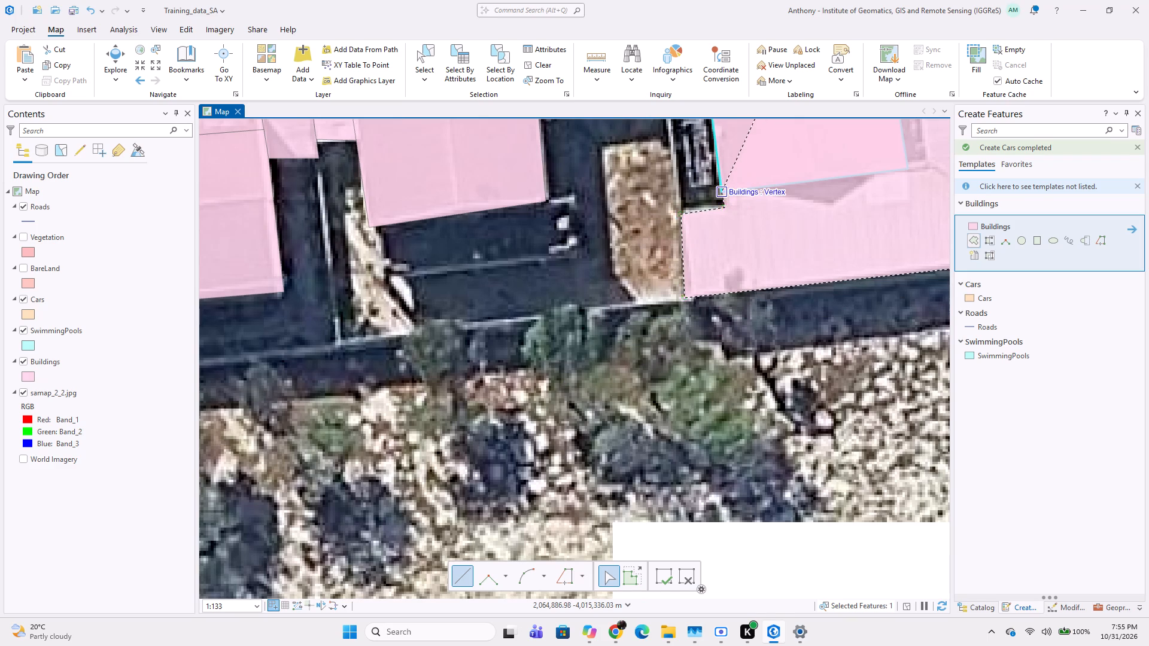
Add a vertex on the grey roof polygon's diagonal edge and move it to the red-brown roof's southeast corner to remove the overlap.
middle_click_drag(727, 226, 637, 379)
middle_click_drag(695, 342, 635, 291)
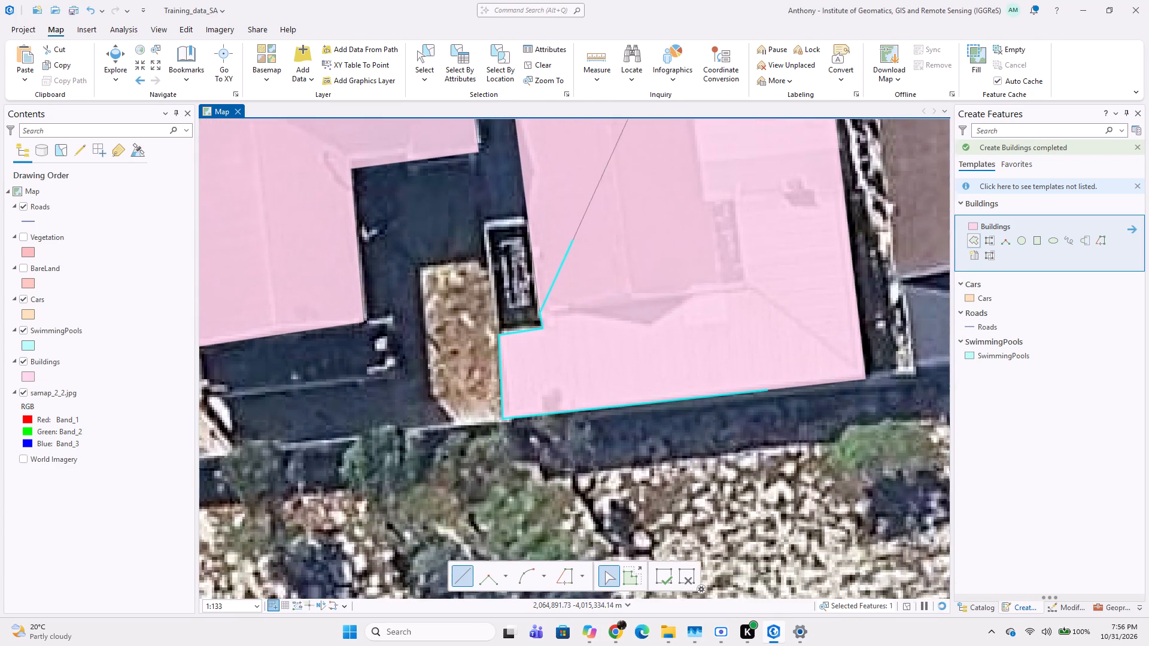
middle_click_drag(651, 269, 631, 348)
middle_click_drag(633, 308, 618, 377)
middle_click_drag(641, 310, 637, 354)
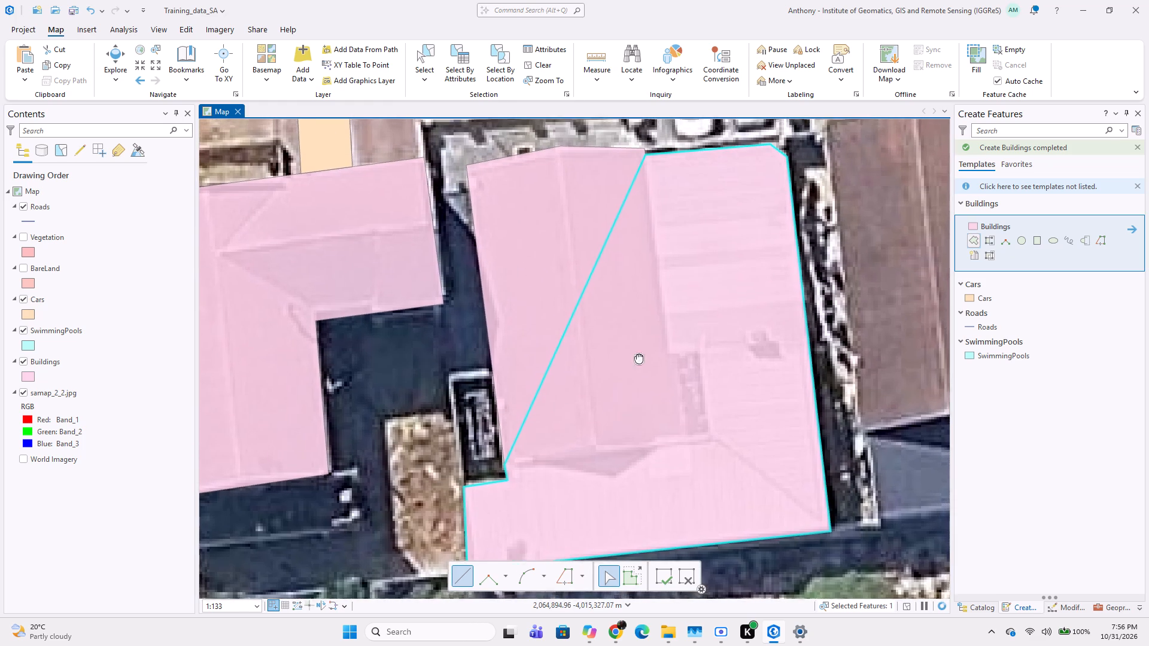
middle_click_drag(637, 354, 643, 389)
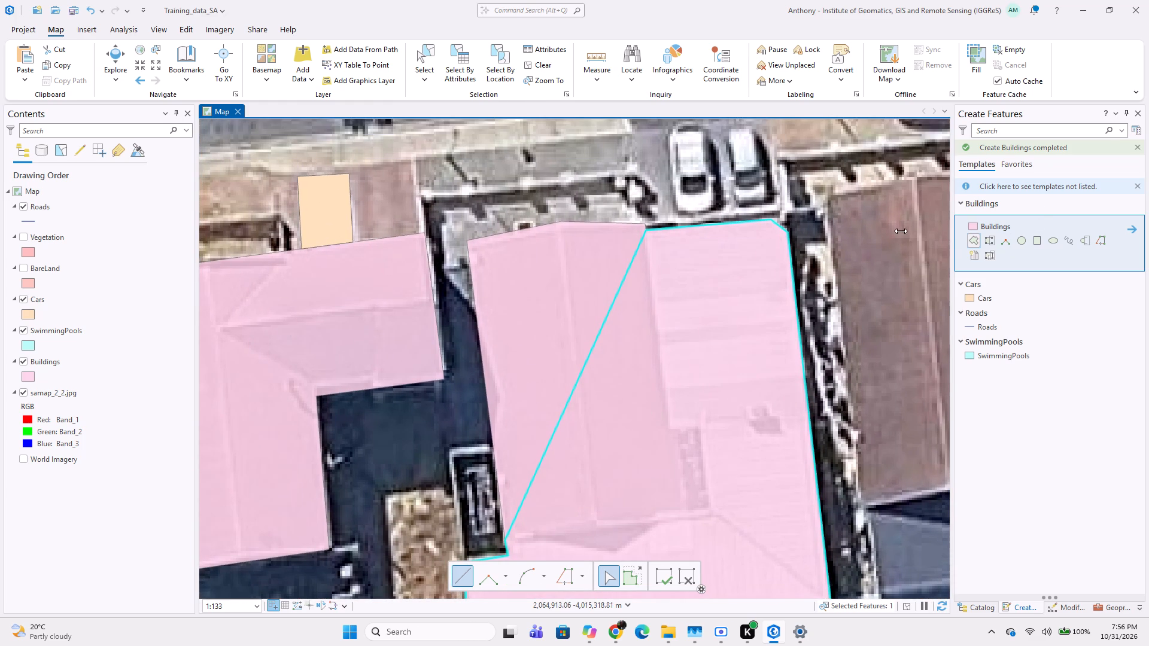
left_click(189, 32)
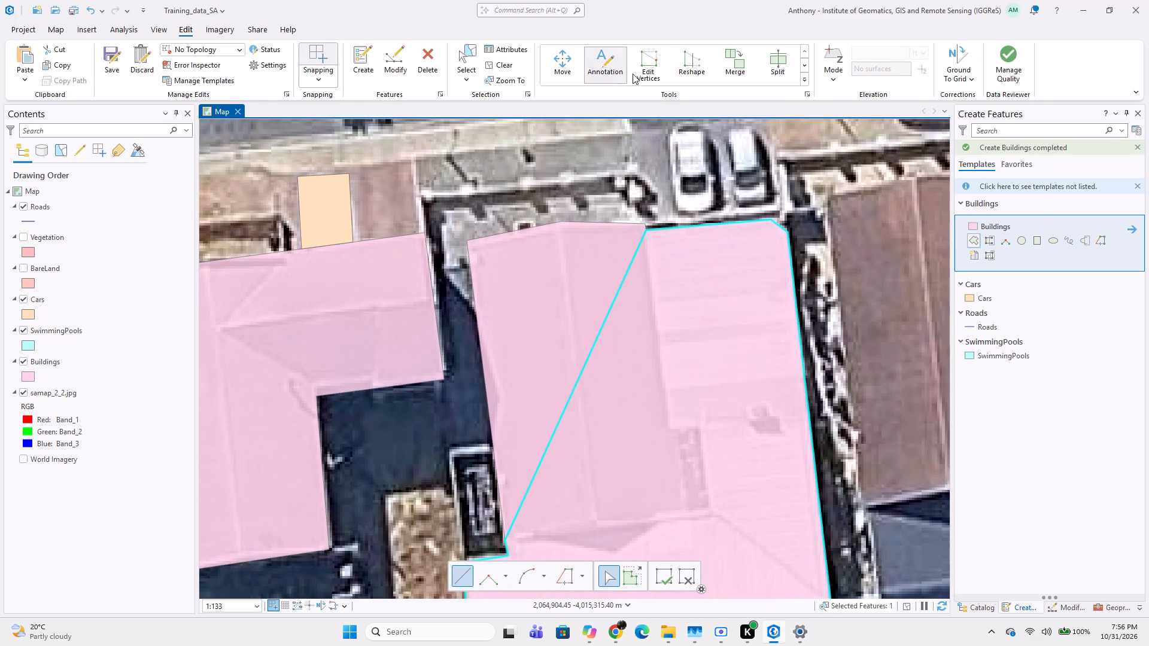
left_click(643, 74)
middle_click_drag(572, 337, 543, 239)
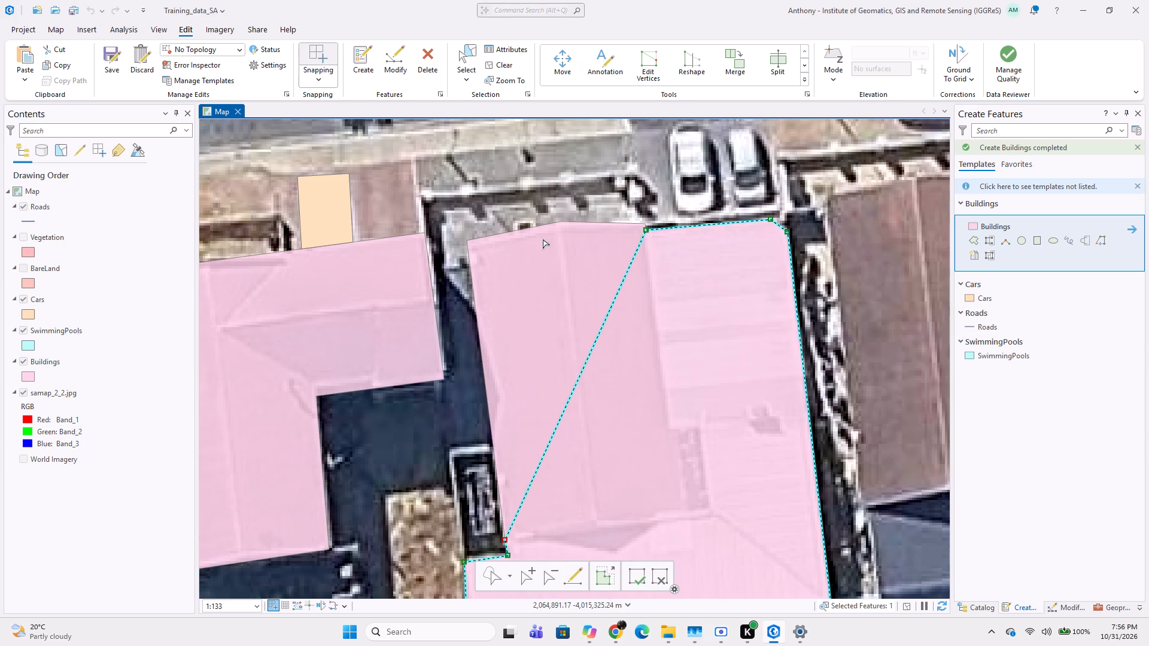
middle_click_drag(543, 239, 528, 210)
middle_click_drag(564, 402, 482, 290)
middle_click_drag(494, 331, 444, 220)
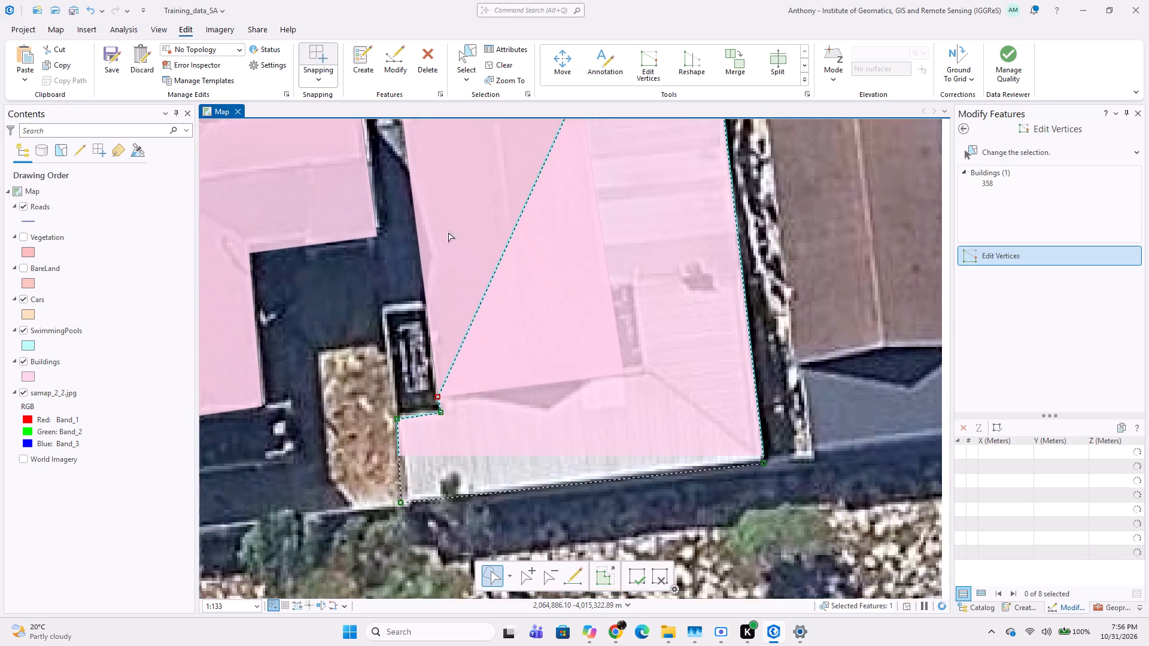
middle_click_drag(469, 364, 465, 413)
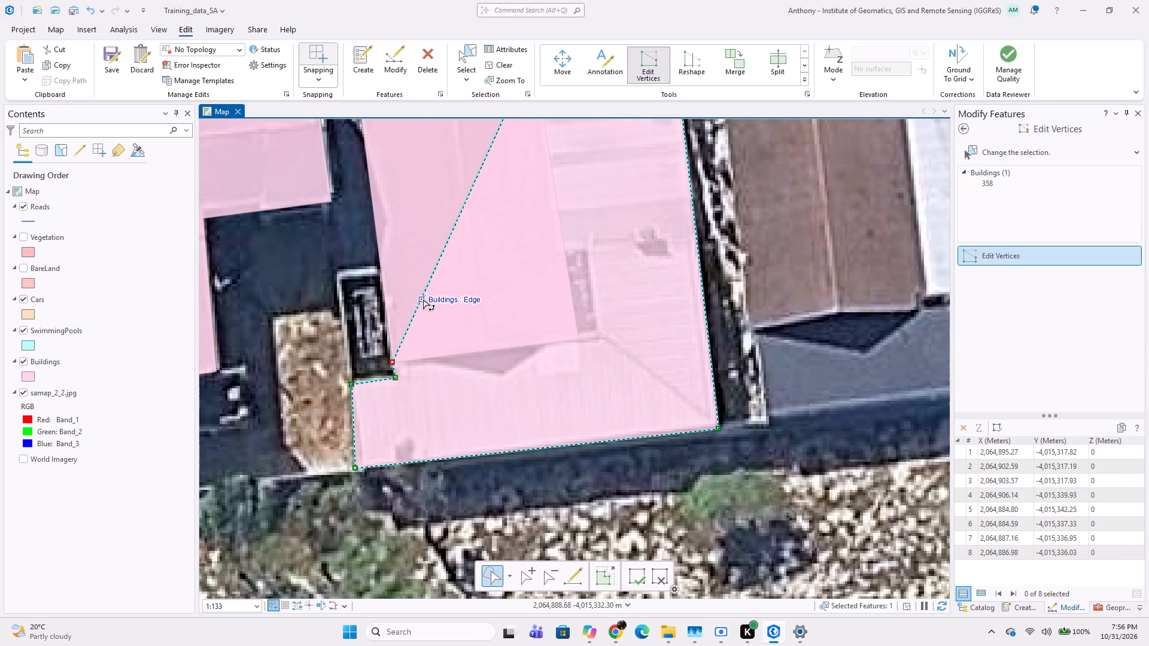
left_click(525, 580)
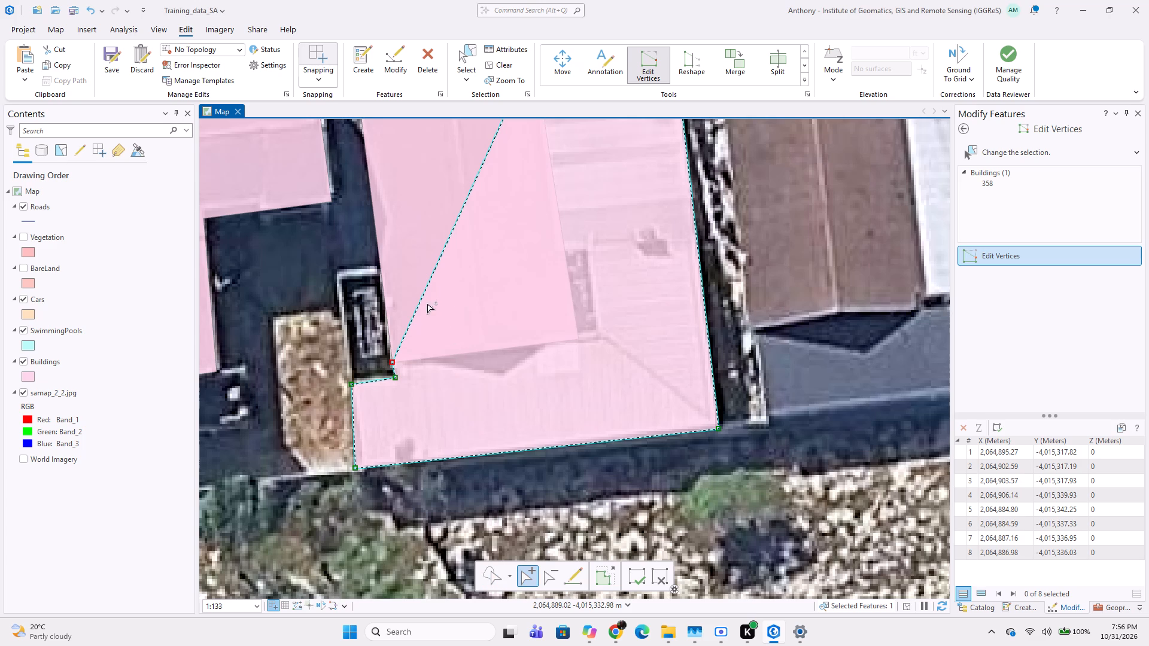
left_click_drag(425, 290, 507, 314)
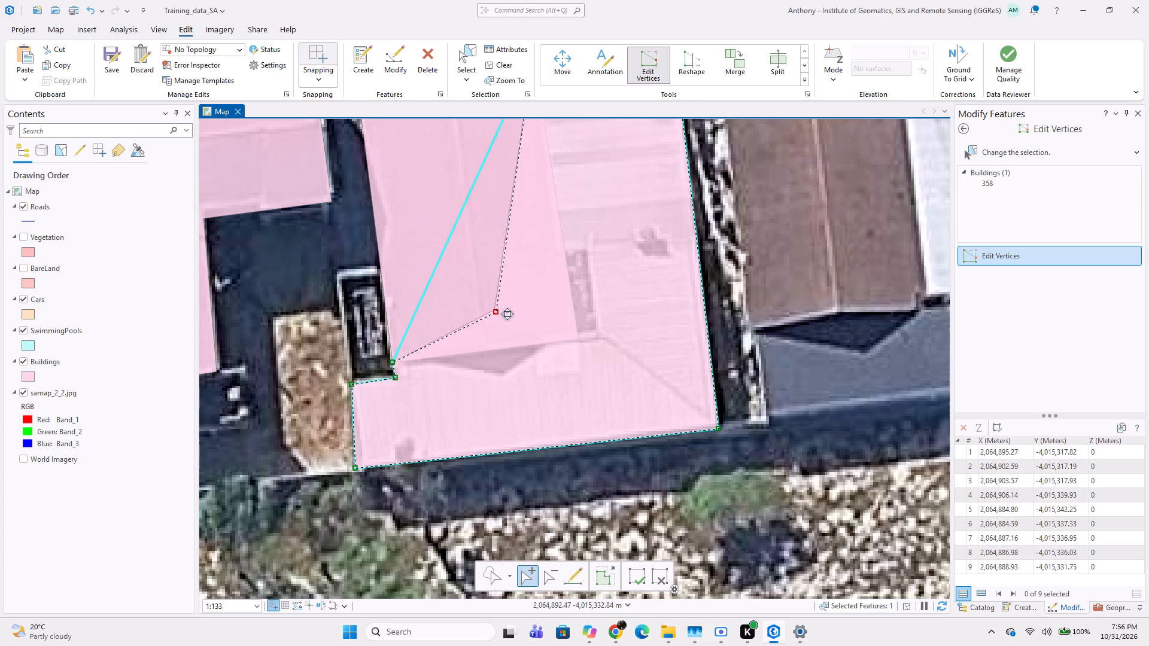
left_click_drag(507, 314, 578, 337)
middle_click_drag(540, 316, 524, 455)
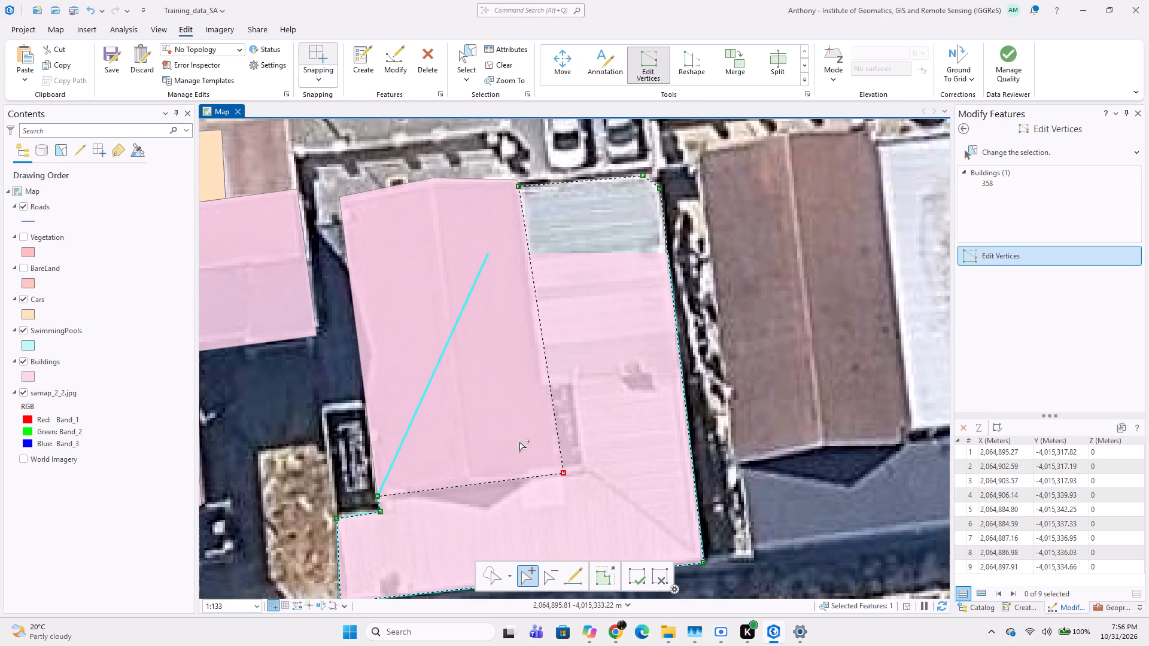
left_click(637, 580)
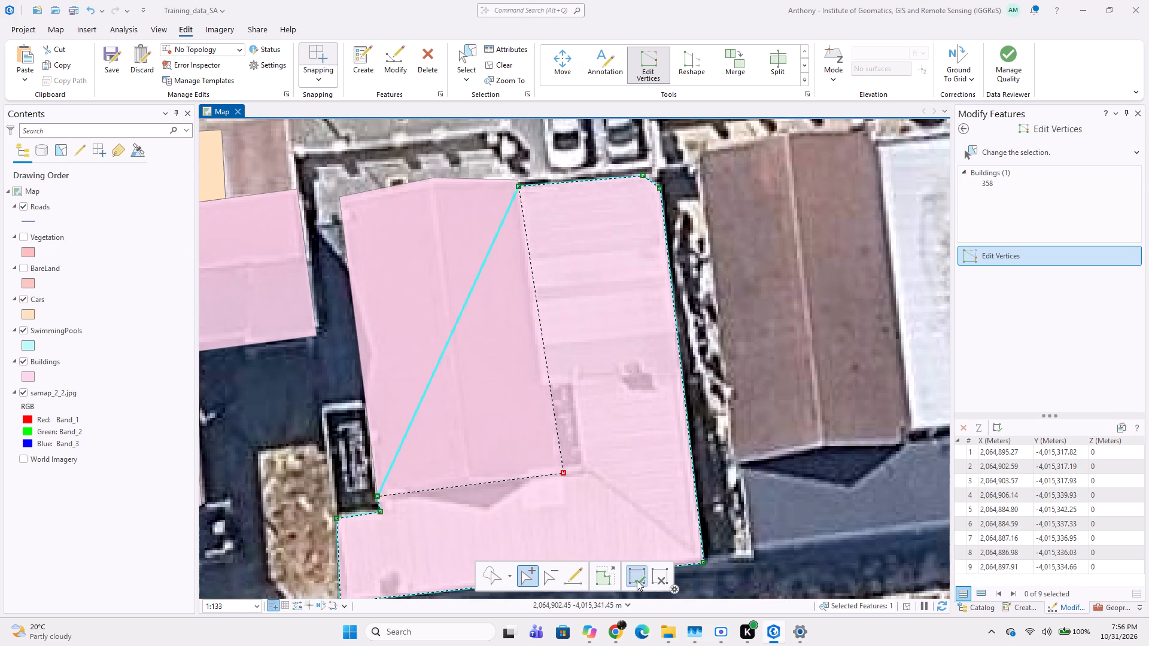
Start on the two white cars parked just north of the grey-roofed building along Liner Cl, with the feature templates open.
scroll(448, 403, "down", 2)
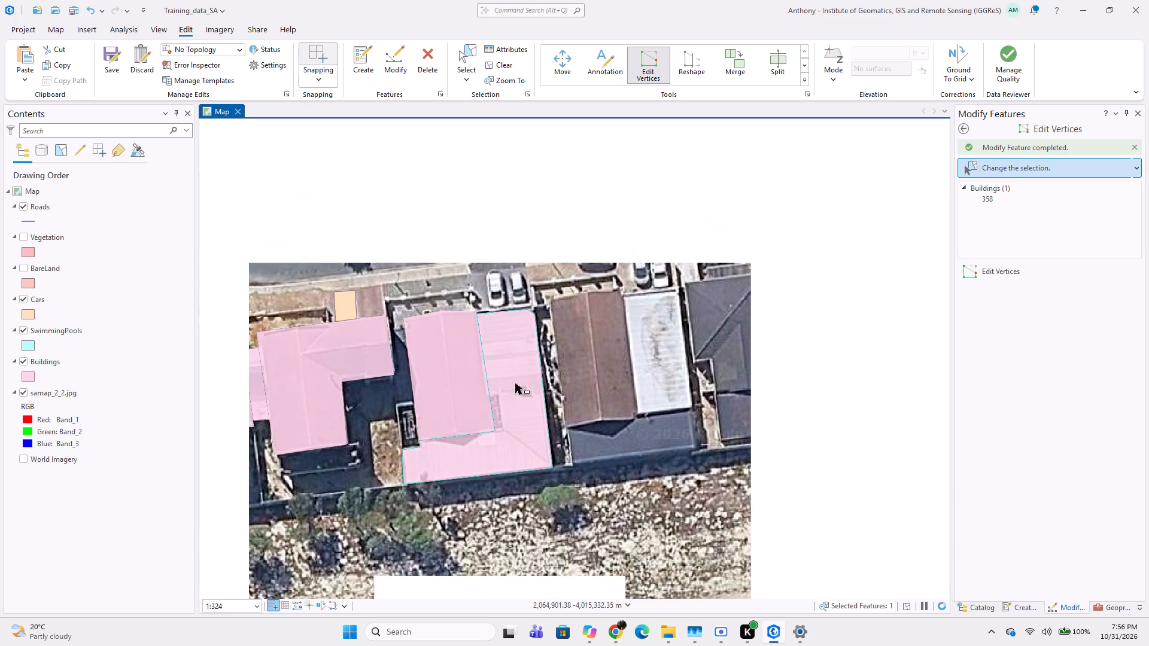
middle_click_drag(517, 361, 493, 461)
scroll(476, 369, "up", 2)
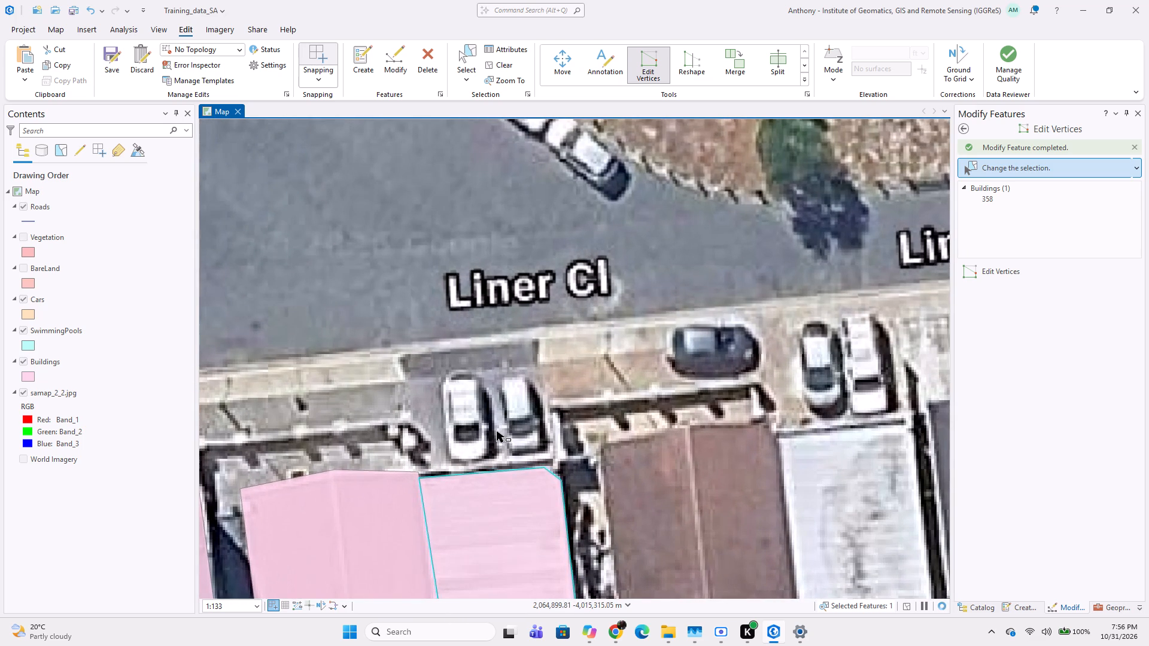
left_click(1022, 614)
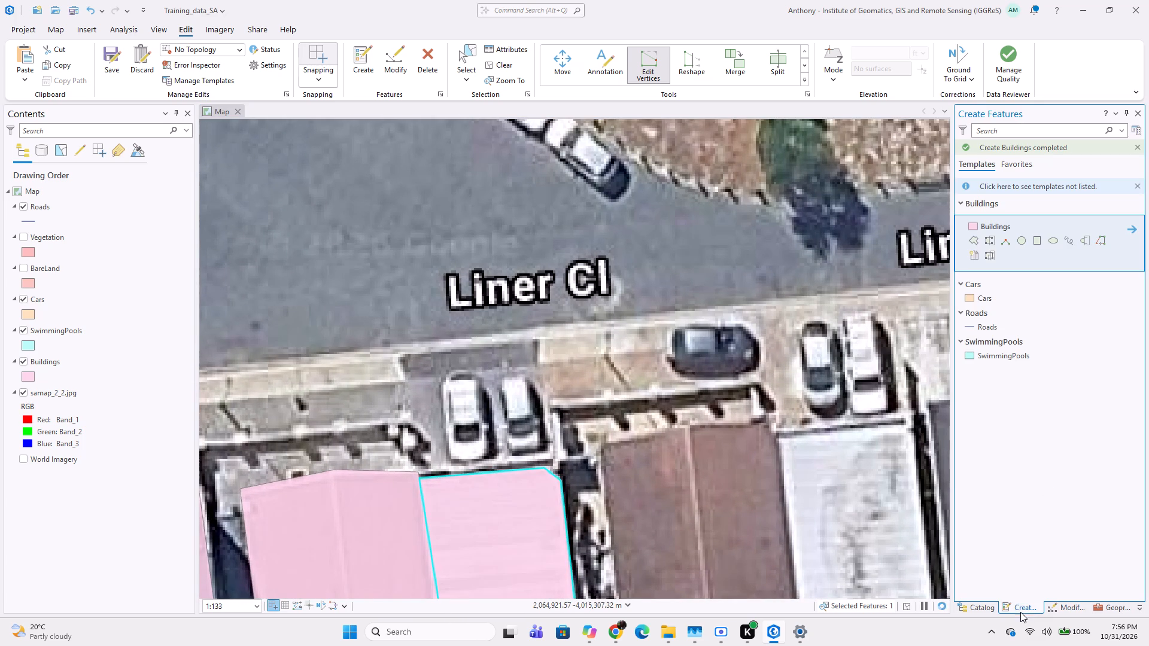